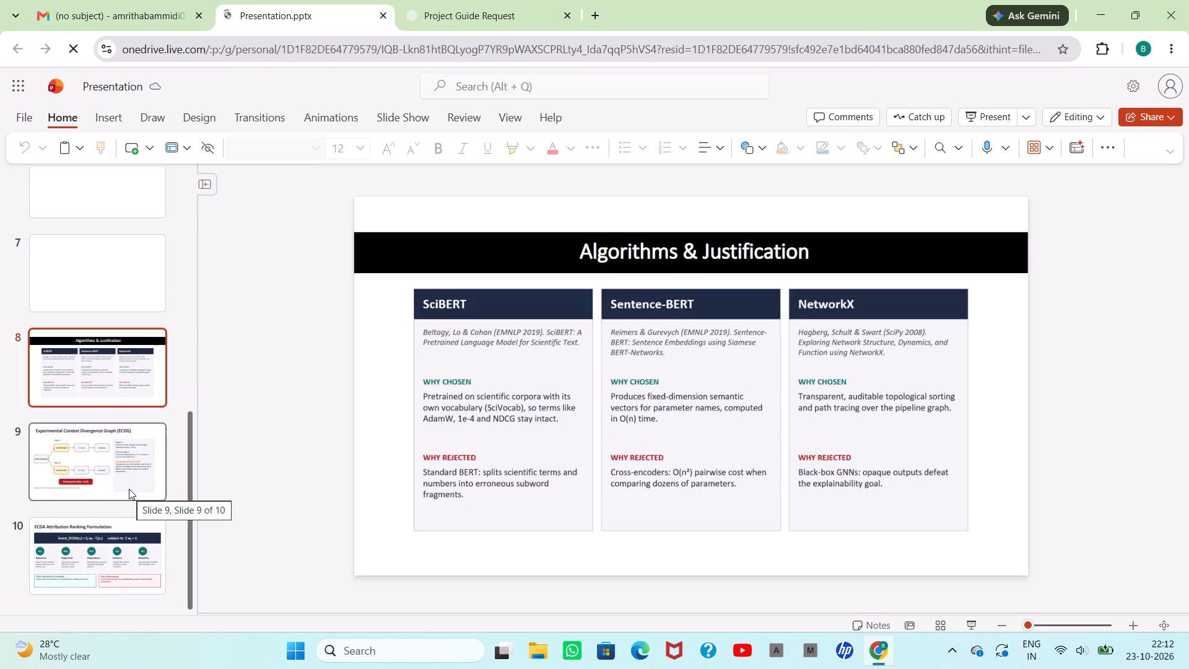
# Look through the presentation's slides, checking the ECDG graph, ECDA ranking and Algorithms & Justification slides and the ones before them.
pyautogui.click(129, 489)
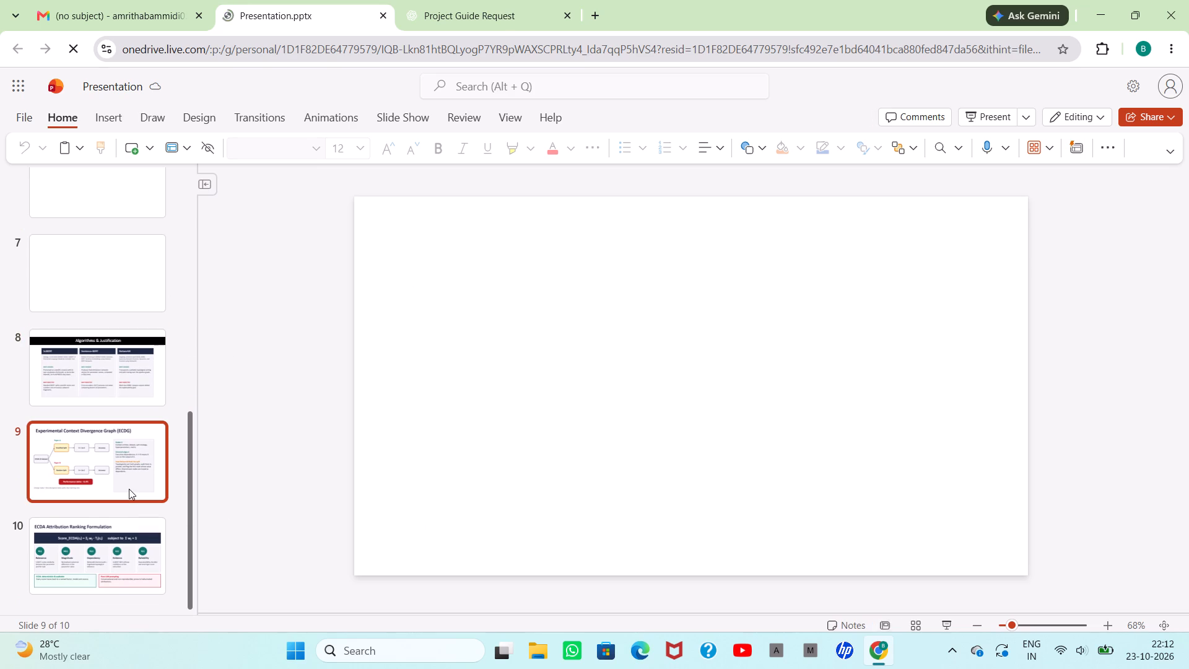
pyautogui.click(122, 572)
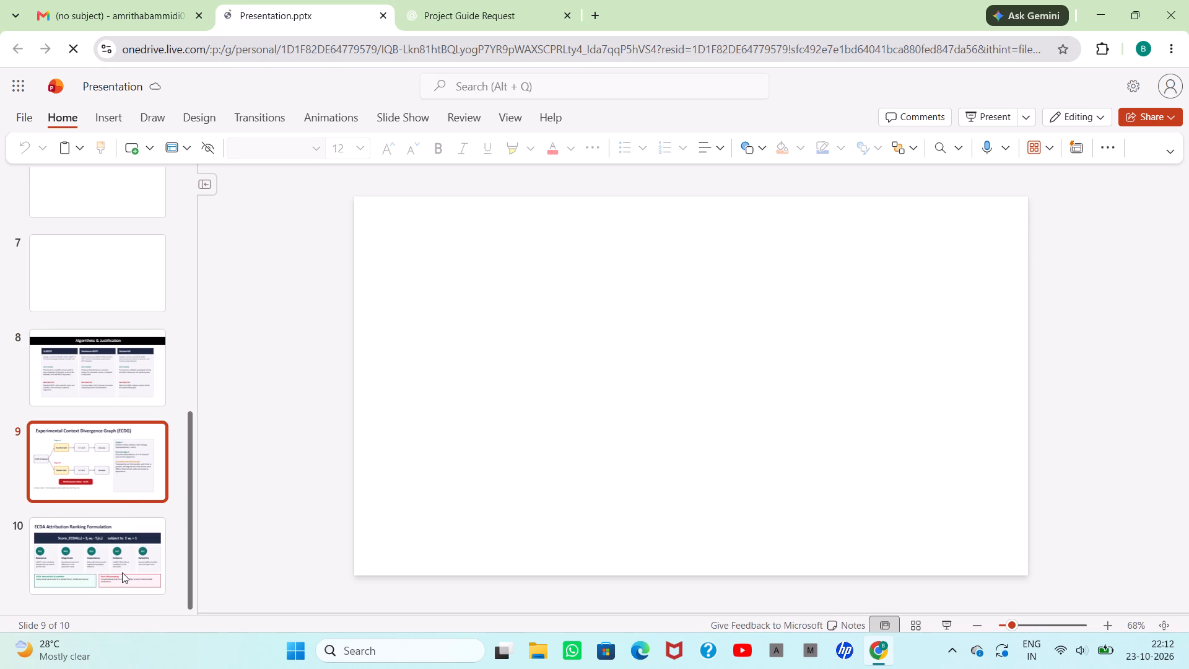
pyautogui.click(120, 370)
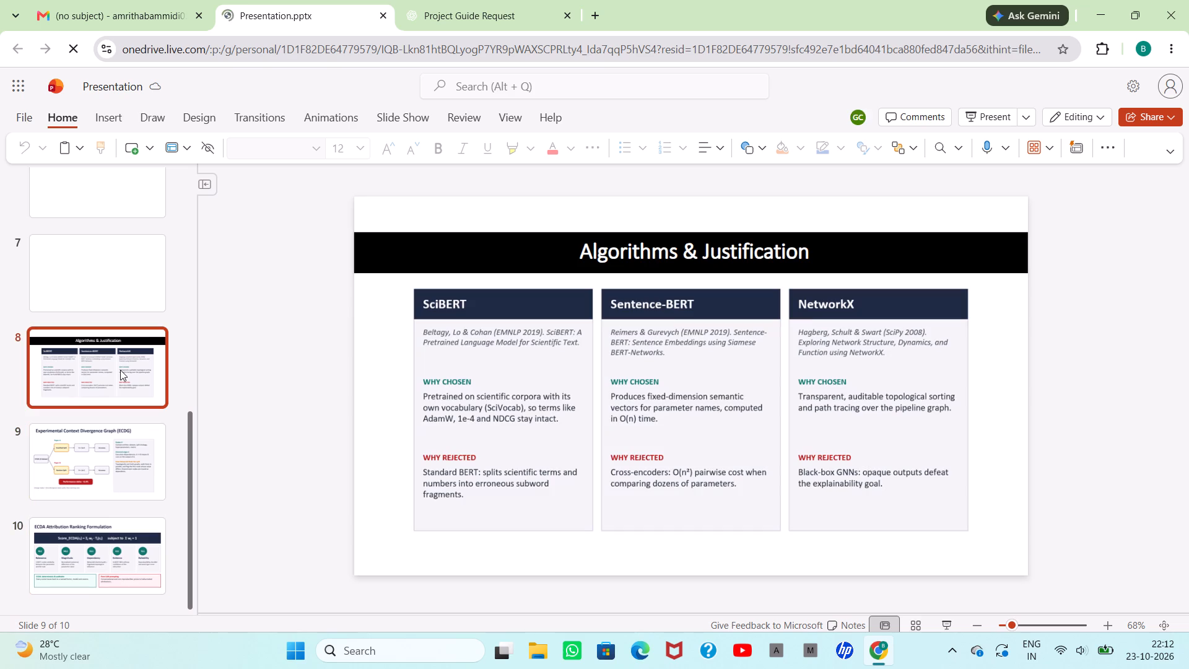
pyautogui.scroll(3, 120, 370)
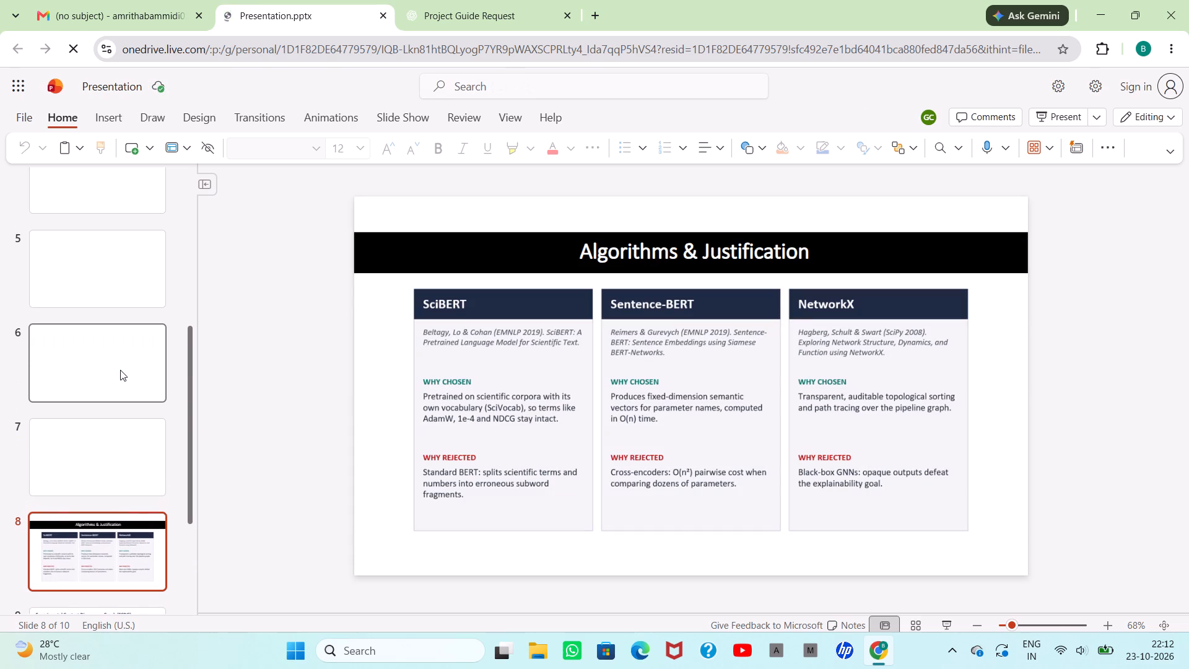
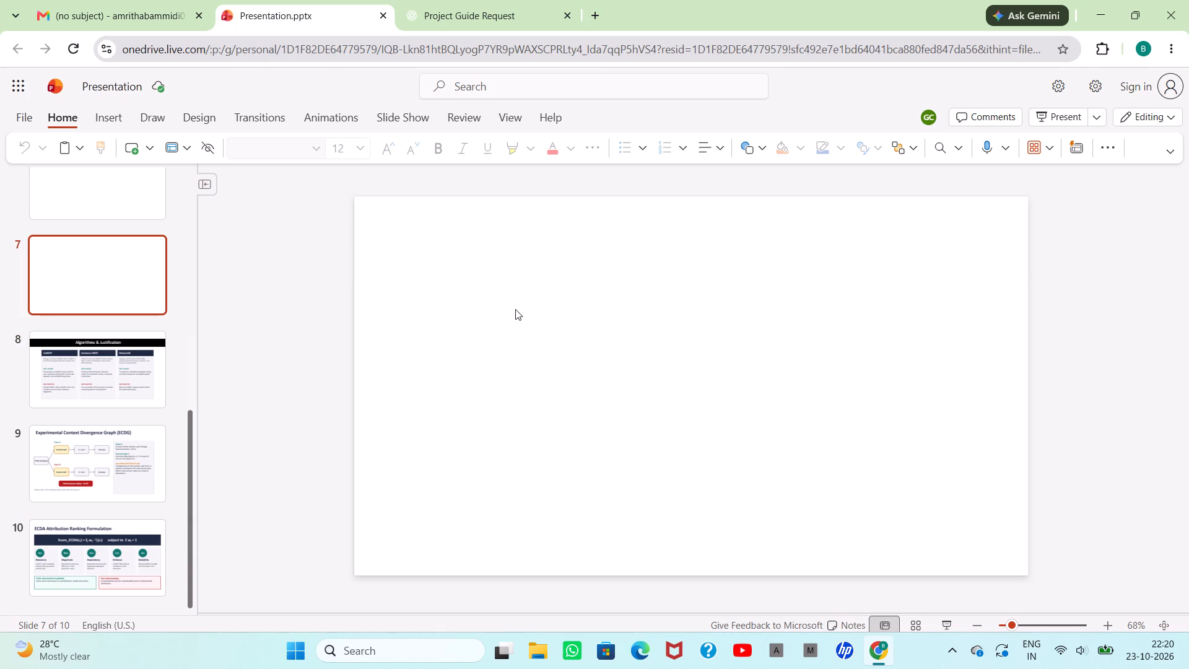
pyautogui.hotkey('ctrl', 'v')
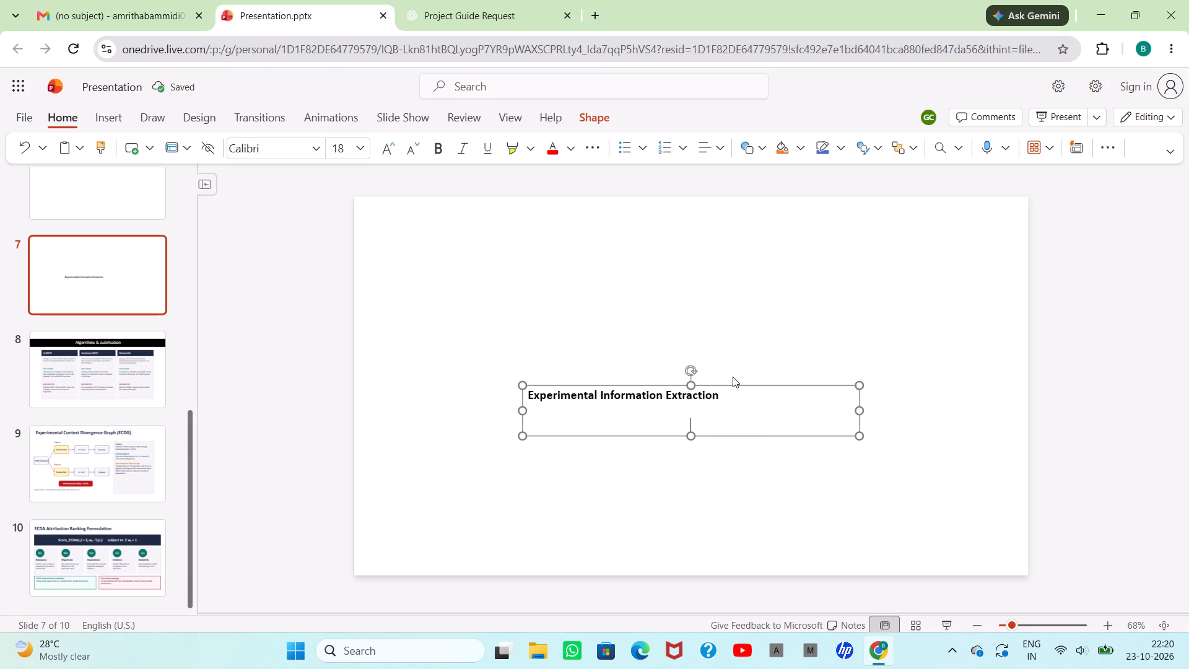
# Move the pasted heading's text box up near the top edge of slide 7.
pyautogui.moveTo(740, 384); pyautogui.dragTo(704, 240)
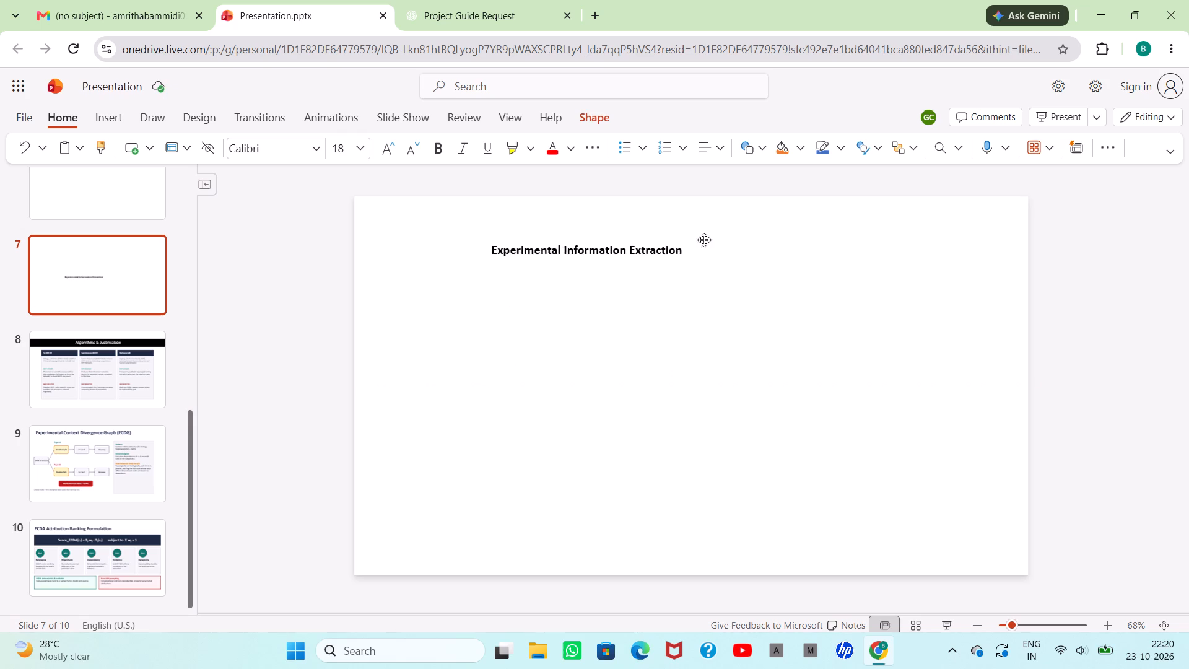
pyautogui.moveTo(704, 240); pyautogui.dragTo(799, 222)
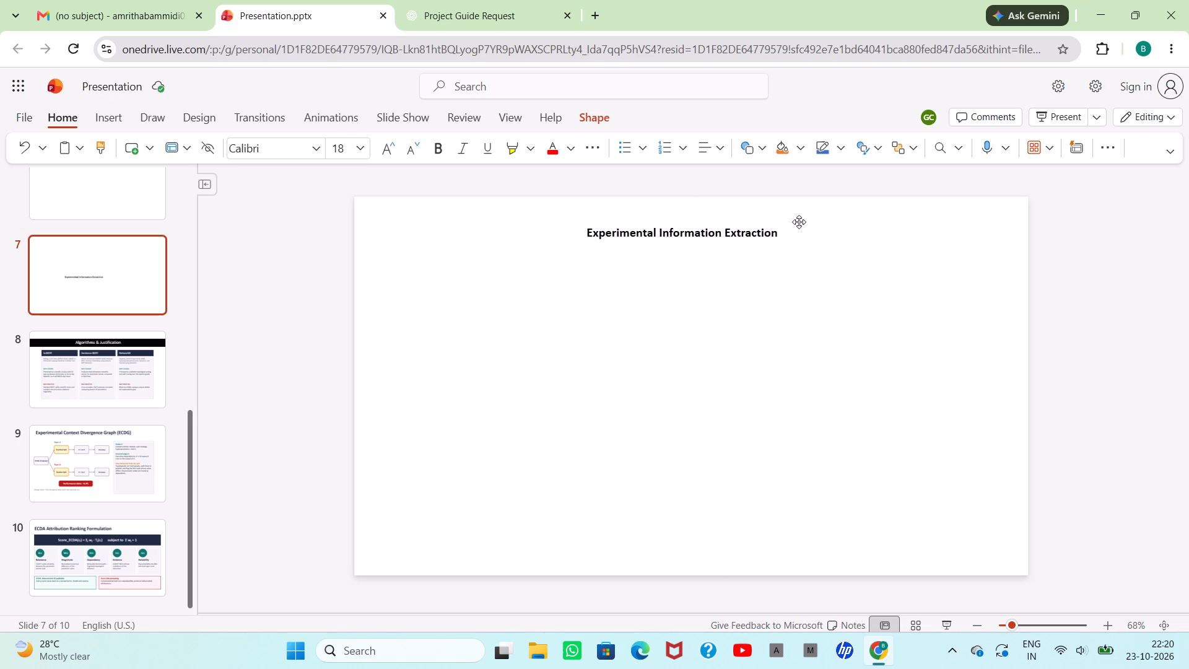
pyautogui.moveTo(799, 222); pyautogui.dragTo(760, 221)
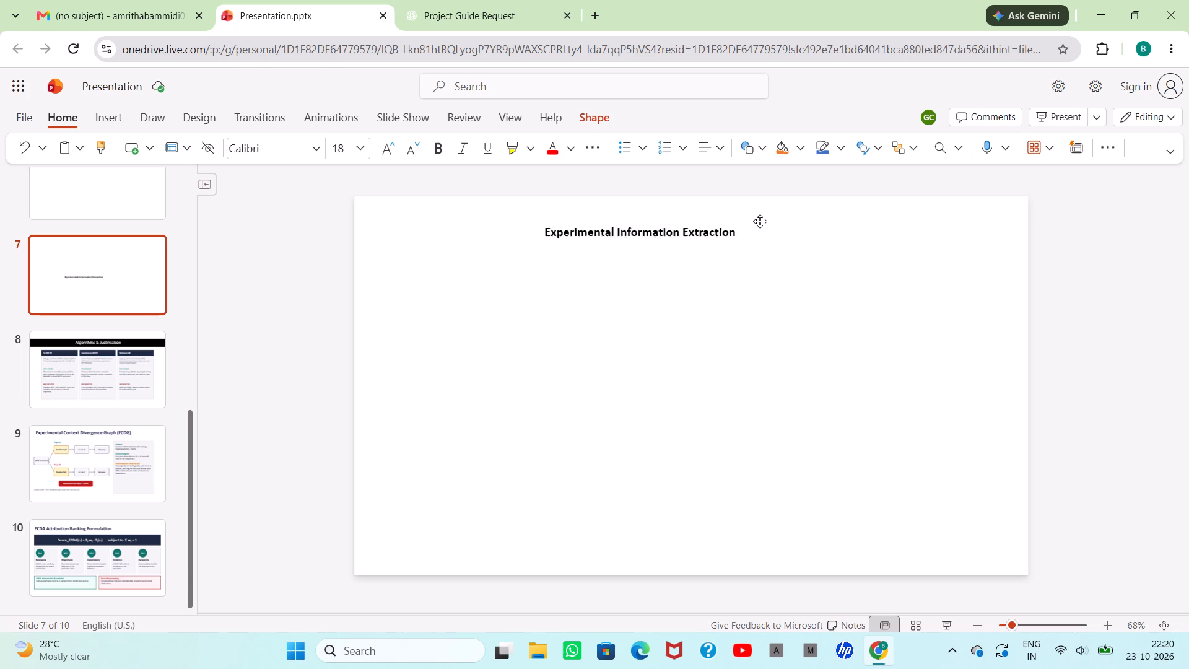
pyautogui.moveTo(760, 221); pyautogui.dragTo(861, 222)
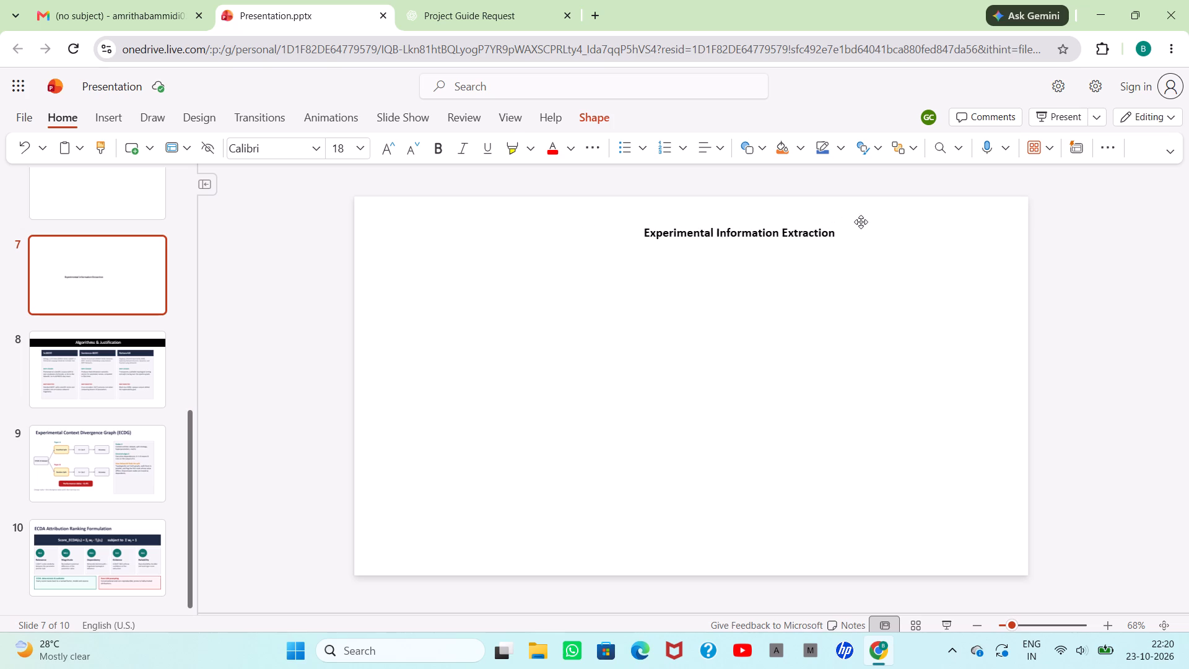
pyautogui.moveTo(861, 222); pyautogui.dragTo(834, 217)
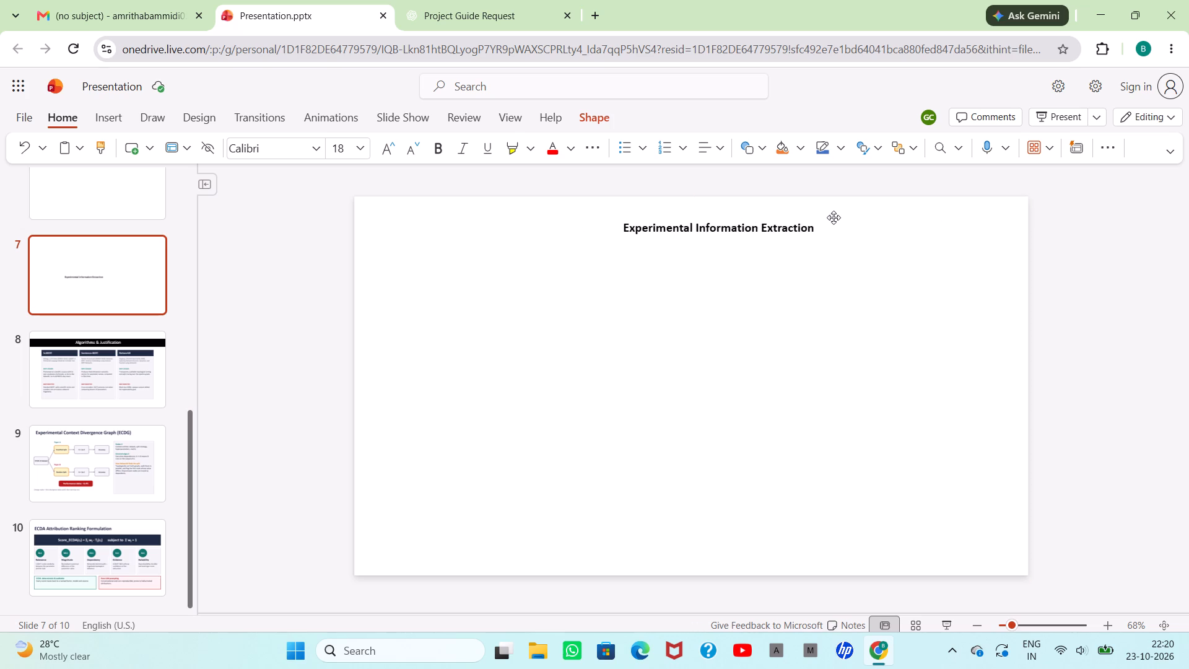
pyautogui.moveTo(834, 217); pyautogui.dragTo(807, 222)
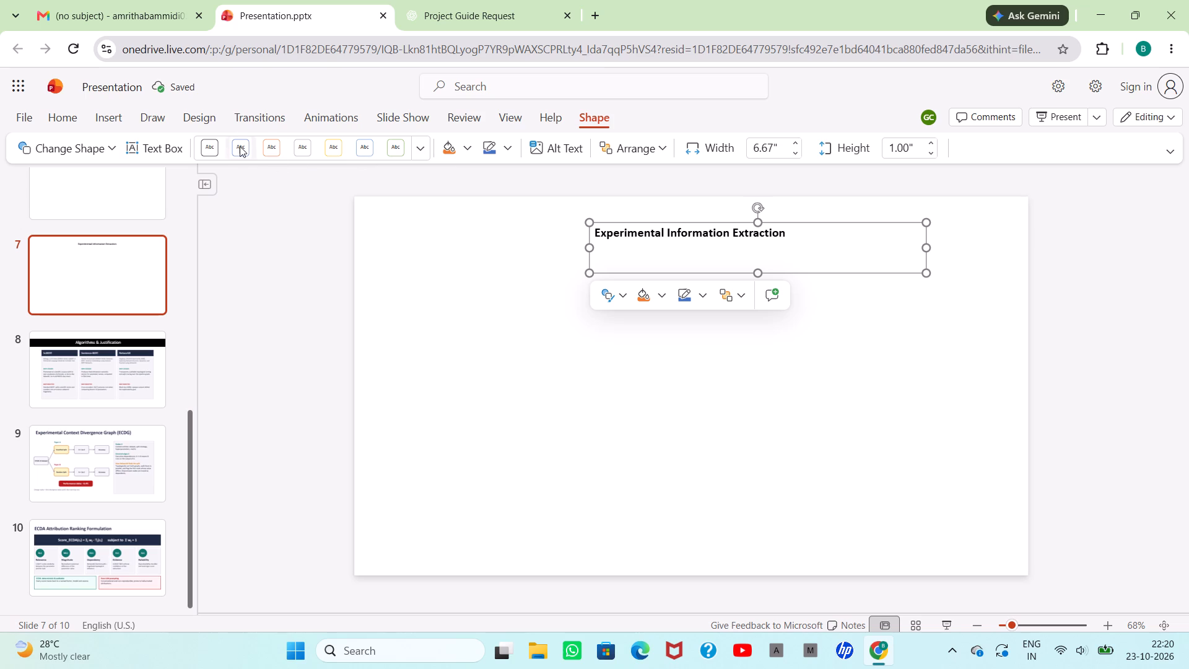
# Apply the black-outlined shape style to the slide 7 heading box.
pyautogui.click(235, 146)
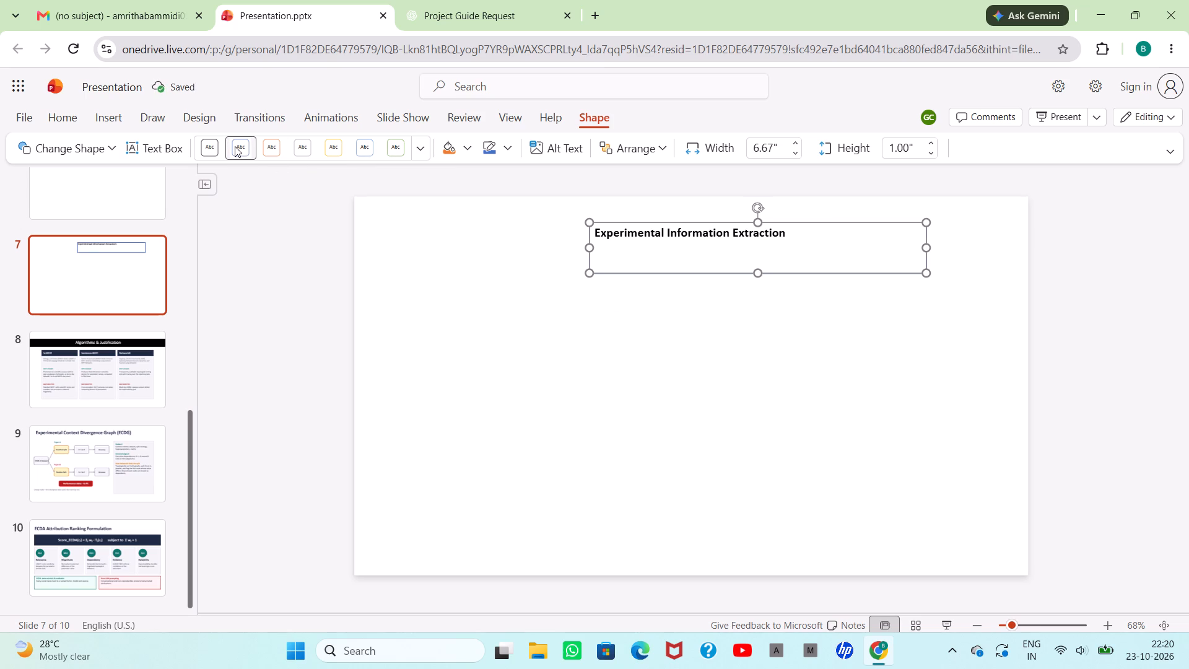
pyautogui.click(217, 145)
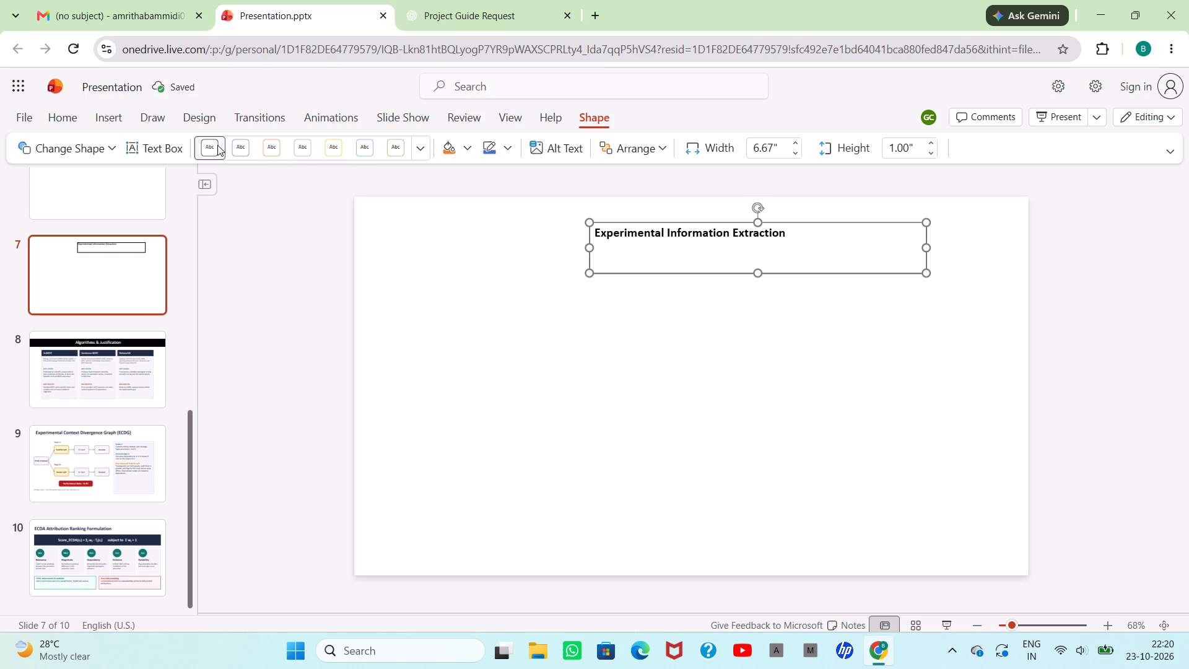
# Check the title formatting and font size on slides 9 and 8 for reference.
pyautogui.click(75, 107)
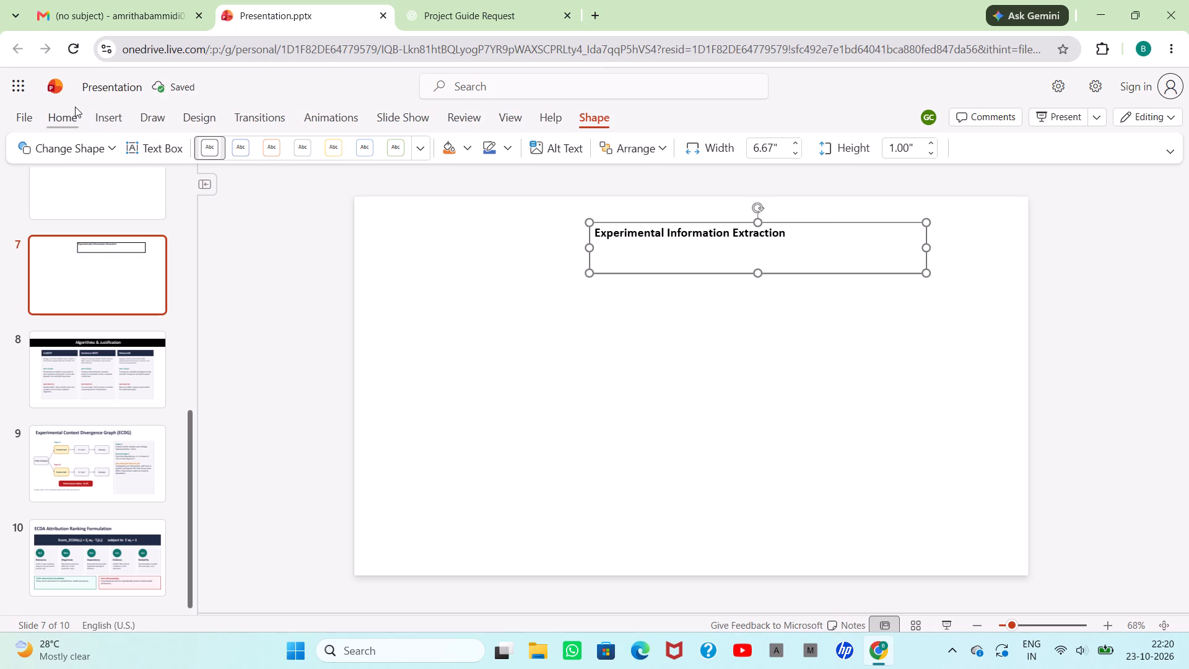
pyautogui.click(359, 148)
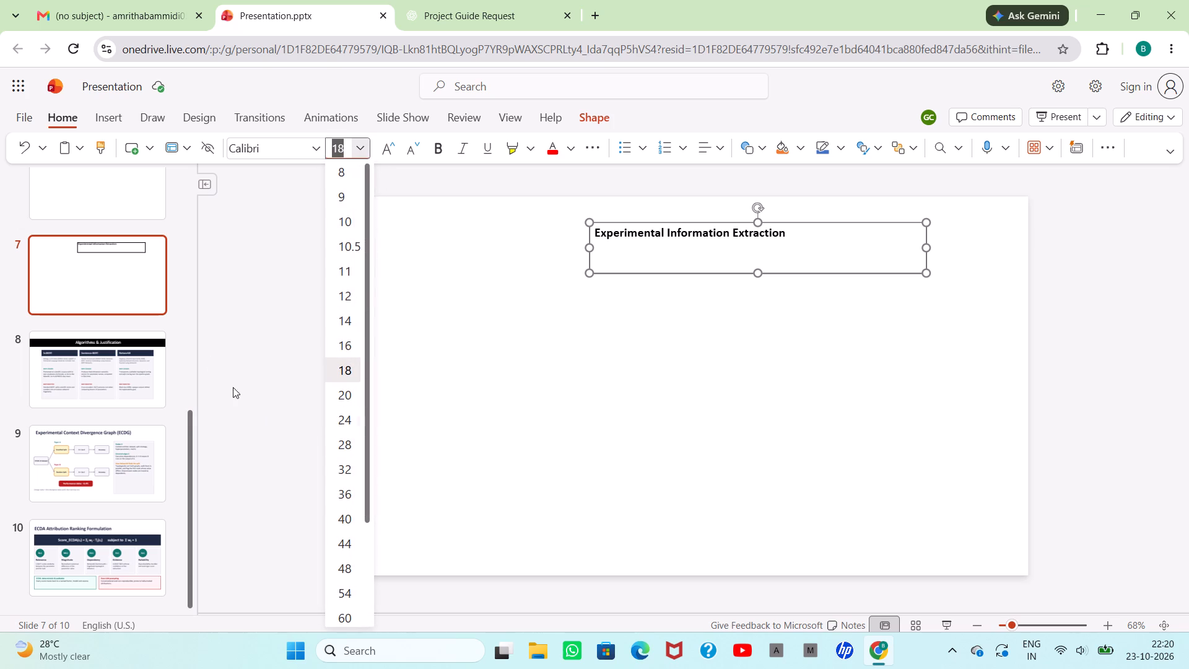
pyautogui.click(141, 361)
pyautogui.click(141, 459)
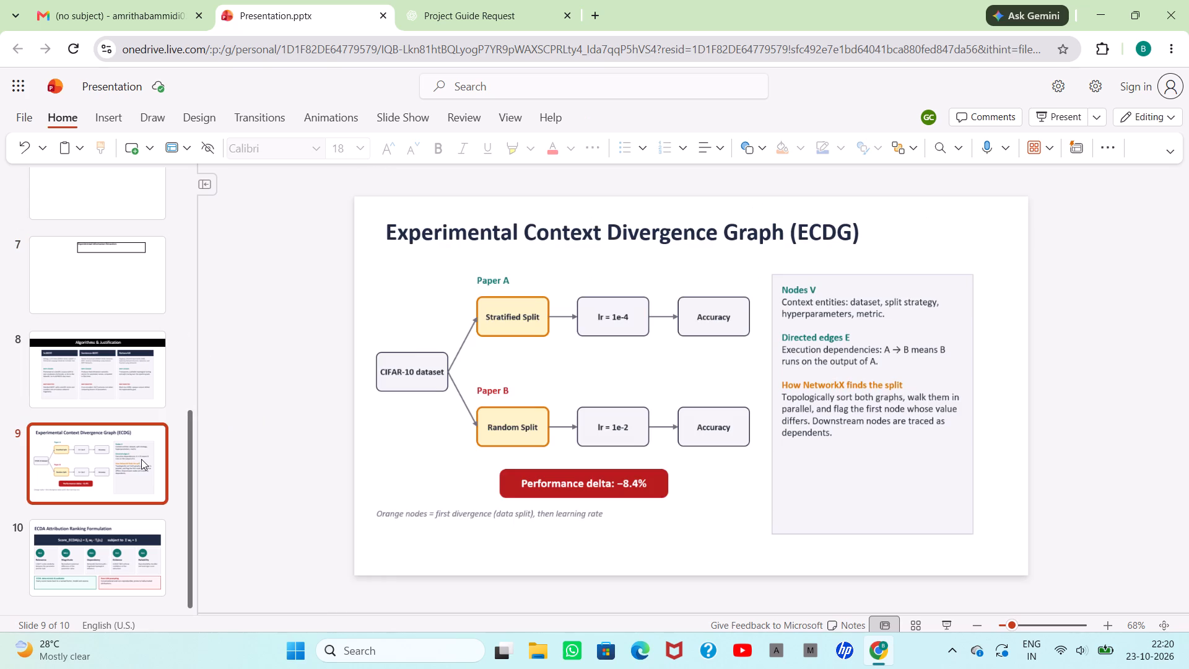
pyautogui.click(478, 231)
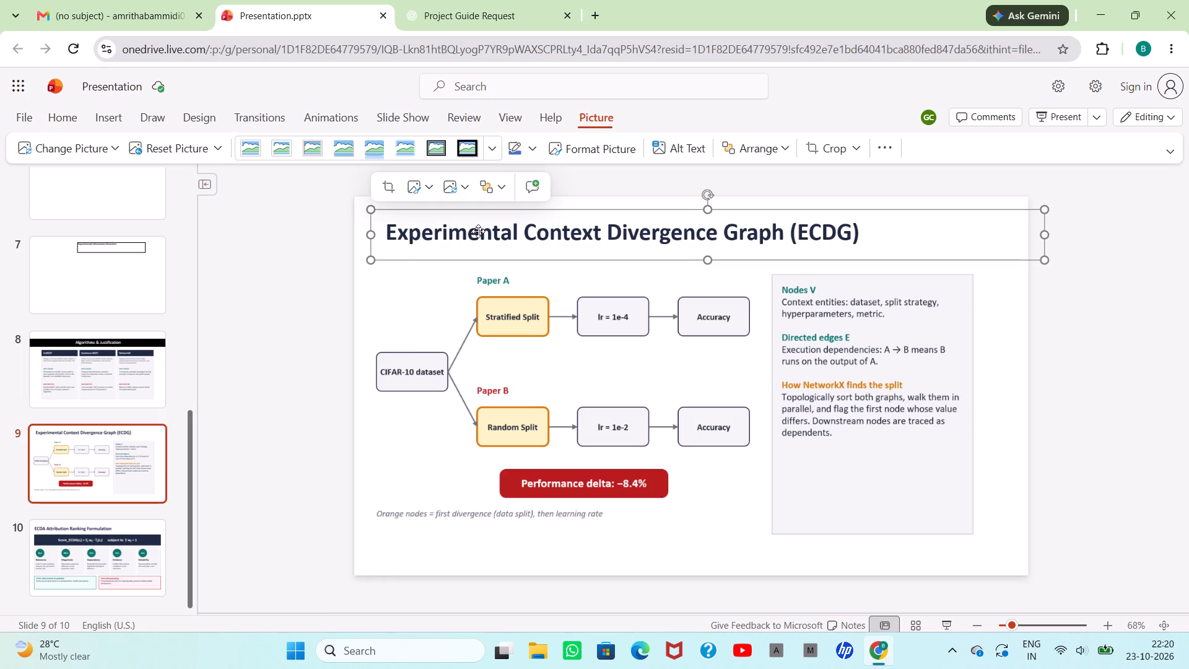
pyautogui.click(115, 381)
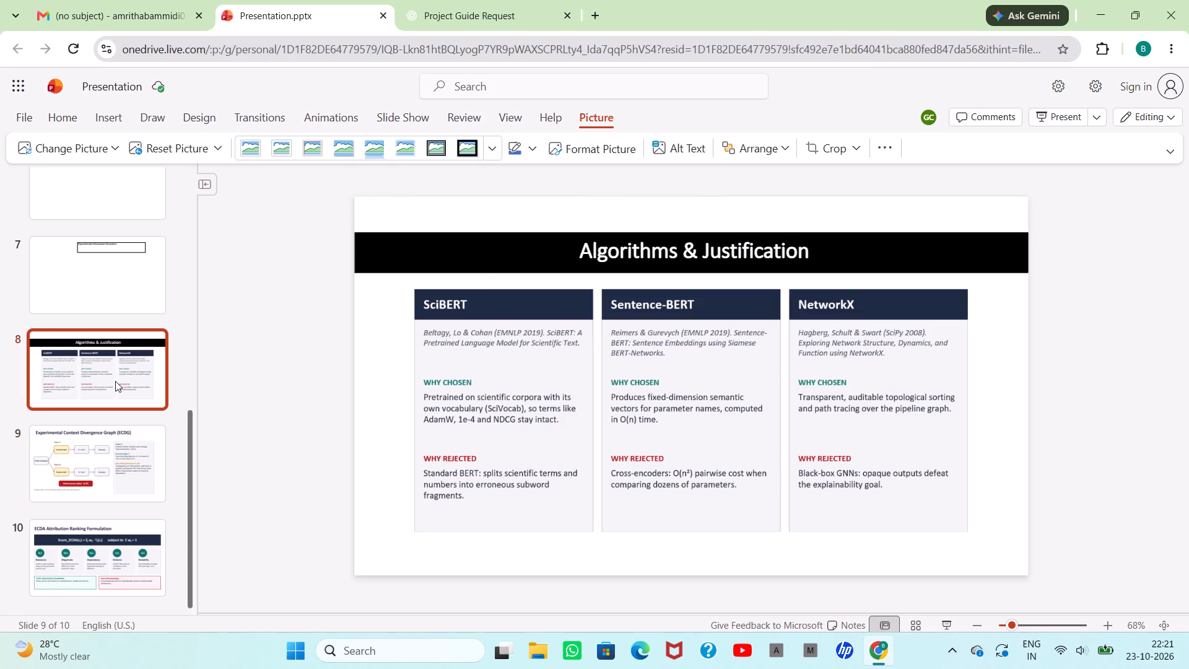
pyautogui.click(663, 265)
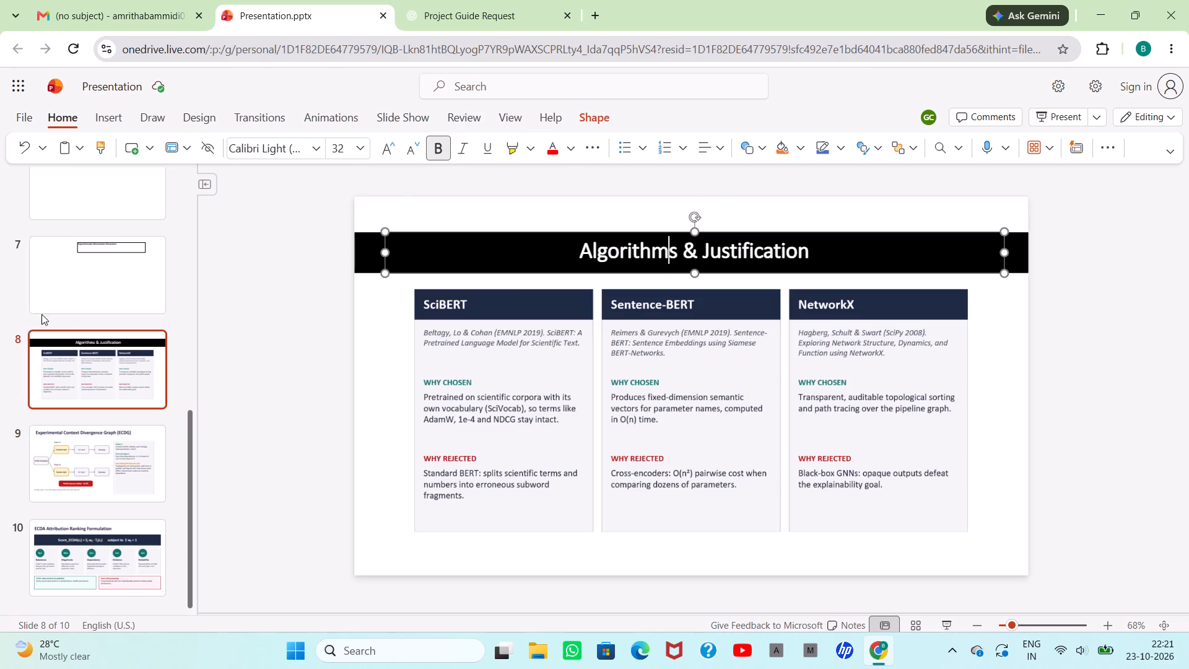
# Set the font size of the slide 7 heading "Experimental Information Extraction" to 32.
pyautogui.click(100, 278)
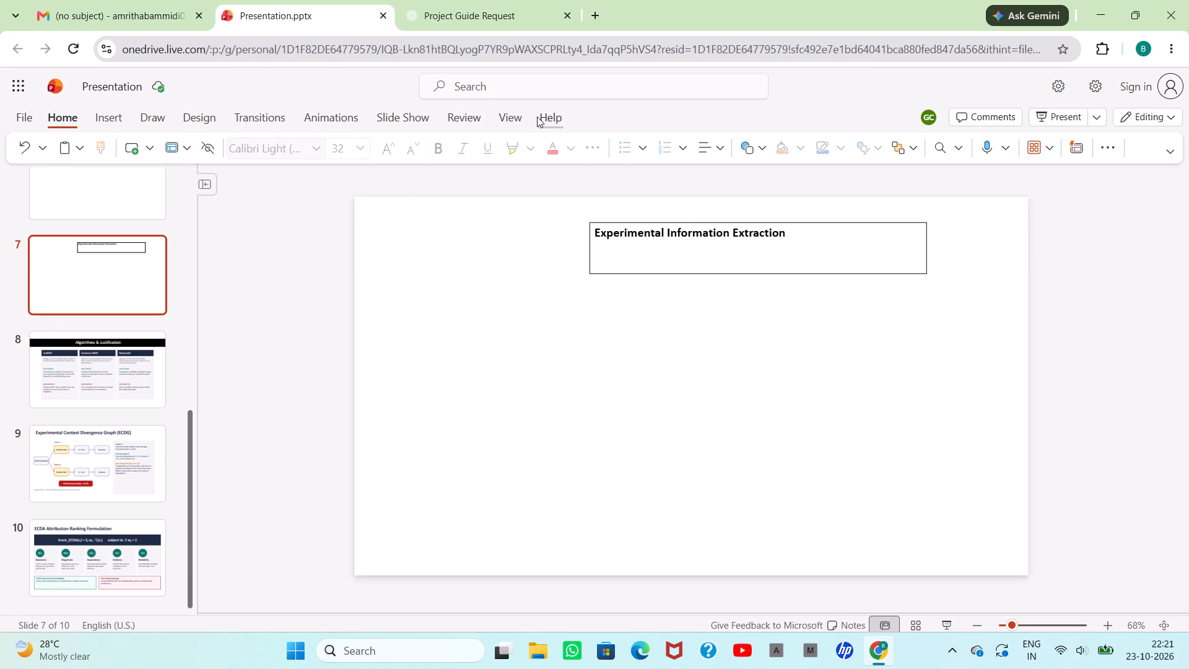
pyautogui.click(705, 243)
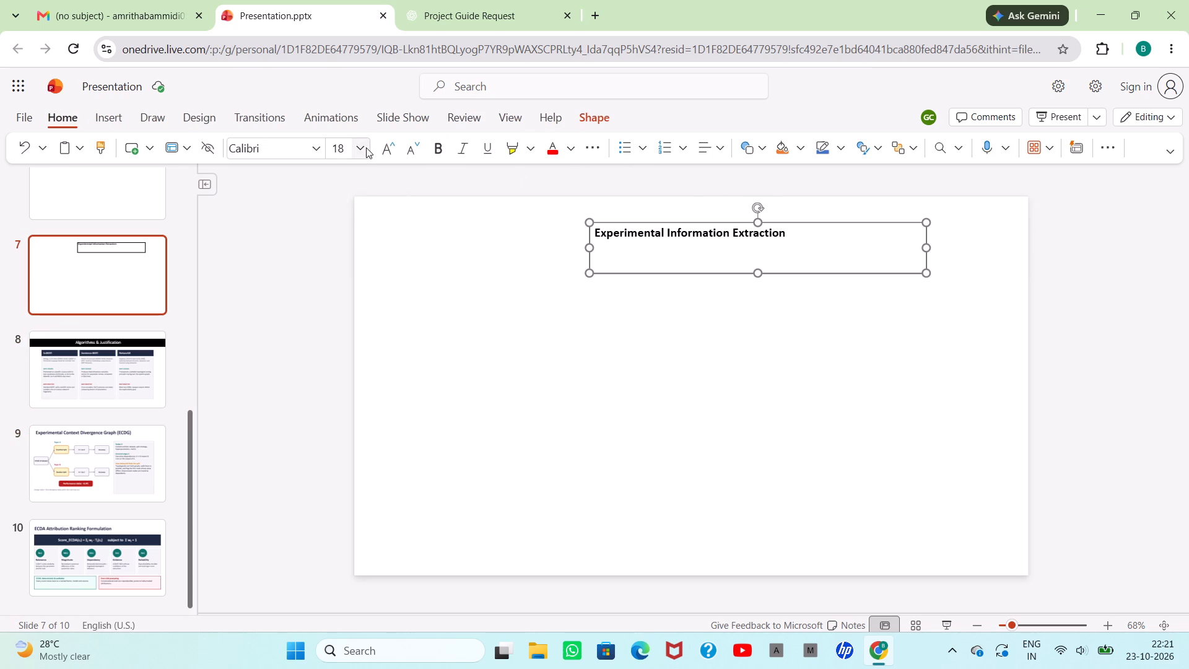
pyautogui.click(366, 147)
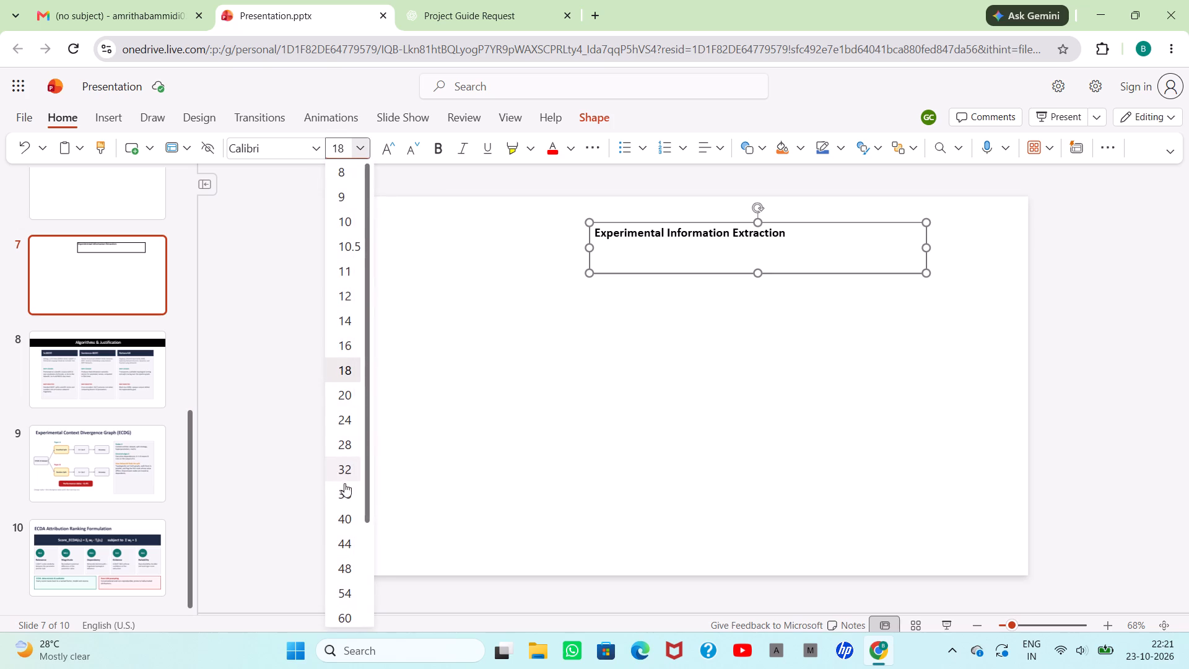
pyautogui.click(345, 475)
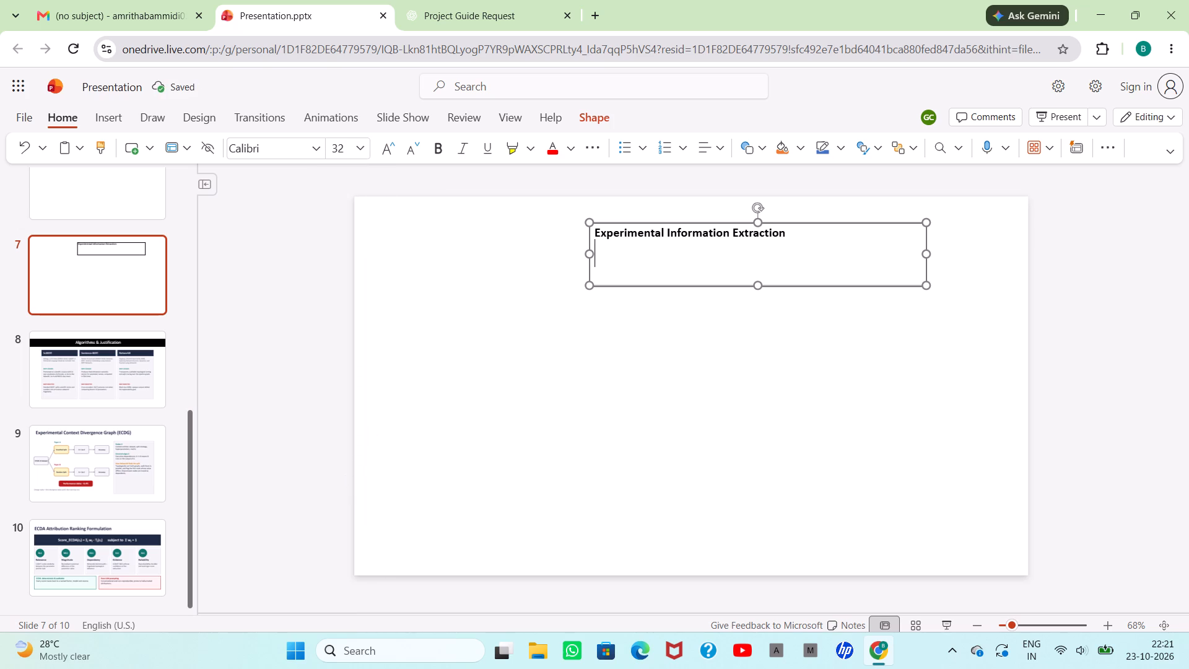
pyautogui.hotkey('shift', 'Left')
pyautogui.hotkey('shift', 'Left')
pyautogui.hotkey('shift', 'Left')
pyautogui.hotkey('shift', 'Left')
pyautogui.hotkey('shift', 'Left')
pyautogui.hotkey('shift', 'Left')
pyautogui.hotkey('shift', 'Up')
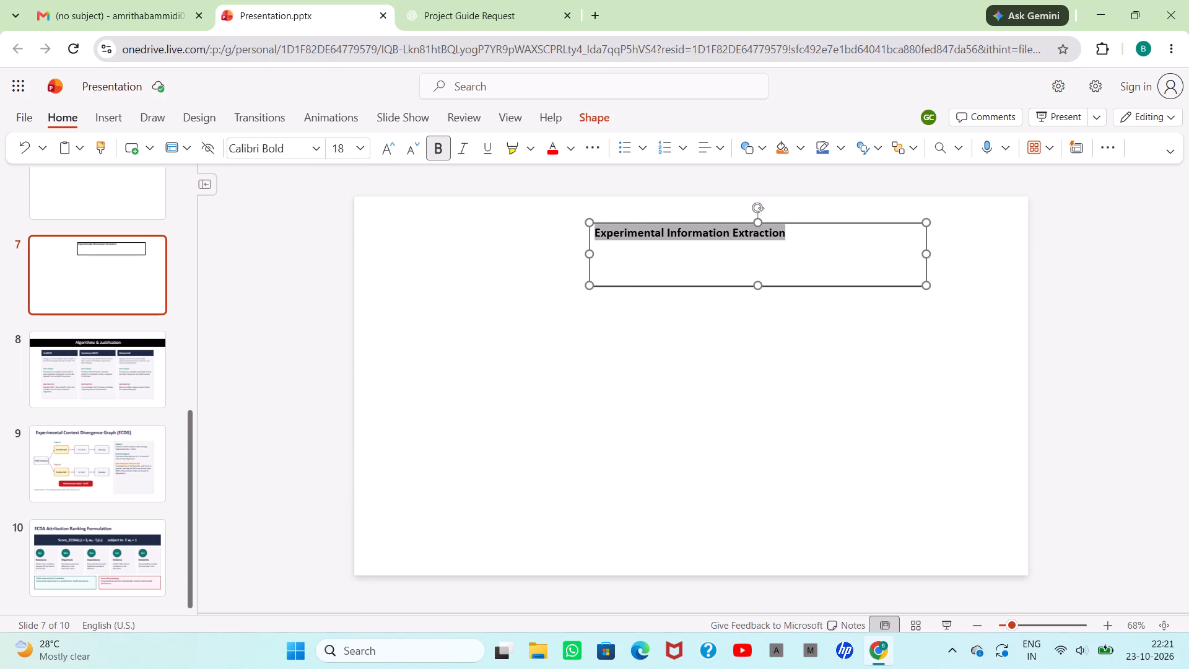
pyautogui.click(362, 149)
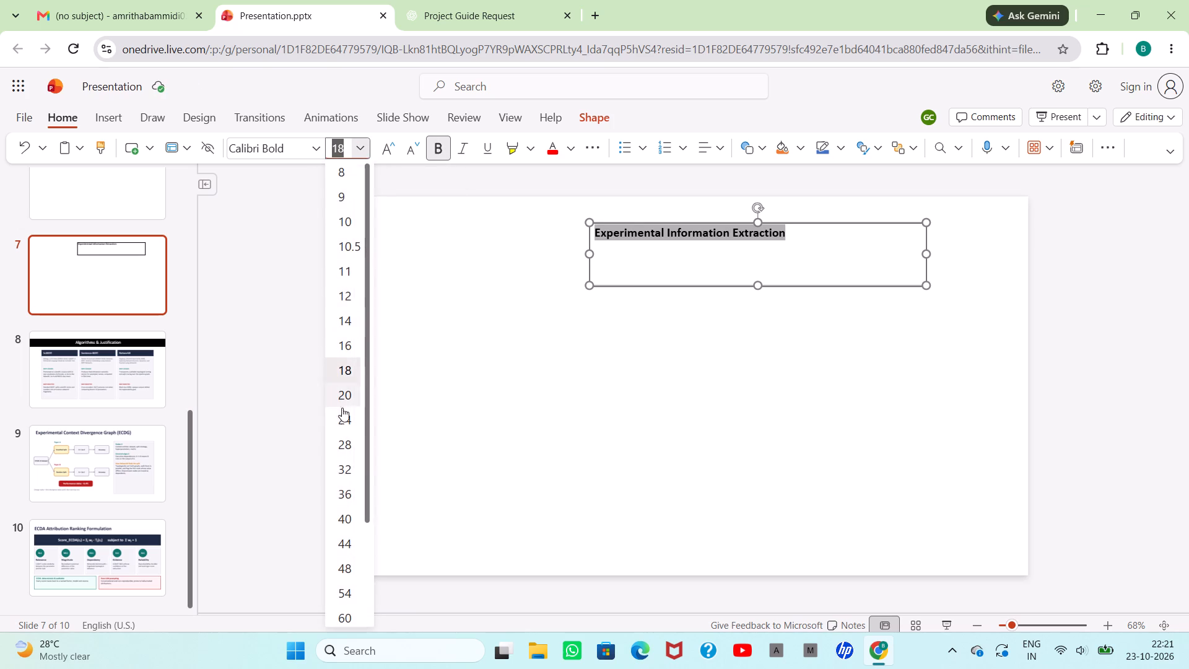
pyautogui.click(355, 465)
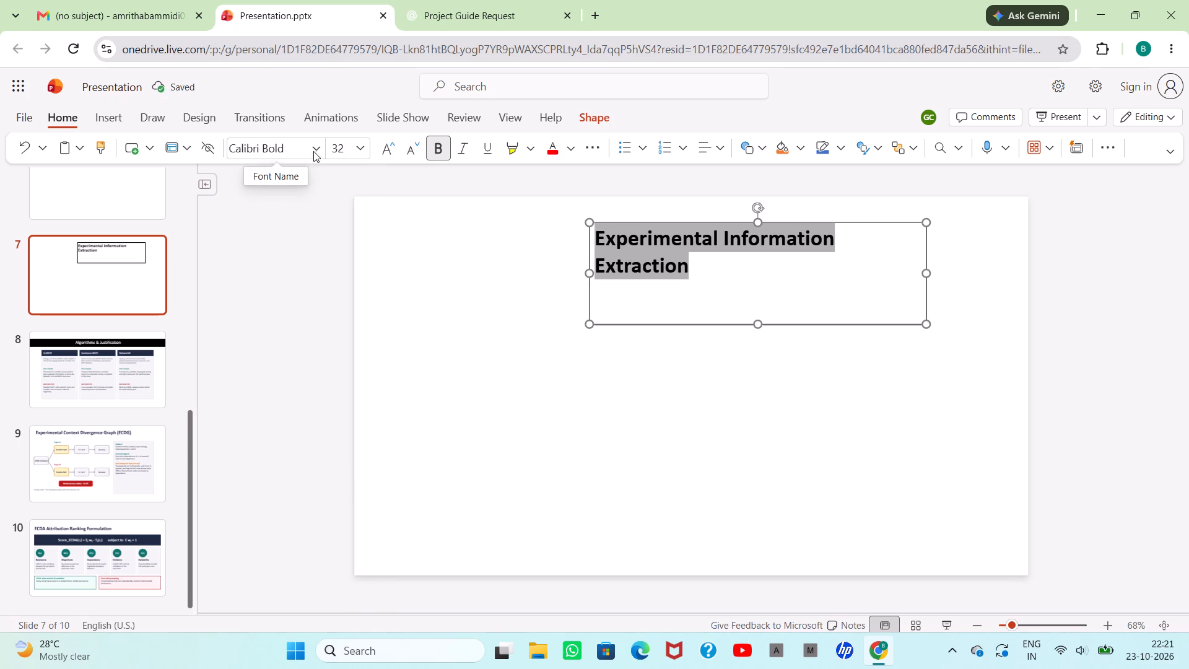
# Widen the slide 7 heading box on both sides so the heading fits on one line, and nudge it into place.
pyautogui.click(572, 286)
pyautogui.click(625, 274)
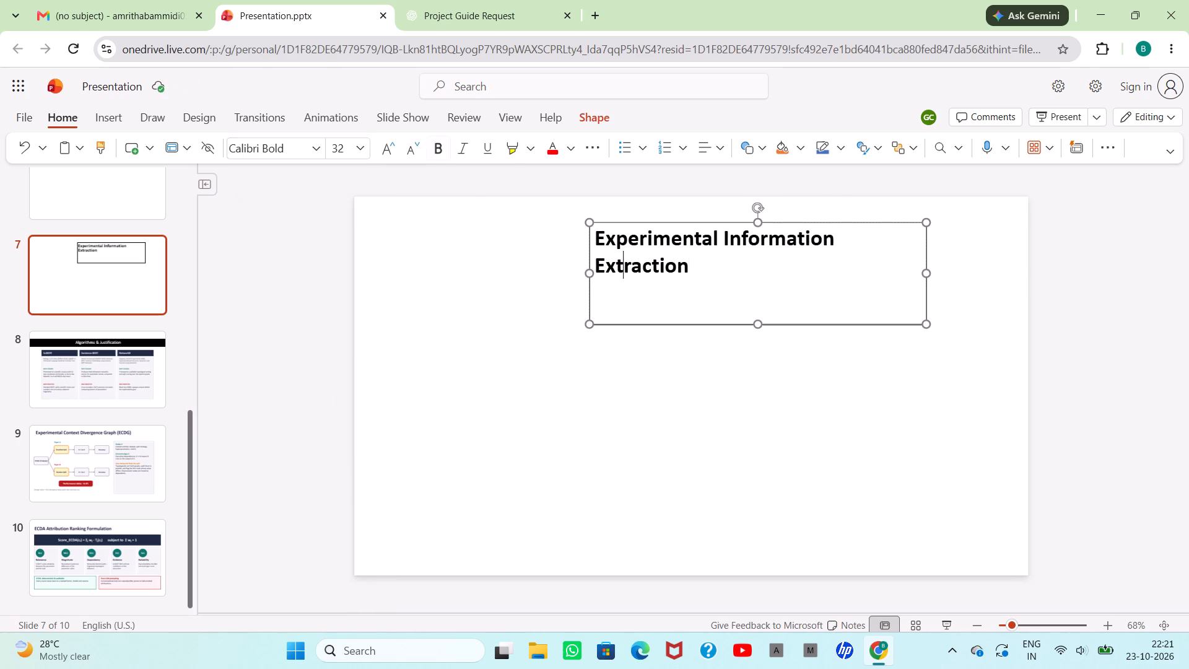
pyautogui.moveTo(585, 271); pyautogui.dragTo(484, 263)
pyautogui.moveTo(827, 266); pyautogui.dragTo(960, 269)
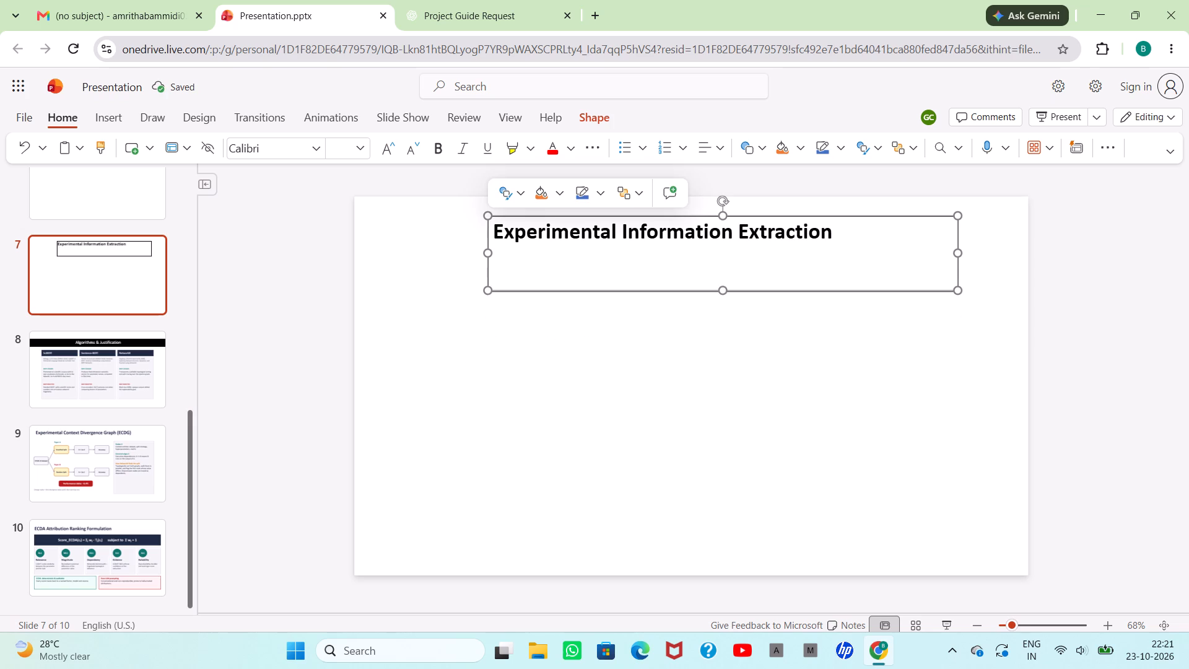
pyautogui.moveTo(754, 217); pyautogui.dragTo(760, 217)
# Insert about 13 spaces before "Experimental Information Extraction" on slide 7 to shift the heading toward the middle of its box.
pyautogui.click(606, 273)
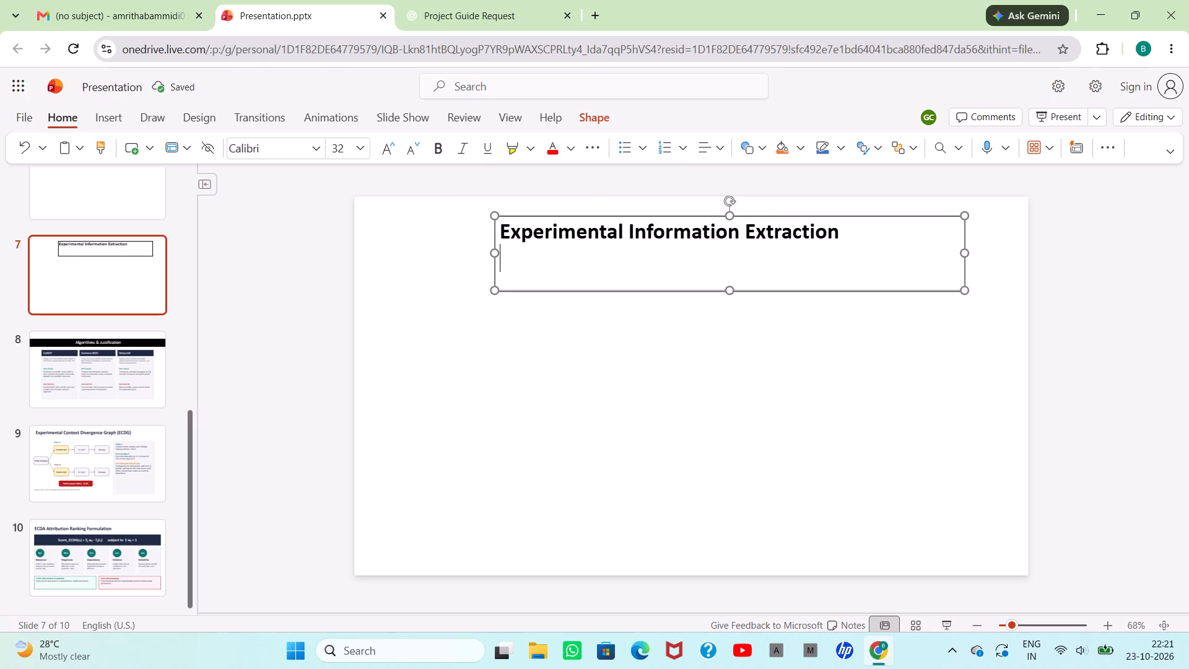
pyautogui.click(626, 404)
pyautogui.click(736, 259)
pyautogui.click(502, 229)
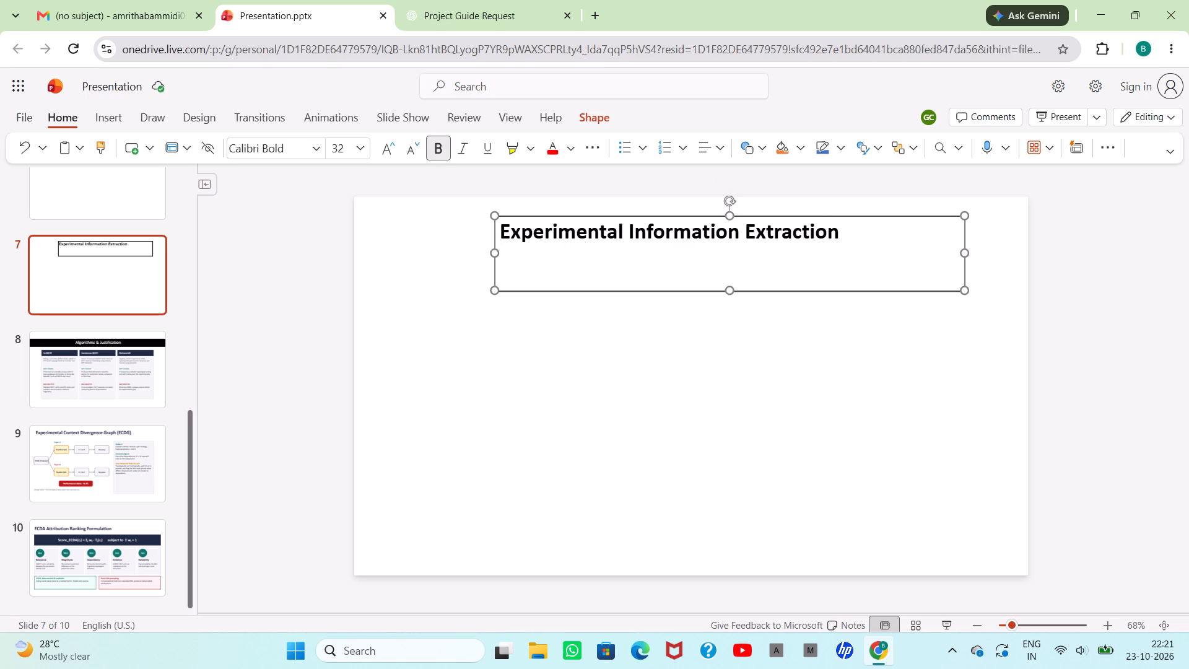
pyautogui.press('space')
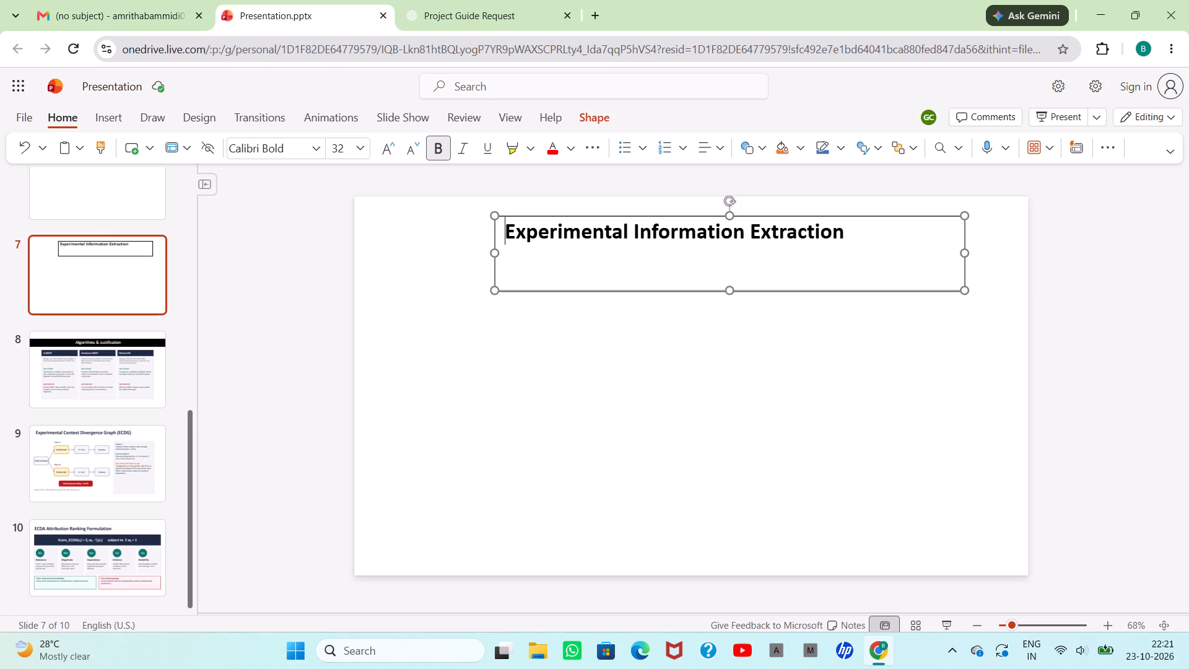
pyautogui.press('space')
pyautogui.press('space')
pyautogui.press('space')
pyautogui.press('space')
pyautogui.press('space')
pyautogui.press('space')
pyautogui.press('space')
pyautogui.press('space')
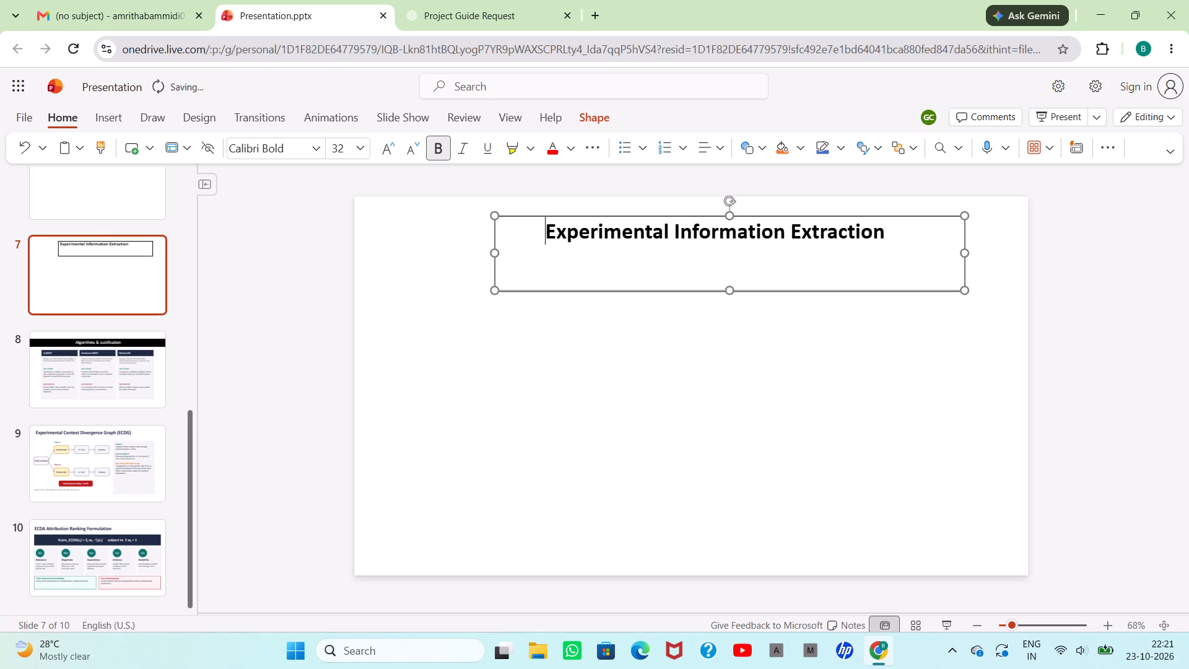
pyautogui.press('space')
pyautogui.press('space')
pyautogui.press('space')
pyautogui.press('space')
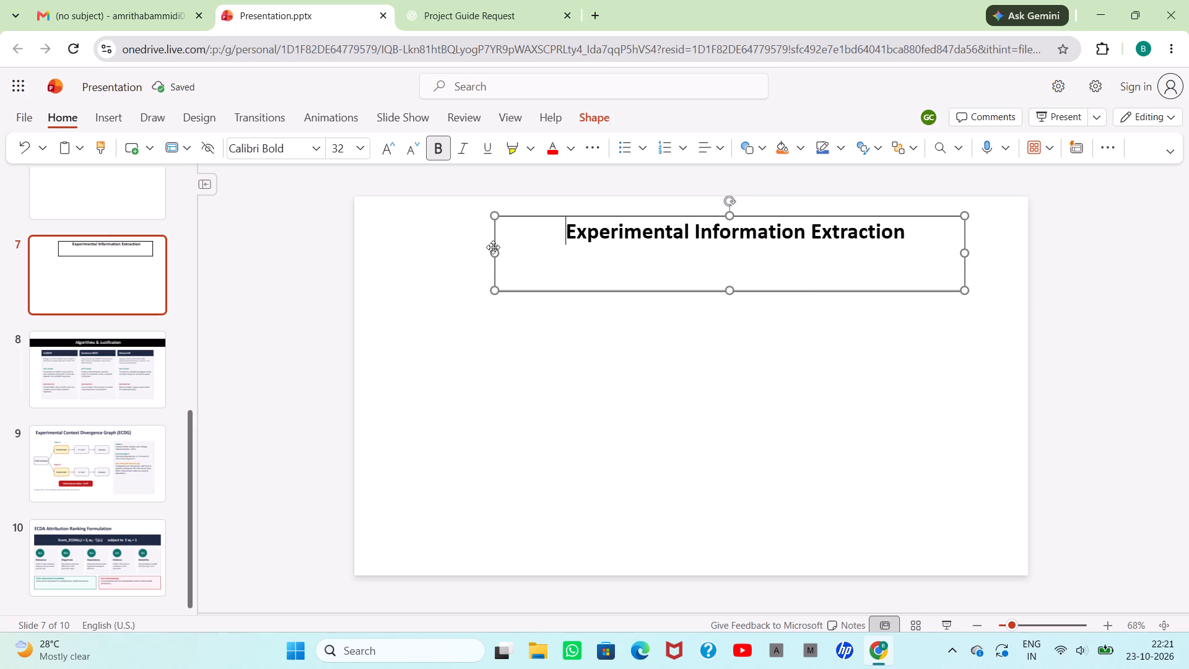
# Extend the left side of the slide 7 heading box to near the slide's left edge.
pyautogui.moveTo(495, 256); pyautogui.dragTo(397, 260)
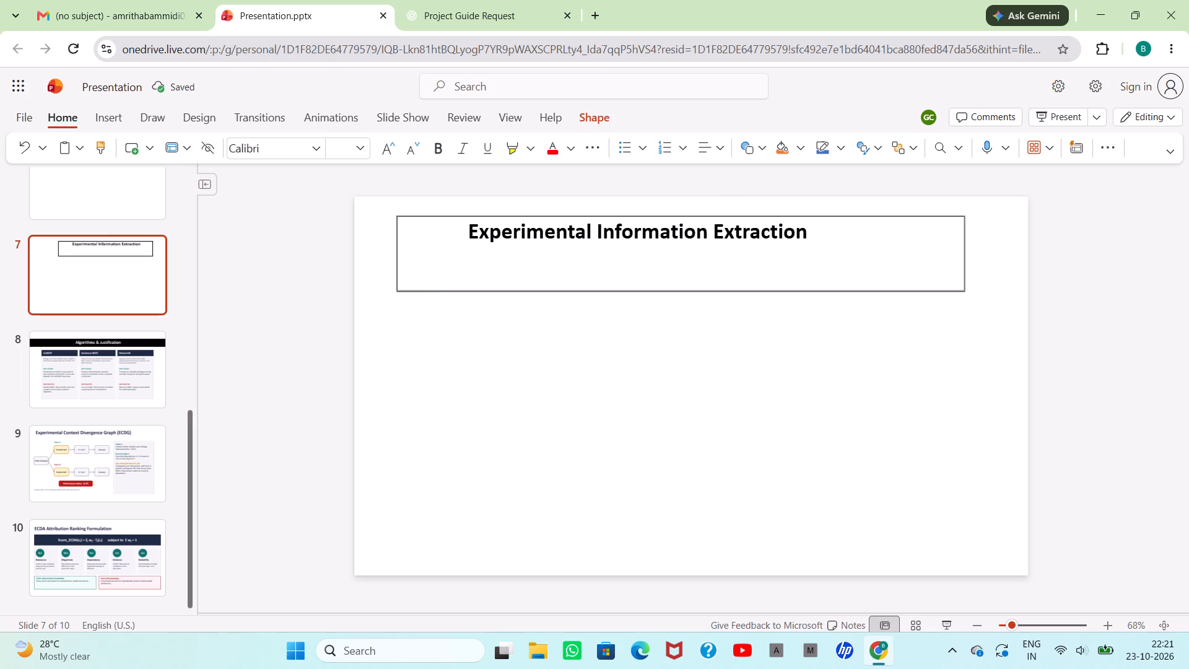
pyautogui.moveTo(397, 260); pyautogui.dragTo(372, 247)
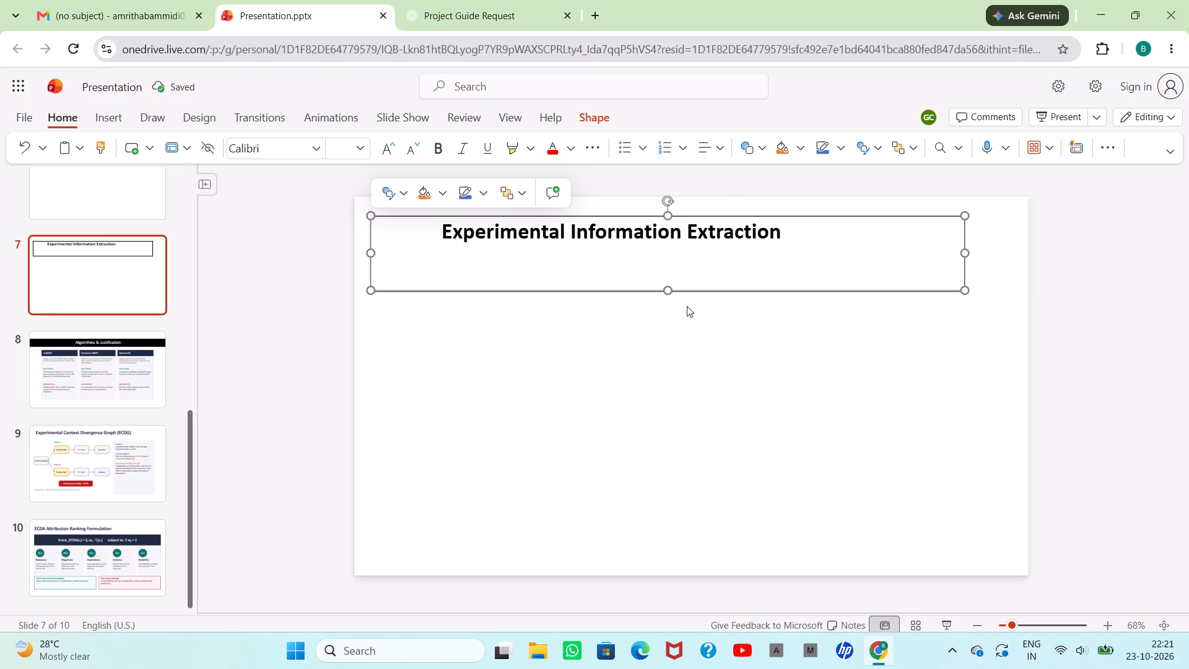
# Reduce the height of the slide 7 heading box from below and remove the empty line under the heading.
pyautogui.click(668, 292)
pyautogui.moveTo(668, 292); pyautogui.dragTo(669, 253)
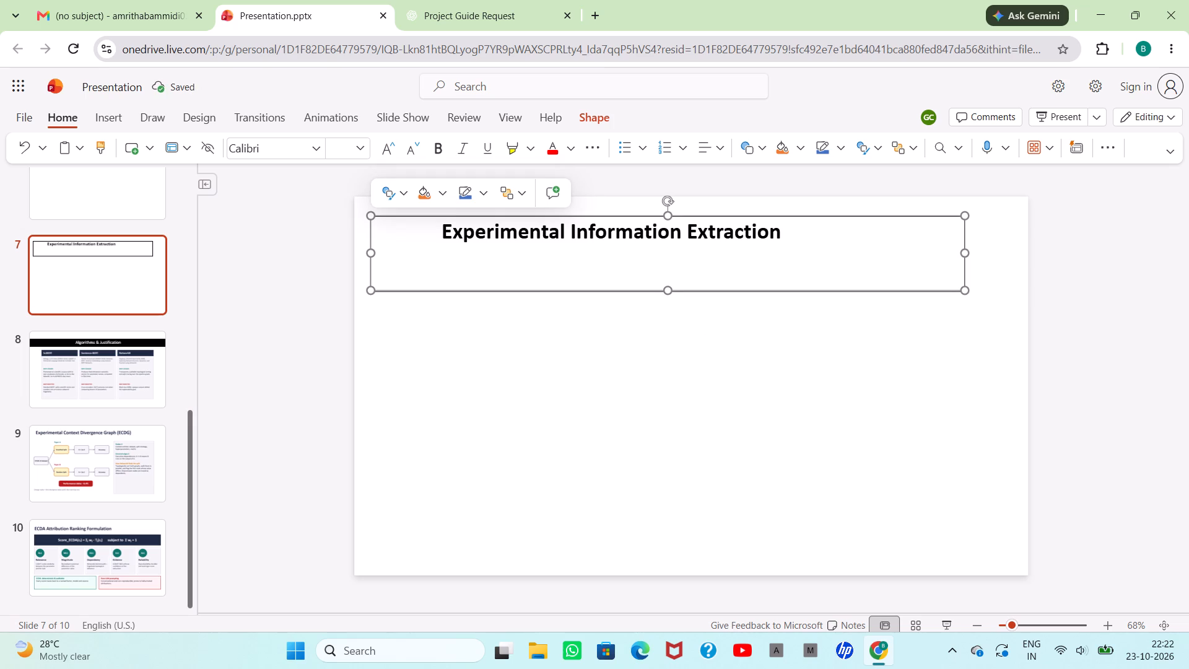
pyautogui.click(645, 268)
pyautogui.press('BackSpace')
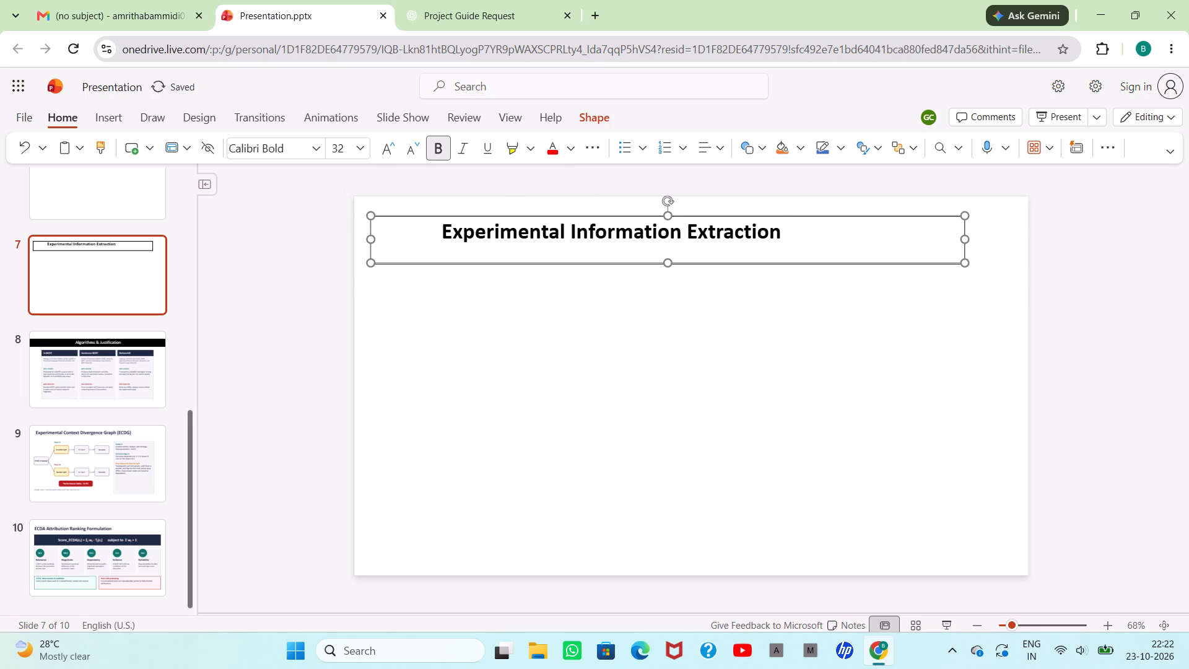
# Insert 15 more spaces before the slide 7 heading text to bring it to the middle of the widened box.
pyautogui.click(441, 229)
pyautogui.press('space')
pyautogui.press('space')
pyautogui.press('space')
pyautogui.press('space')
pyautogui.press('space')
pyautogui.press('space')
pyautogui.press('space')
pyautogui.press('space')
pyautogui.press('space')
pyautogui.press('space')
pyautogui.press('space')
pyautogui.press('space')
pyautogui.press('space')
pyautogui.press('space')
pyautogui.press('space')
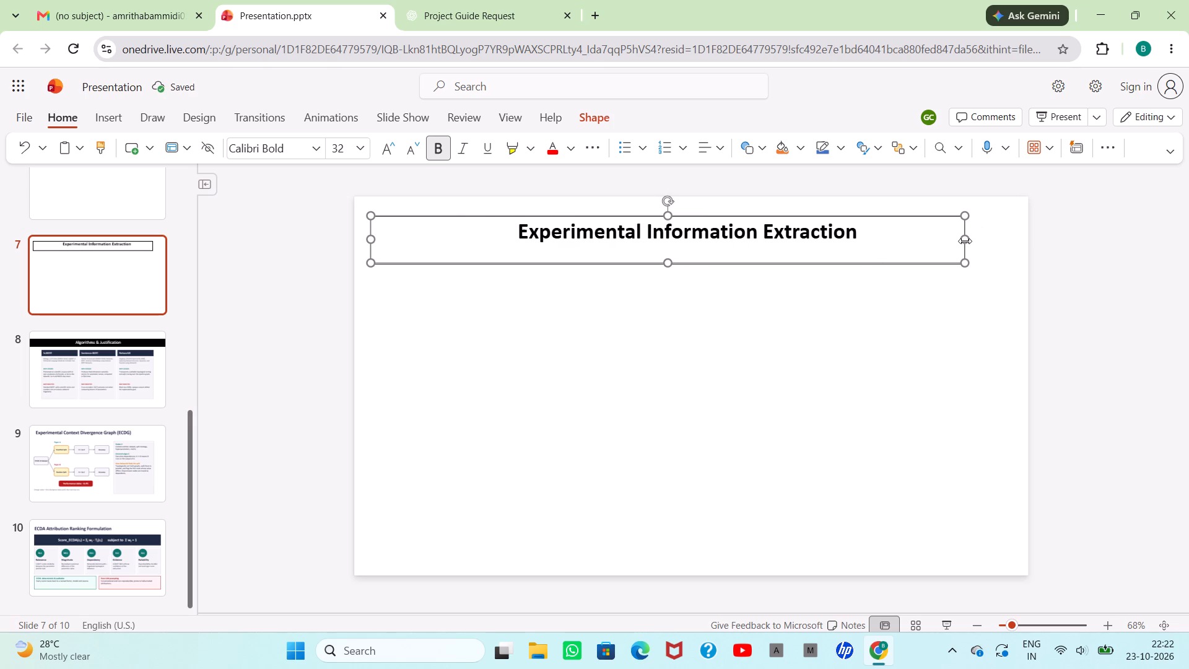
# Extend the right side of the slide 7 heading box to near the slide's right edge and try reducing its height further.
pyautogui.moveTo(965, 241); pyautogui.dragTo(1010, 237)
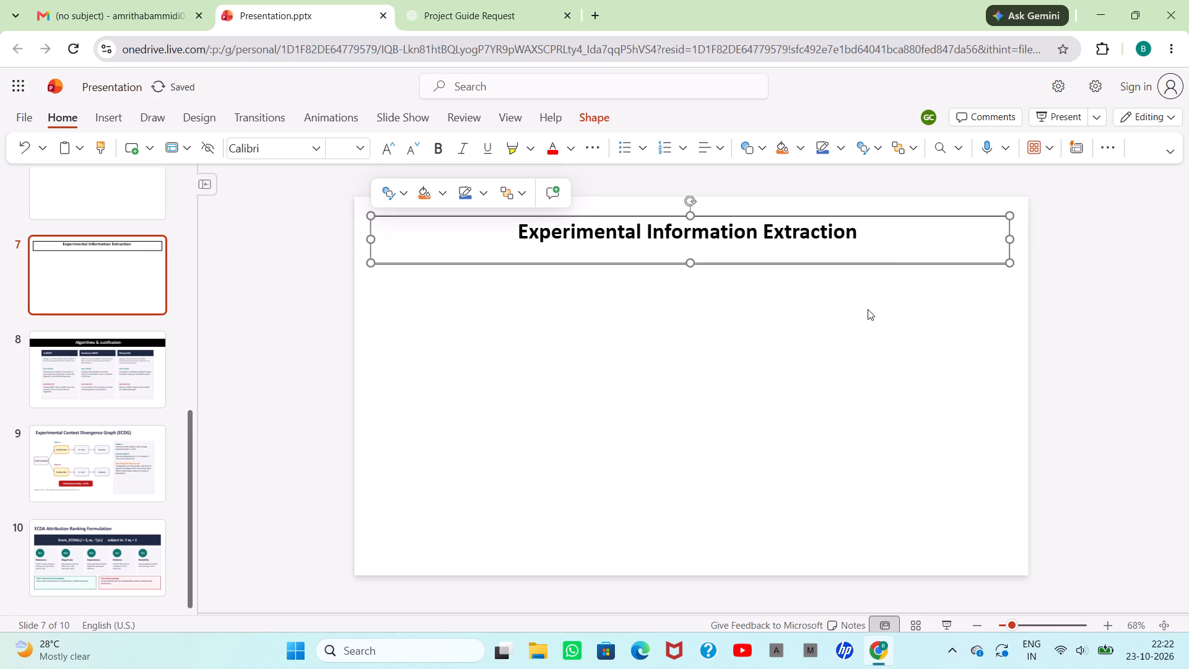
pyautogui.click(868, 309)
pyautogui.click(904, 250)
pyautogui.moveTo(690, 263); pyautogui.dragTo(694, 246)
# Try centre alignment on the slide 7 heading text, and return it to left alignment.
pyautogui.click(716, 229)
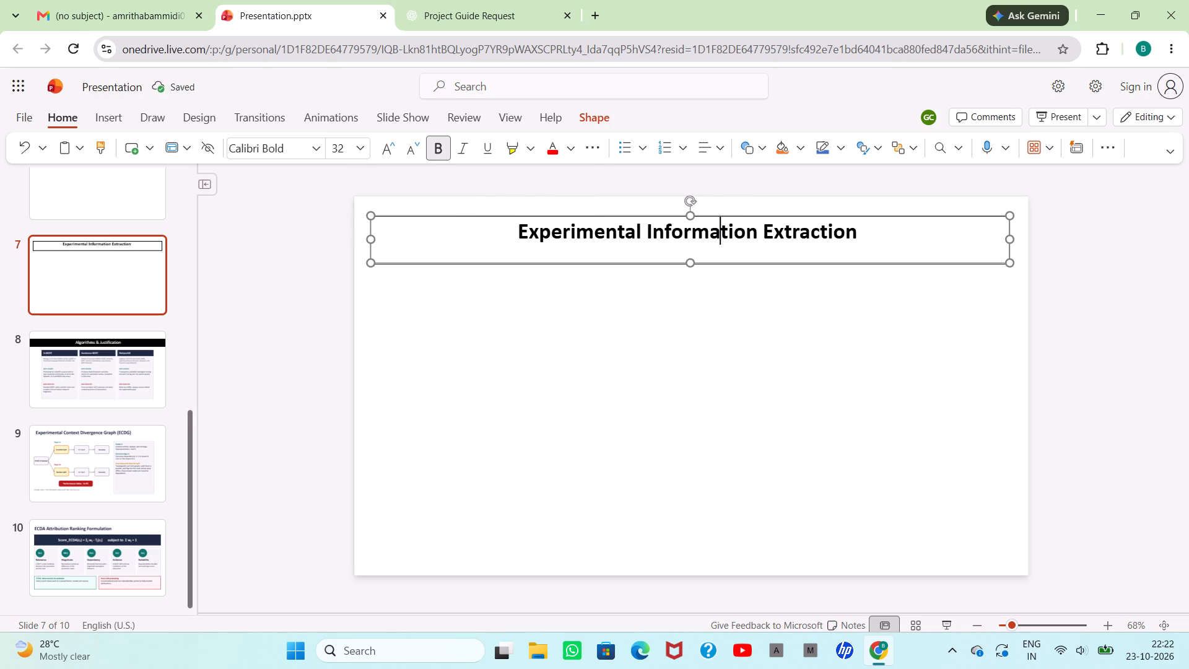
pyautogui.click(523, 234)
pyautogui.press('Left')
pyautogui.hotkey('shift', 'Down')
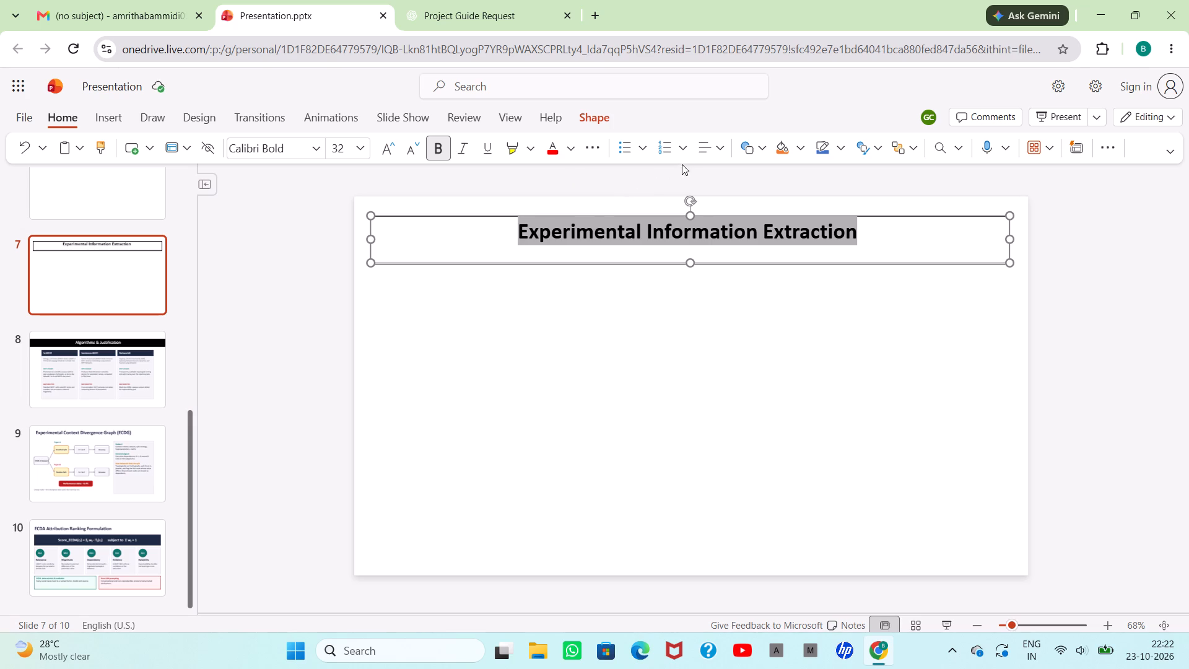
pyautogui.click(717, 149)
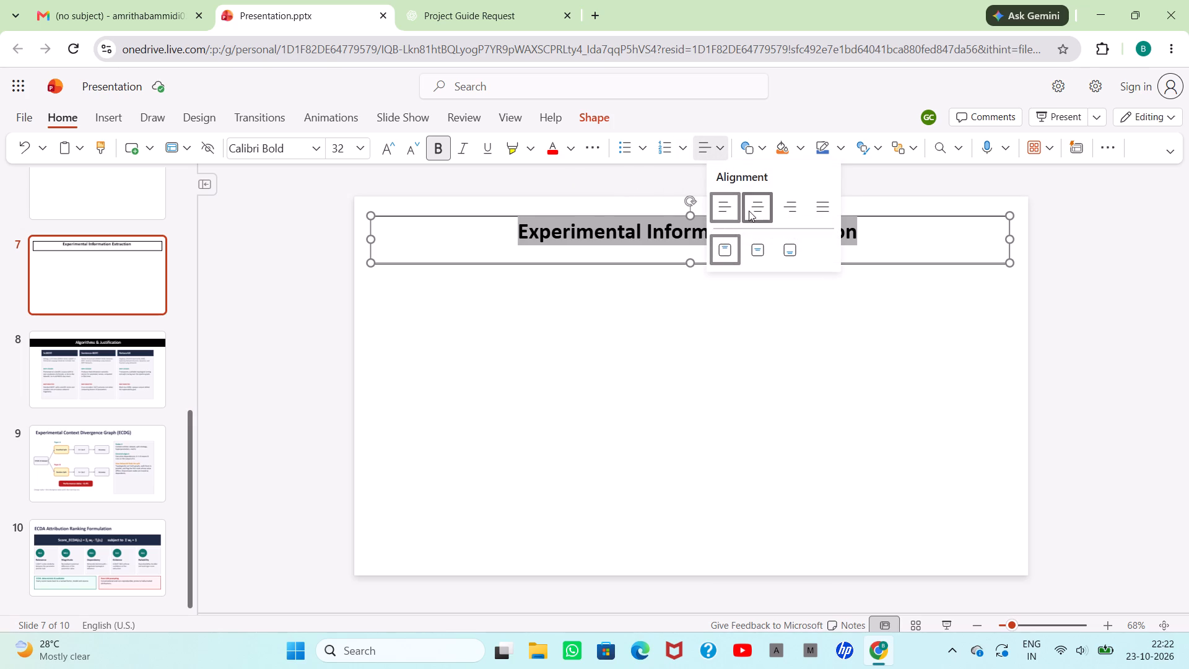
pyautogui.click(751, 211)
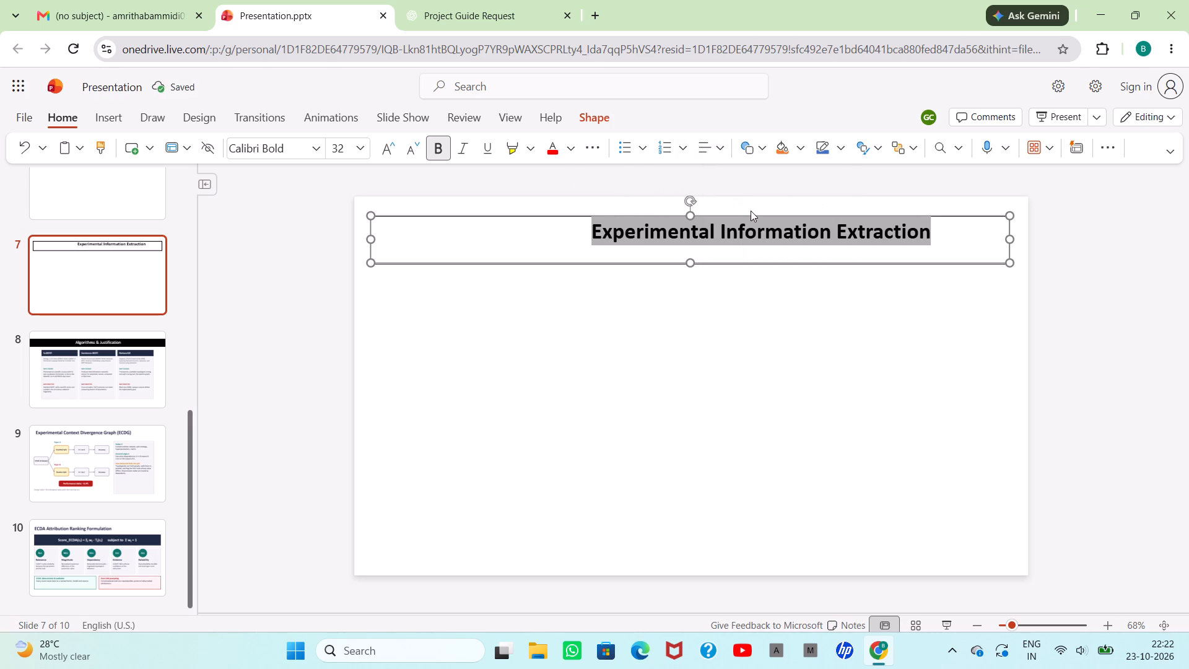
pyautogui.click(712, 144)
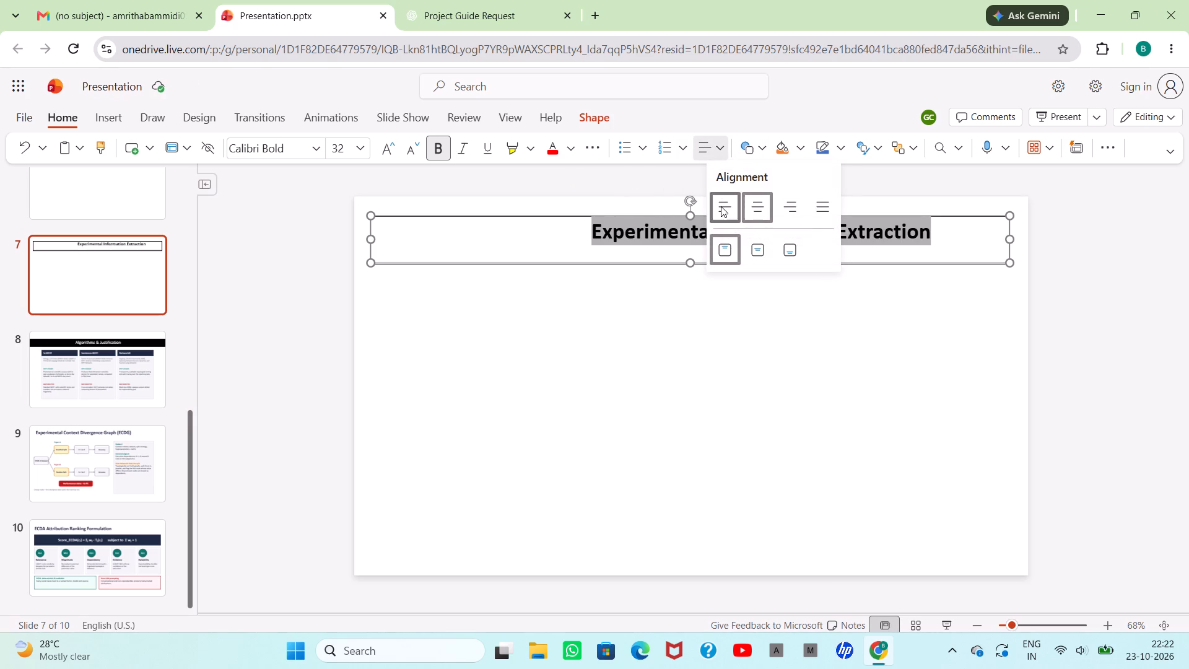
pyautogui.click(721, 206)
# Set the slide 7 heading's vertical alignment to middle, and change it to bottom.
pyautogui.click(721, 140)
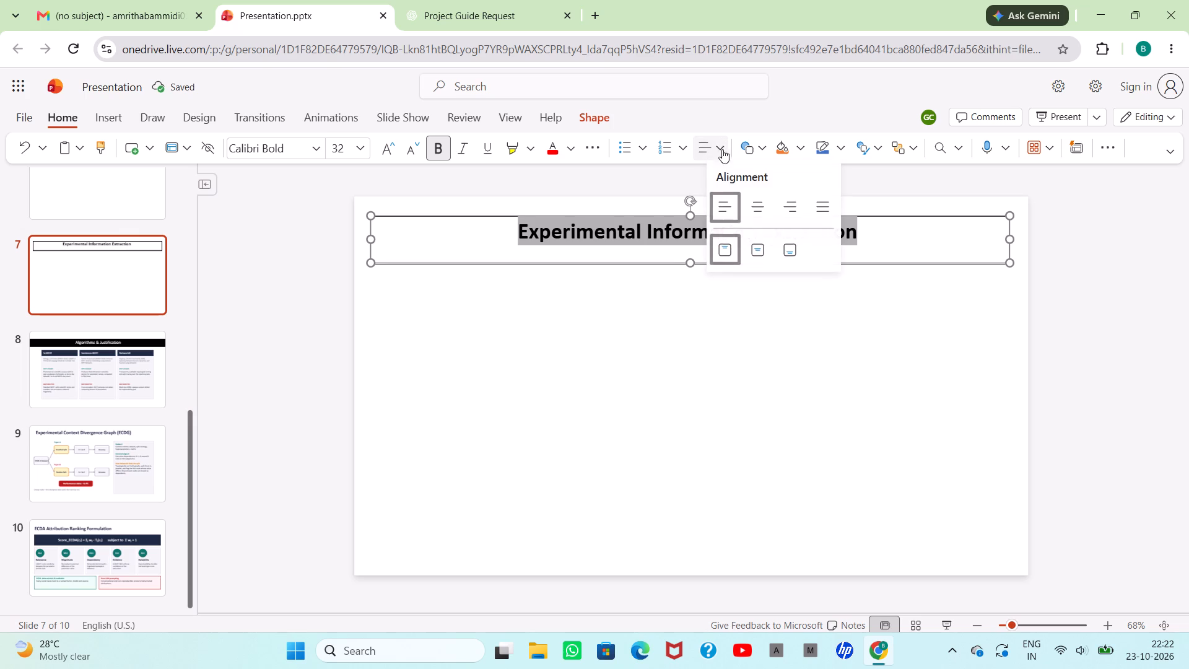
pyautogui.click(749, 244)
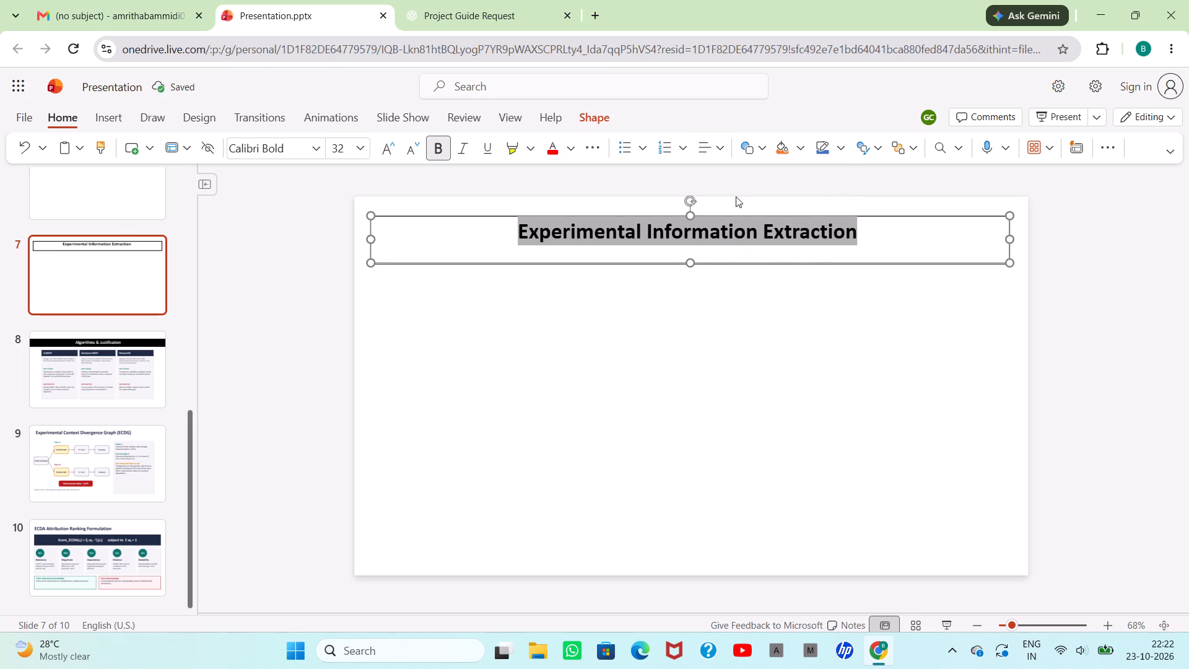
pyautogui.click(720, 139)
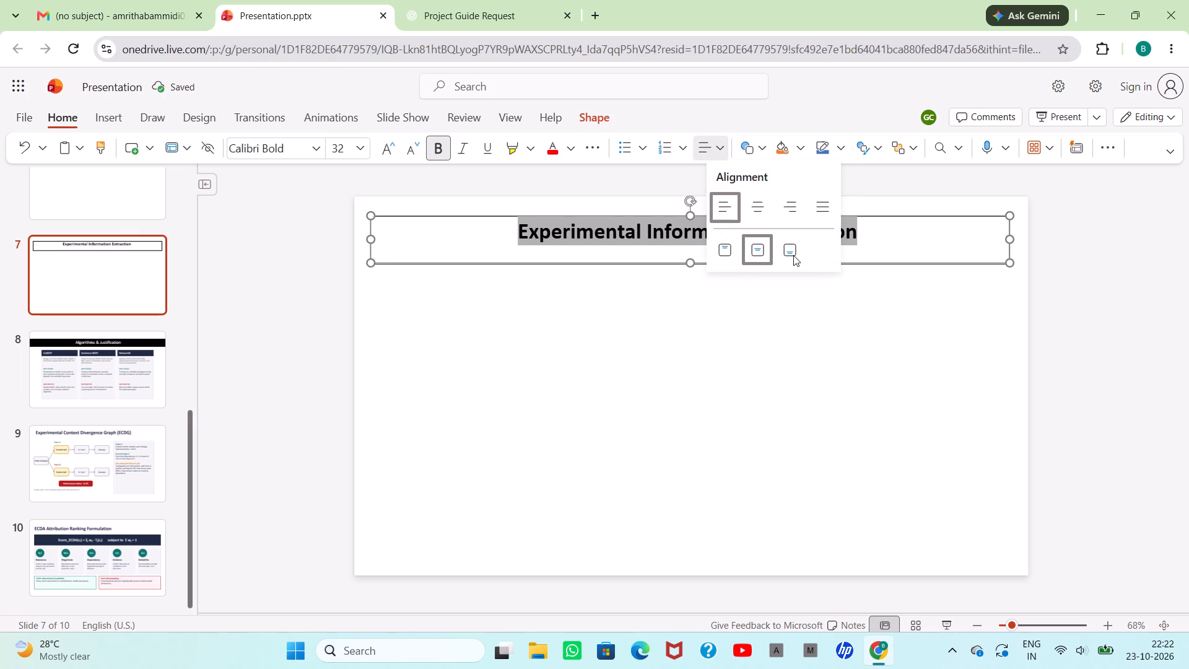
pyautogui.click(793, 255)
pyautogui.click(697, 330)
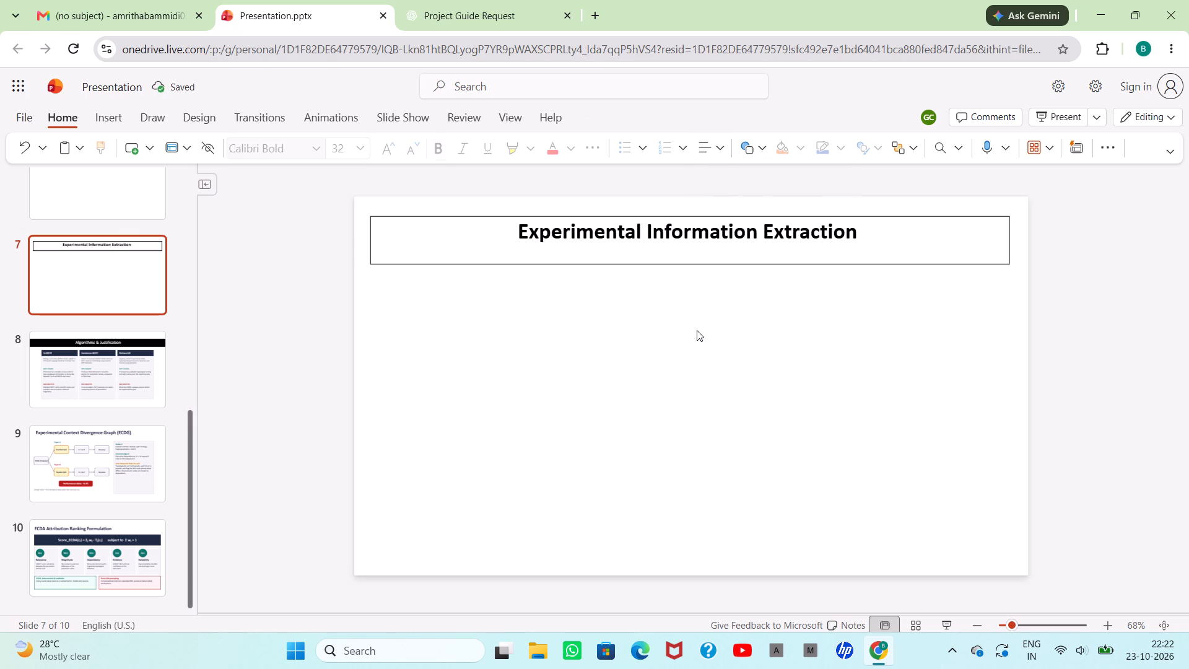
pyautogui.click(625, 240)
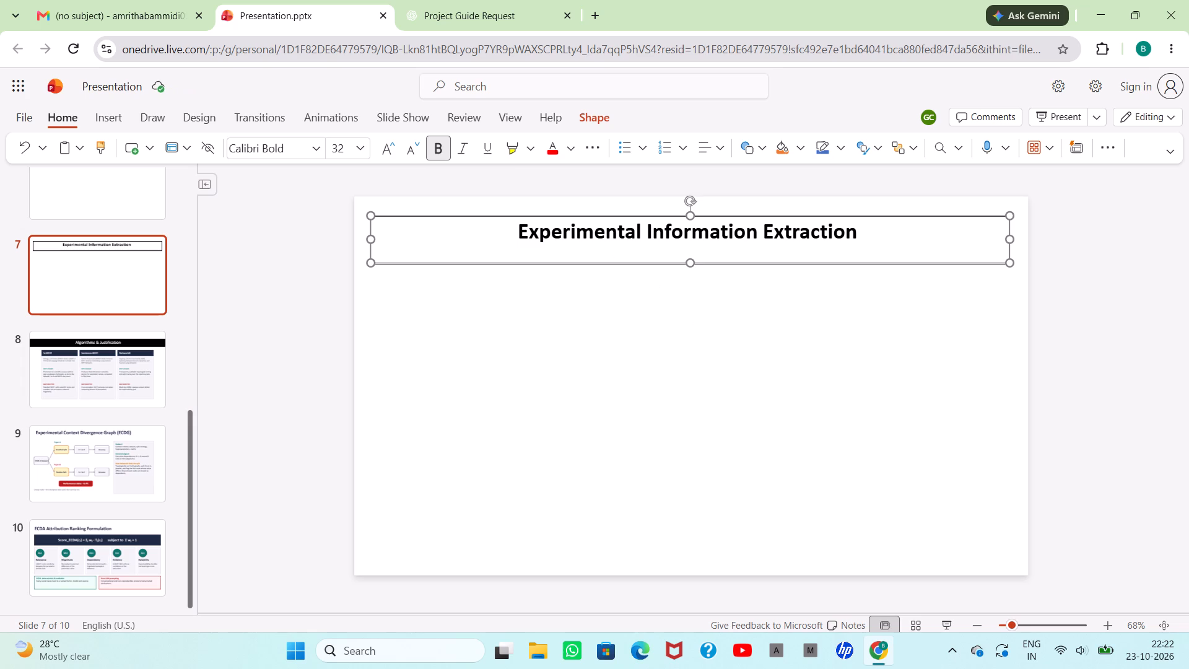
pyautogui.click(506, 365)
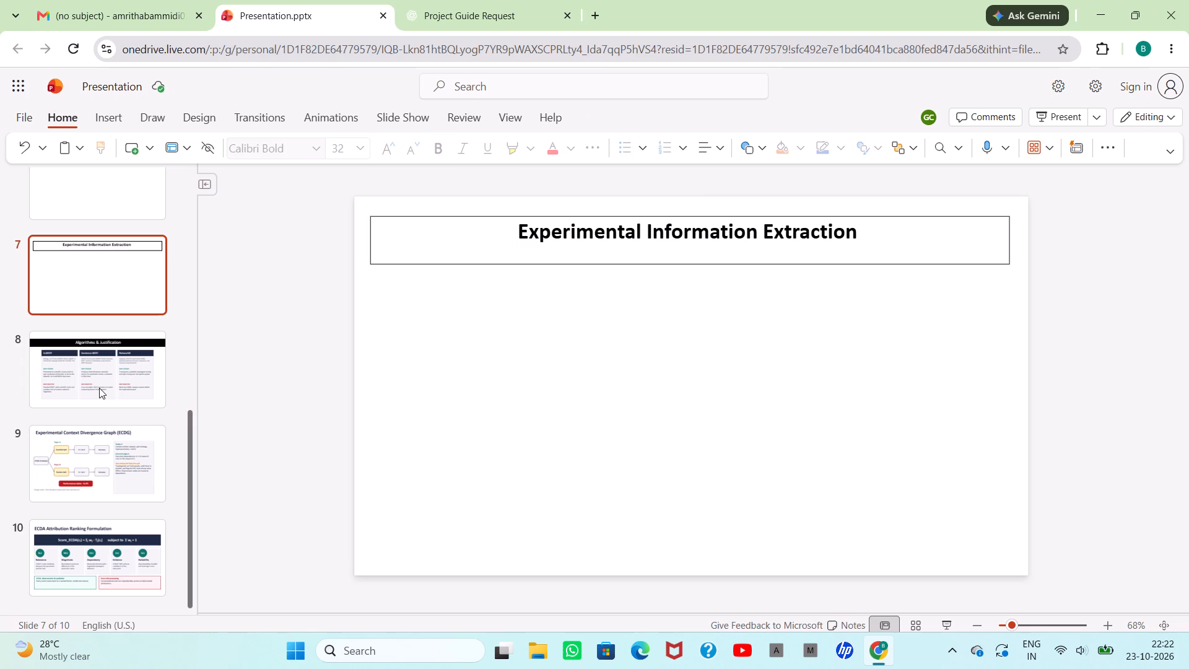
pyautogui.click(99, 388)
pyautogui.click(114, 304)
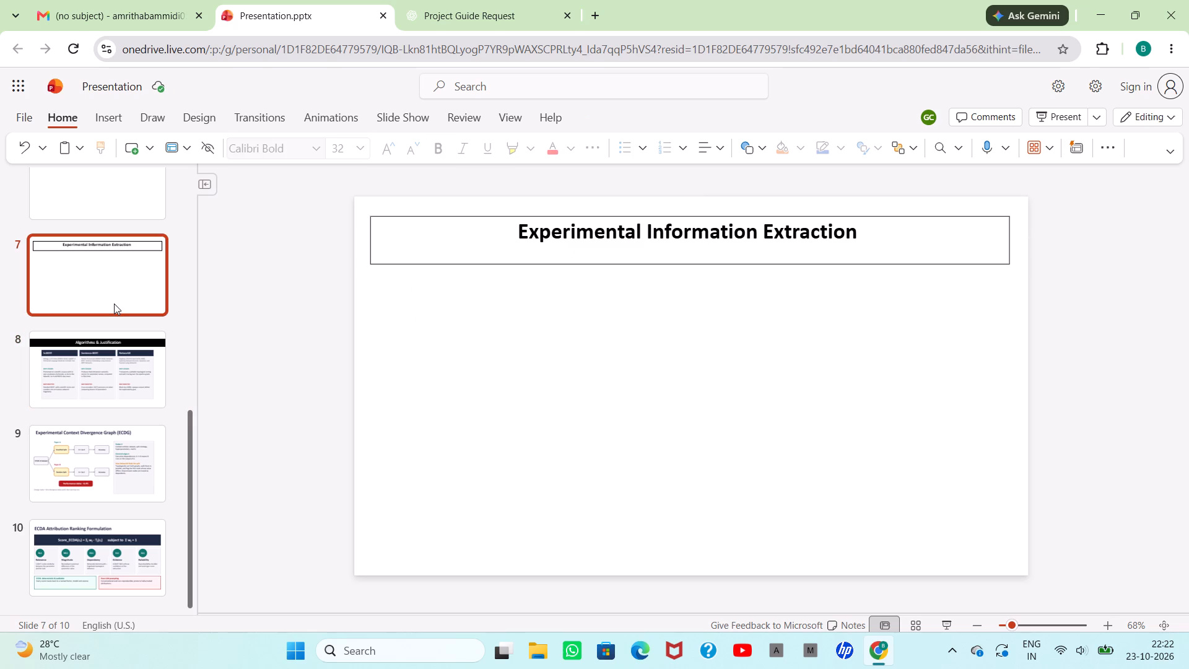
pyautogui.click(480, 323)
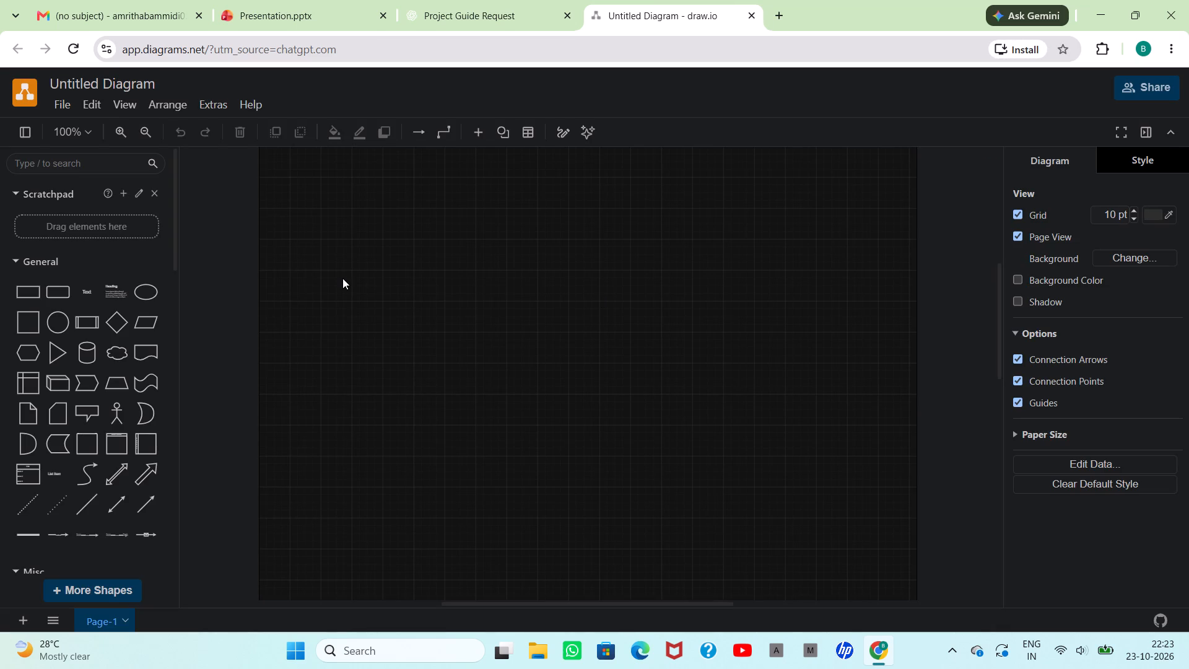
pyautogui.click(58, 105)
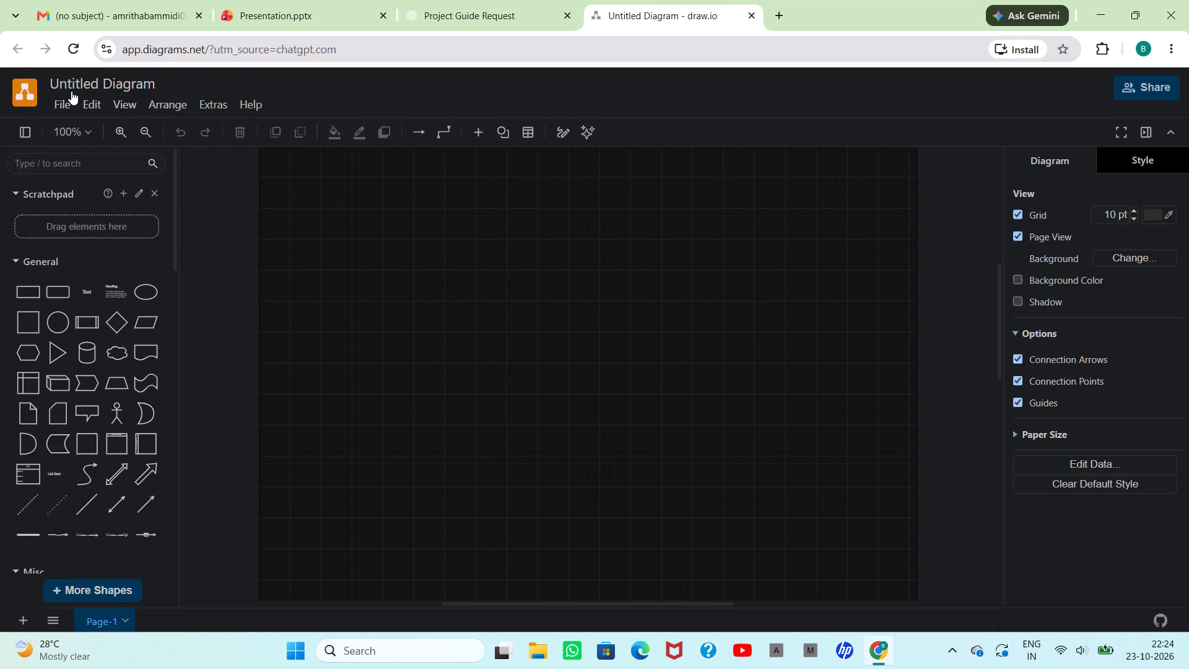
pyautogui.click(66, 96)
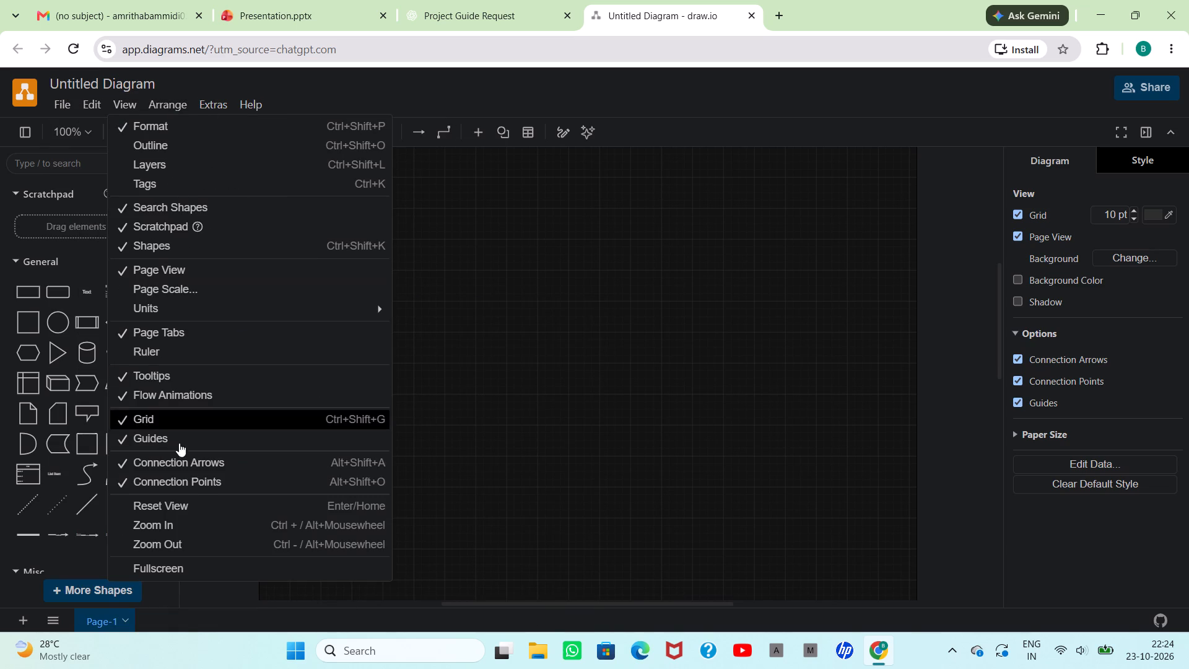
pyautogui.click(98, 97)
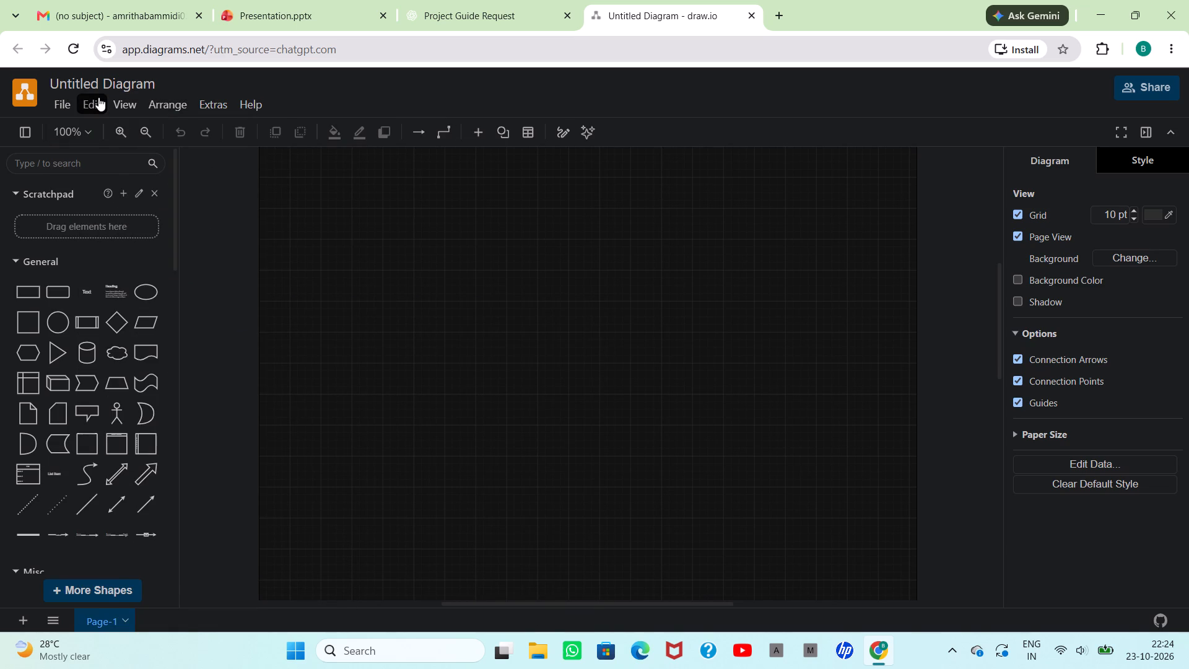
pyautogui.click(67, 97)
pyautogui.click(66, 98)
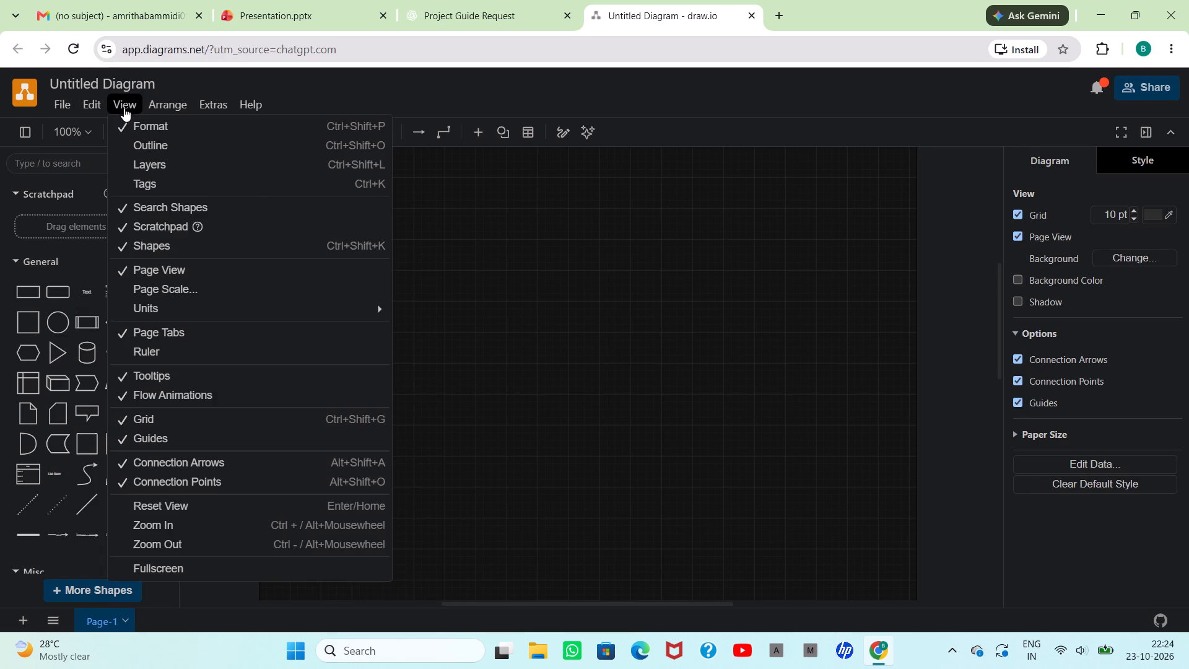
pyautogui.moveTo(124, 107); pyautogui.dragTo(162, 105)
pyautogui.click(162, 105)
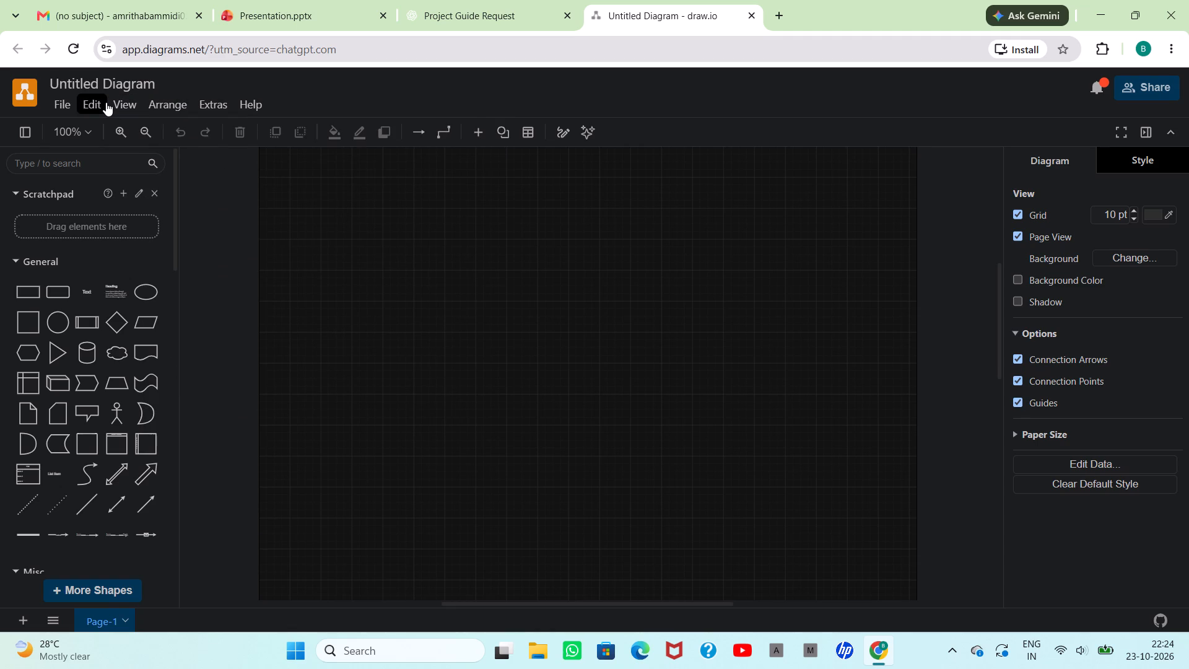
# Generate a draw.io diagram from the copied Slide 7 XML code and insert the generated flowchart onto the canvas.
pyautogui.click(172, 109)
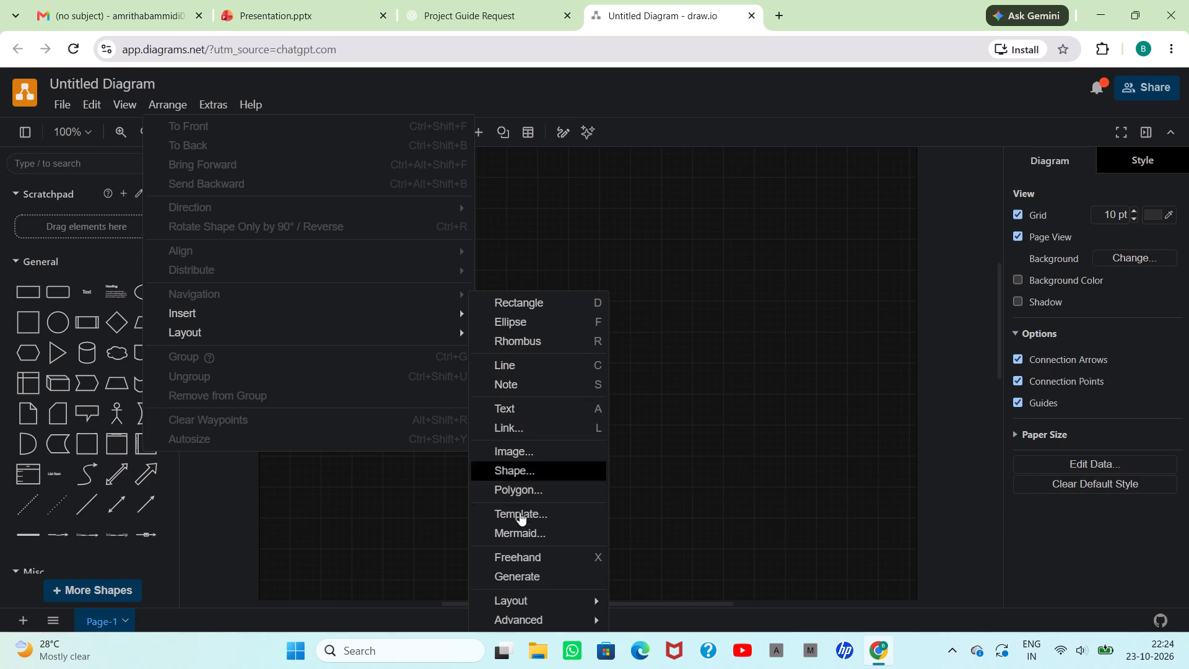
pyautogui.click(526, 572)
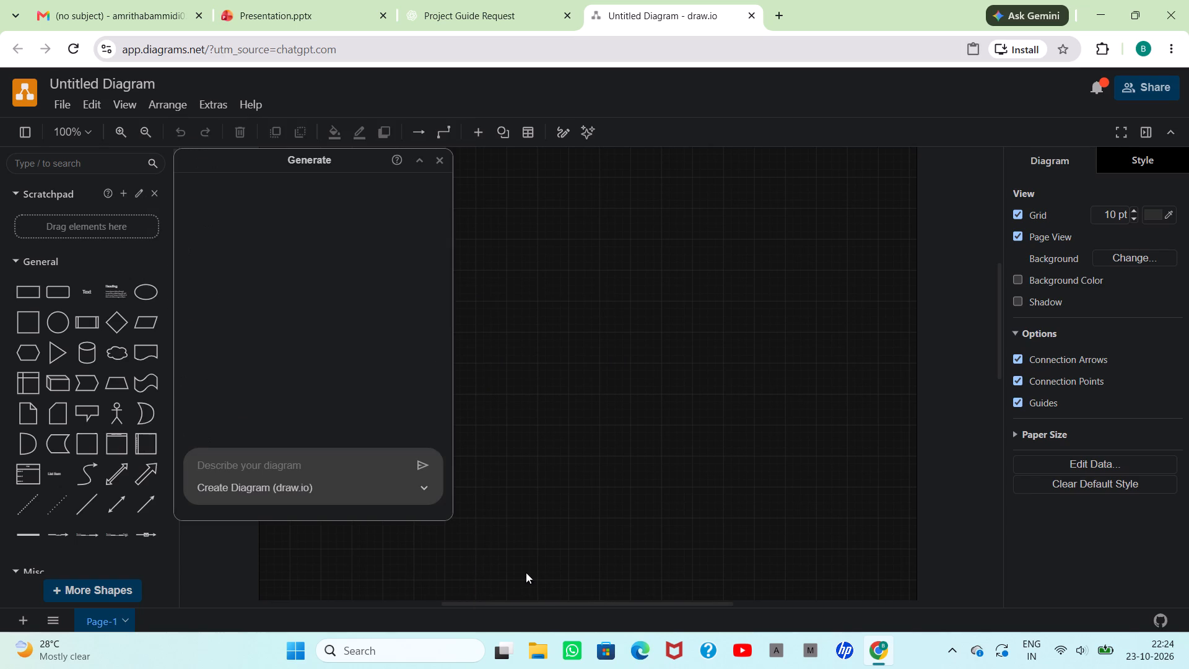
pyautogui.click(318, 465)
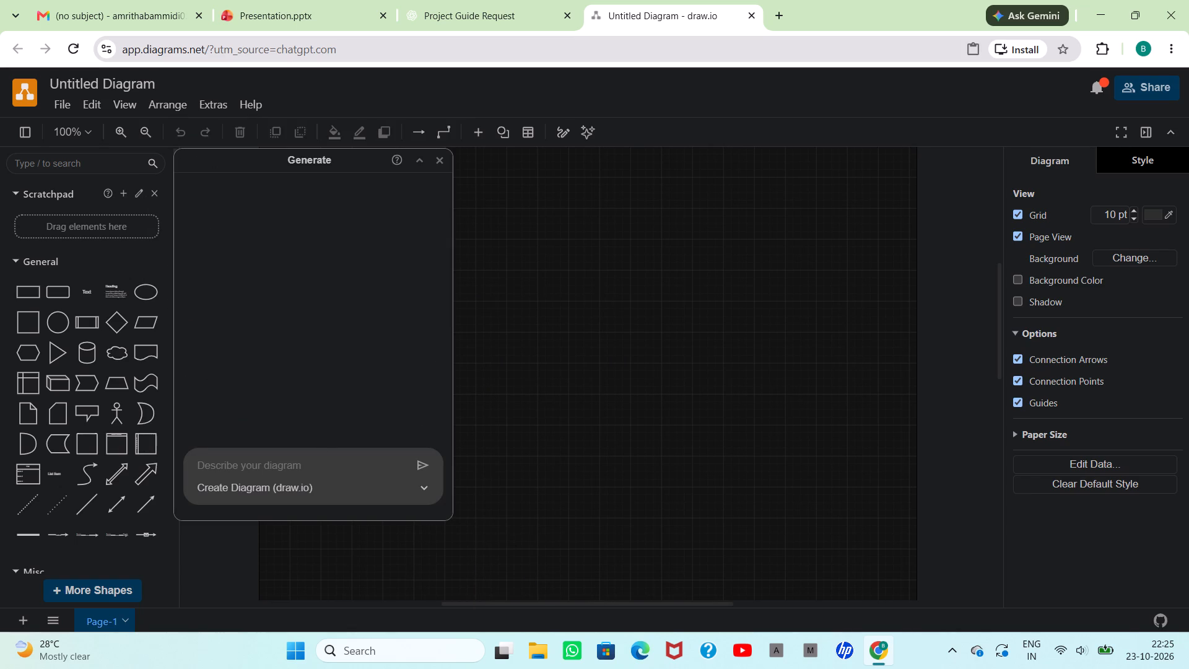
pyautogui.keyDown('ctrl'); pyautogui.click(318, 465); pyautogui.keyUp('ctrl')
pyautogui.hotkey('ctrl', 'v')
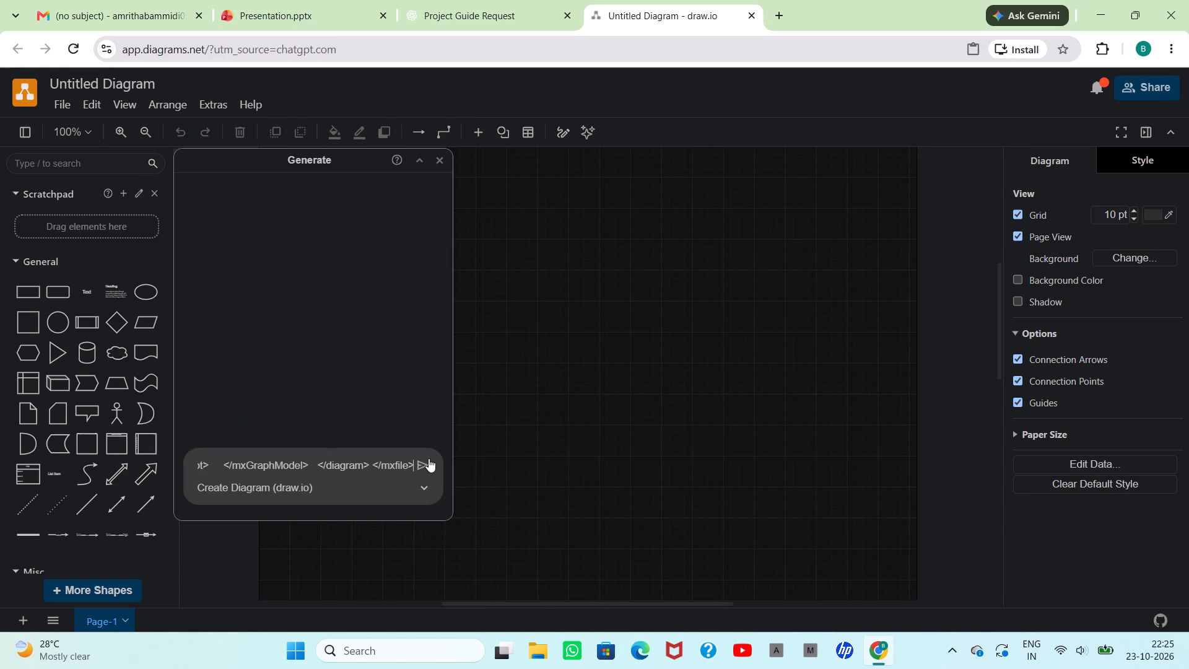
pyautogui.click(424, 463)
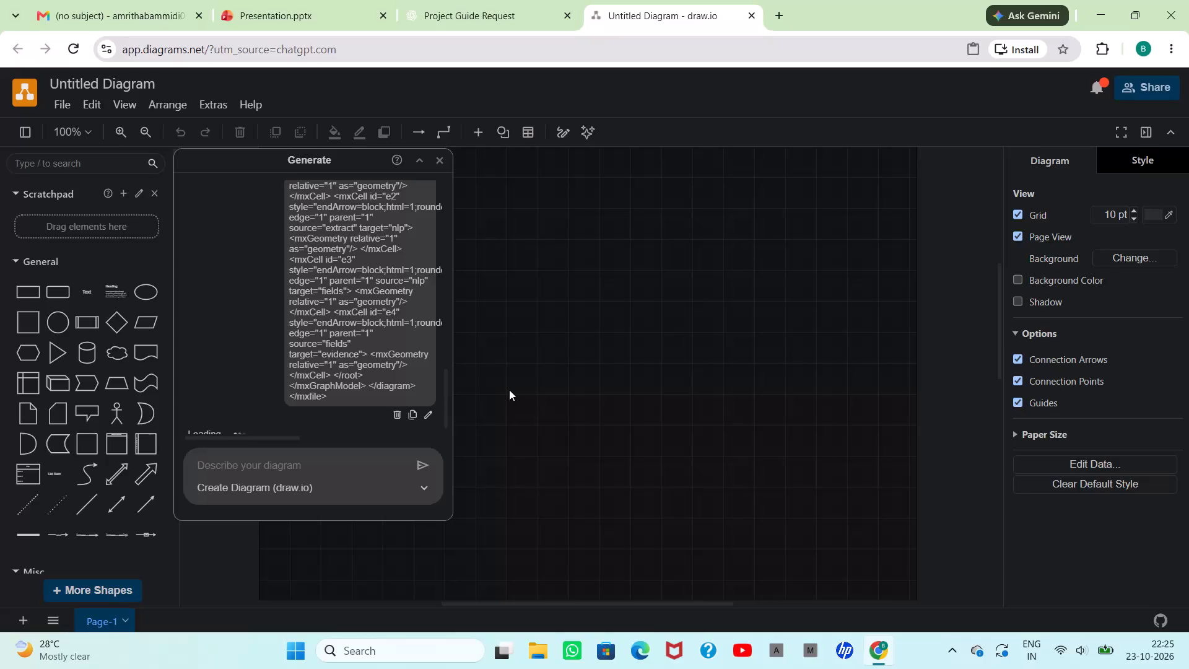
pyautogui.scroll(-3, 261, 349)
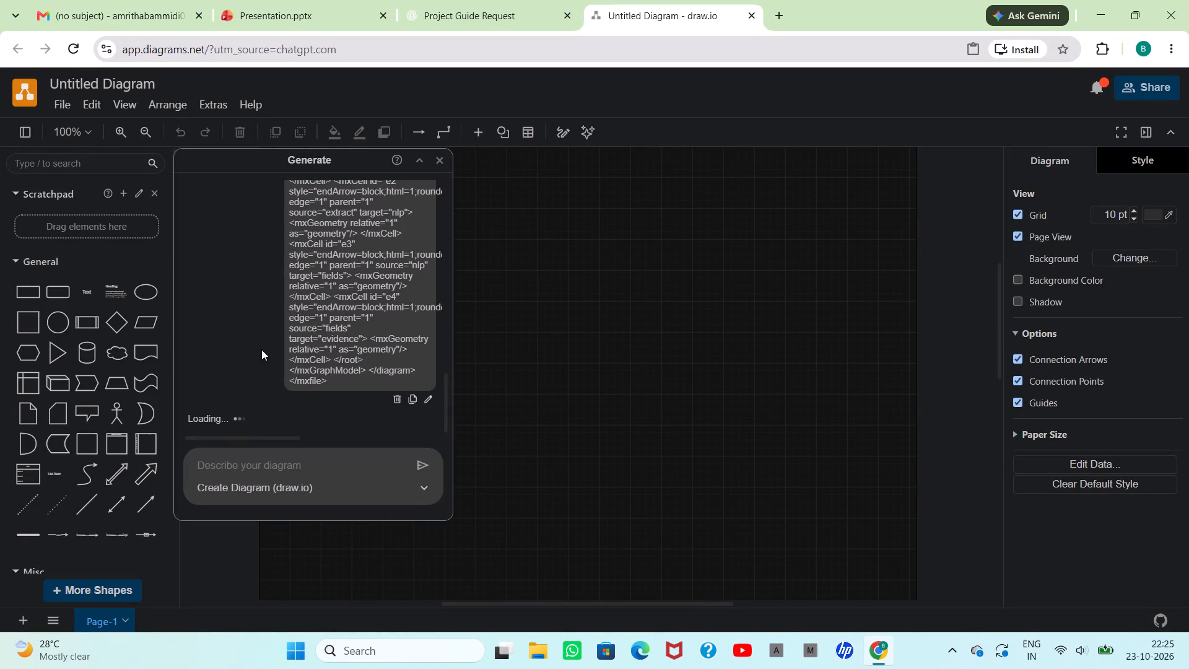
pyautogui.scroll(-1, 261, 349)
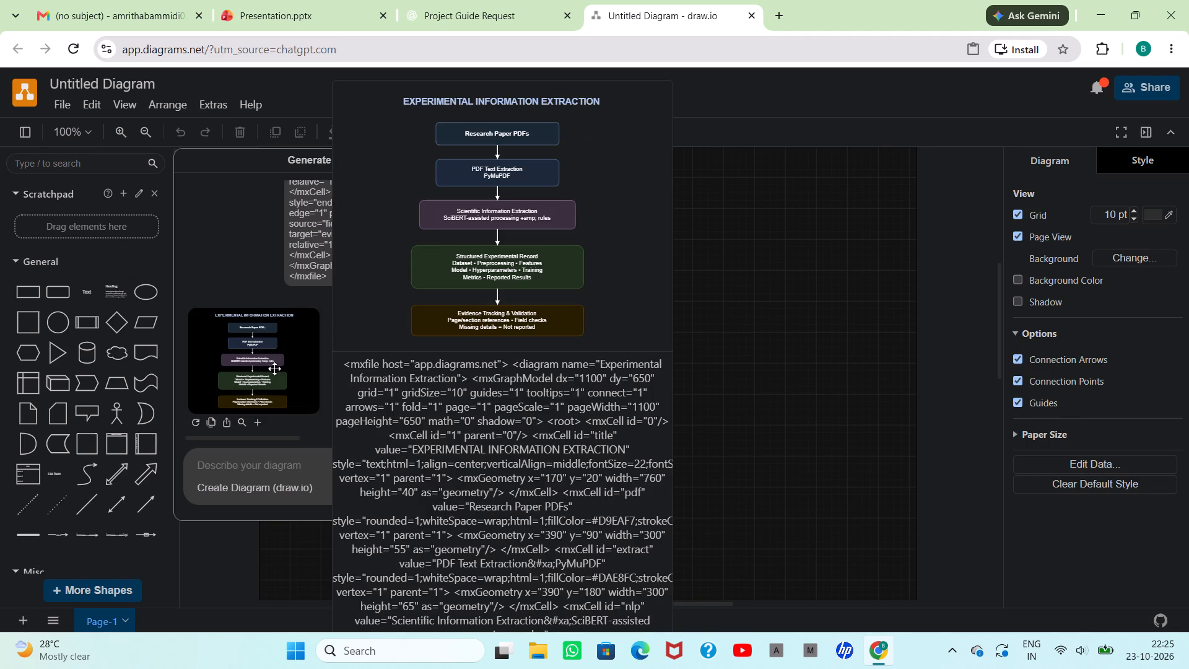
pyautogui.click(274, 369)
pyautogui.click(796, 429)
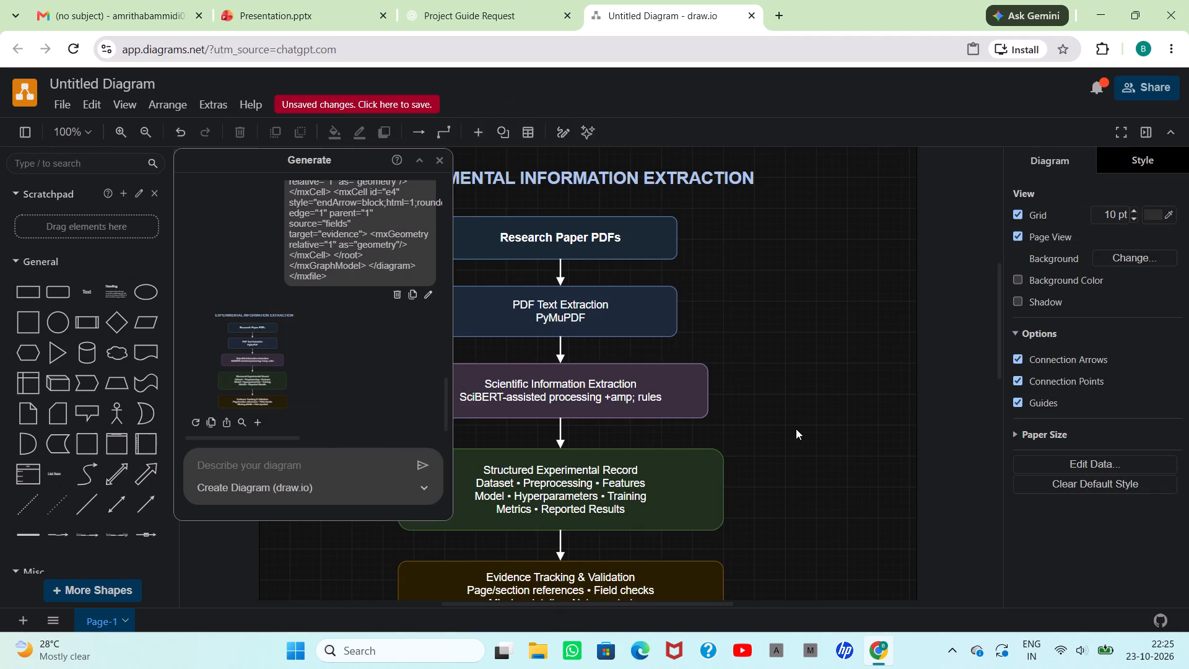
# Delete the "EXPERIMENTAL INFORMATION EXTRACTION" title above the flowchart and close the diagram generator.
pyautogui.scroll(1, 796, 429)
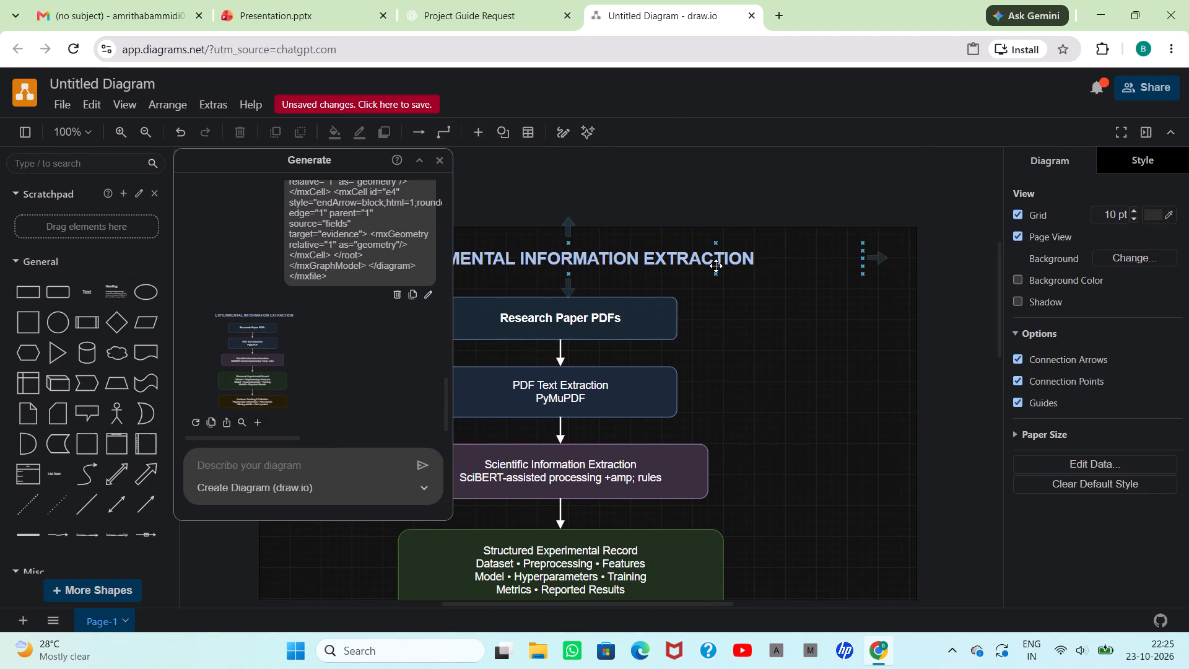
pyautogui.click(710, 263)
pyautogui.press('Delete')
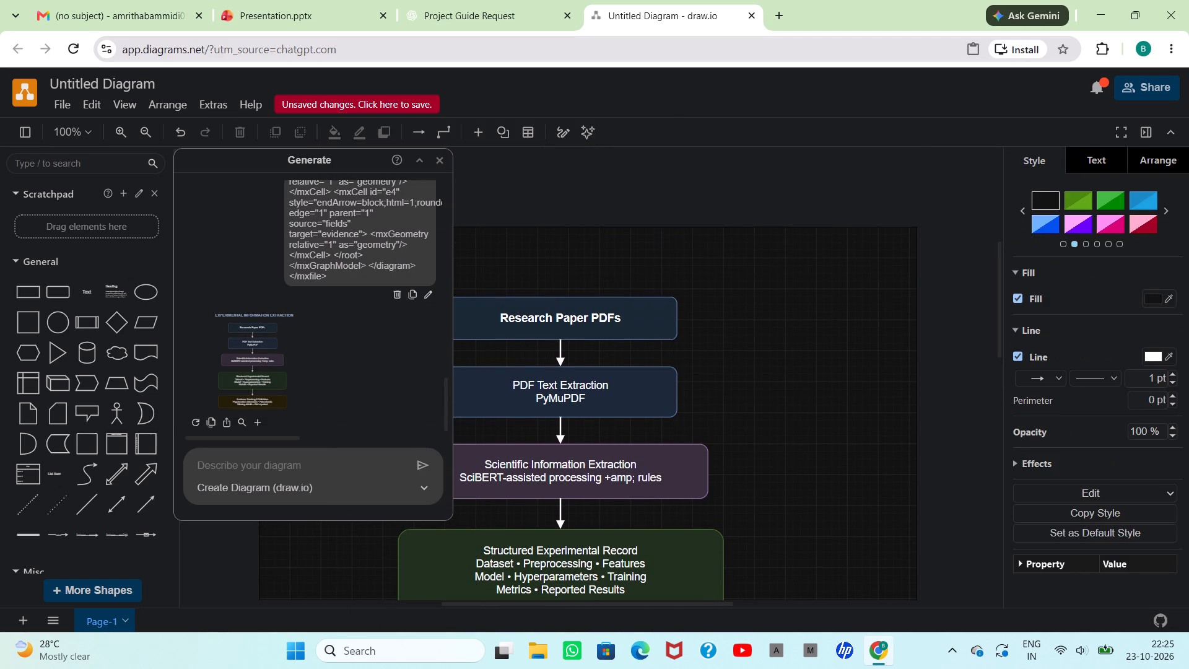
pyautogui.click(441, 157)
# Examine the whole flowchart and compare it with the content and free space on slide 7 of the presentation.
pyautogui.scroll(-3, 789, 458)
pyautogui.scroll(1, 789, 458)
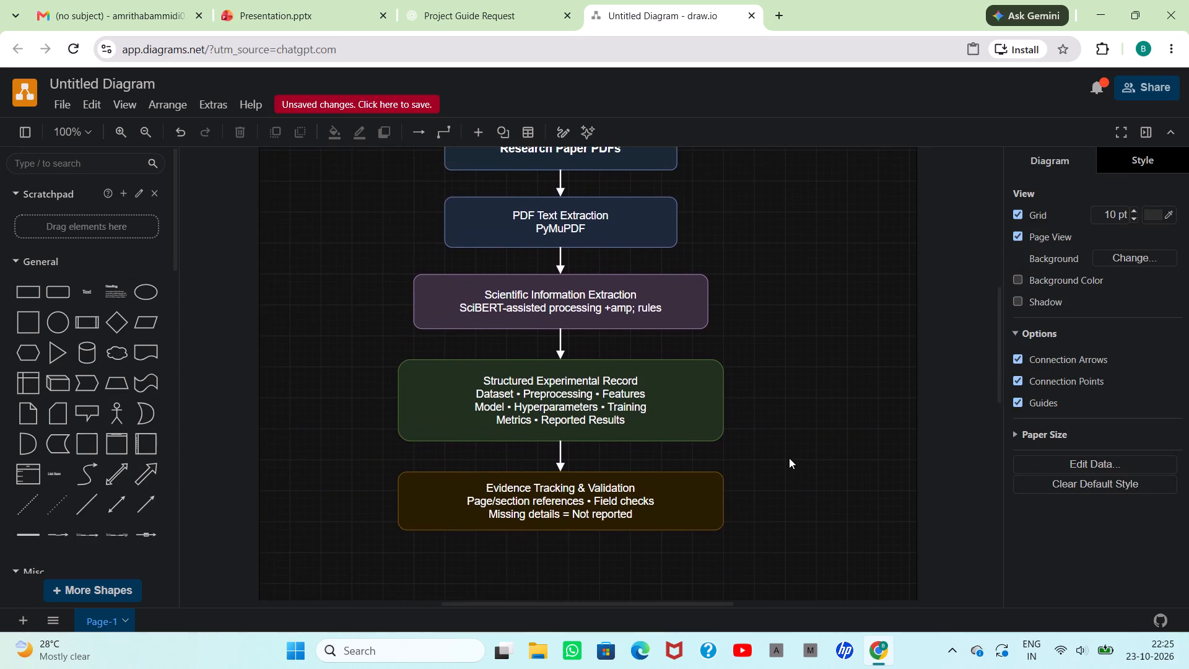
pyautogui.scroll(1, 789, 458)
pyautogui.scroll(-1, 789, 458)
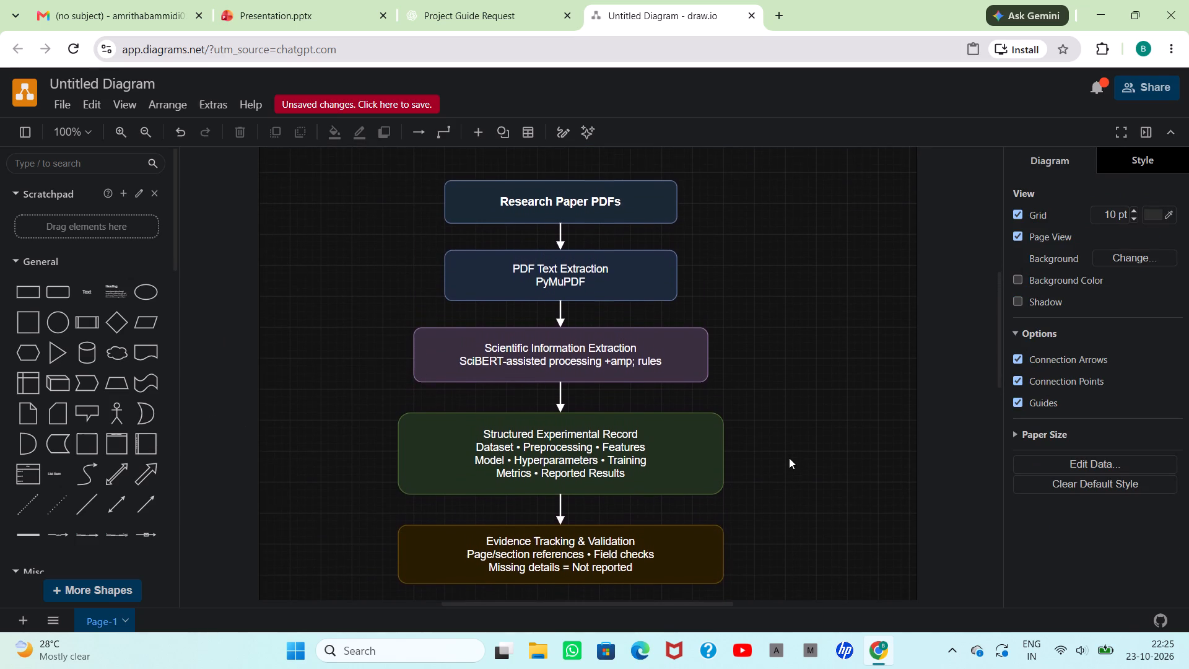
pyautogui.scroll(-1, 789, 458)
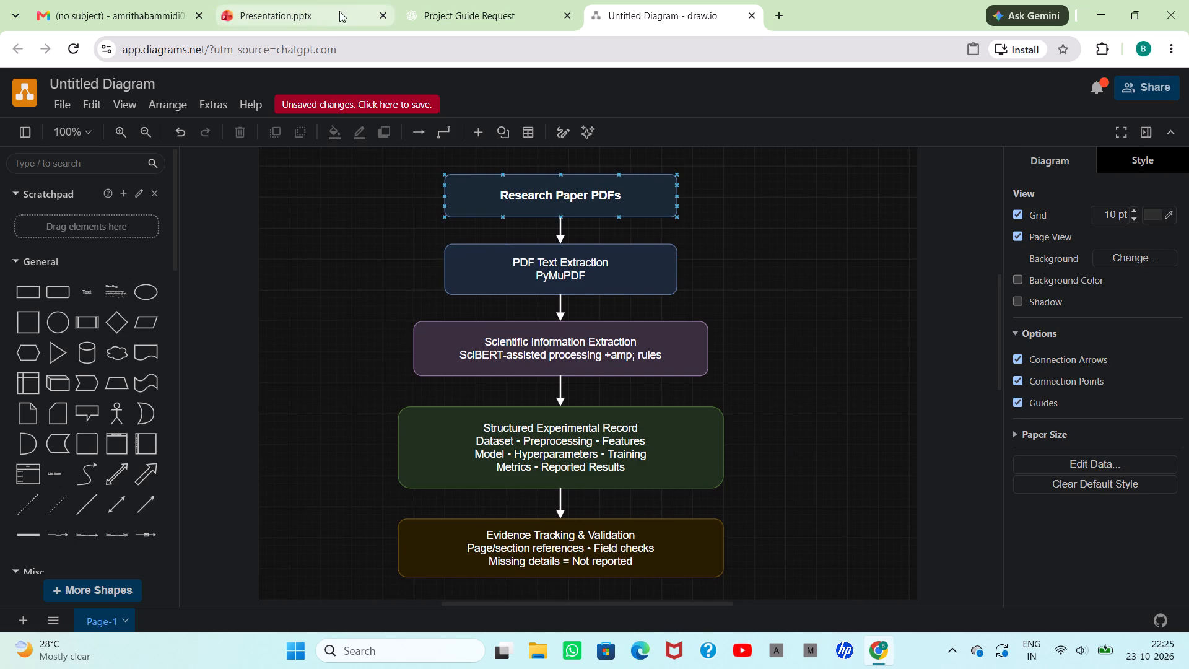
pyautogui.click(323, 7)
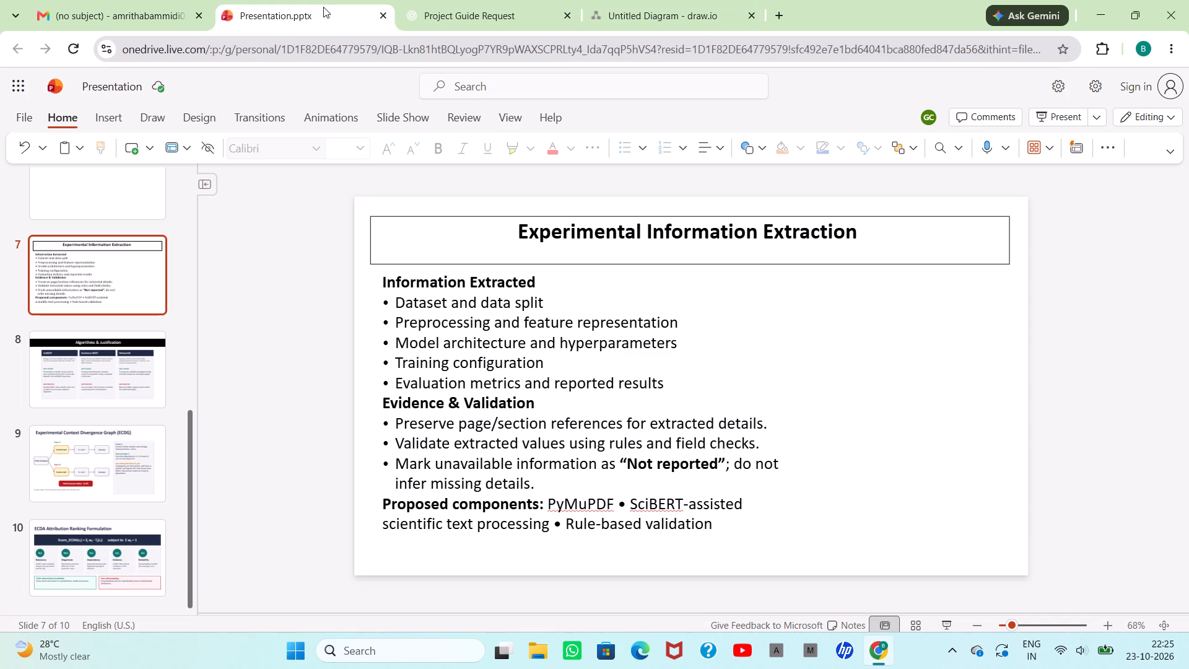
pyautogui.click(627, 8)
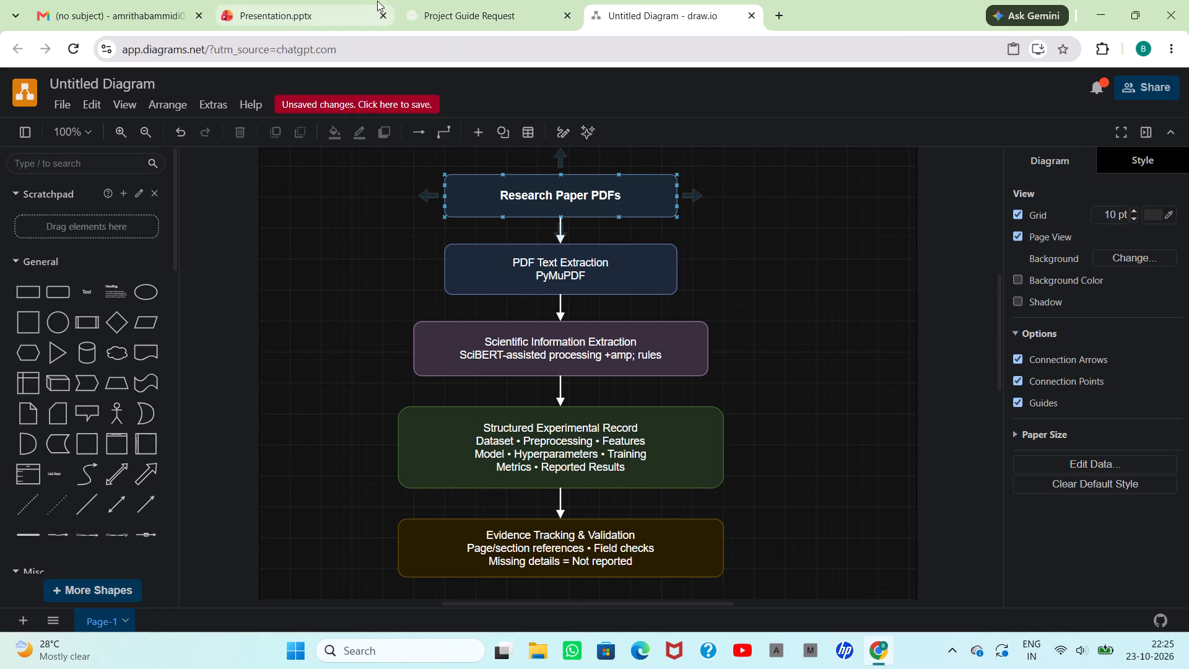
pyautogui.click(331, 7)
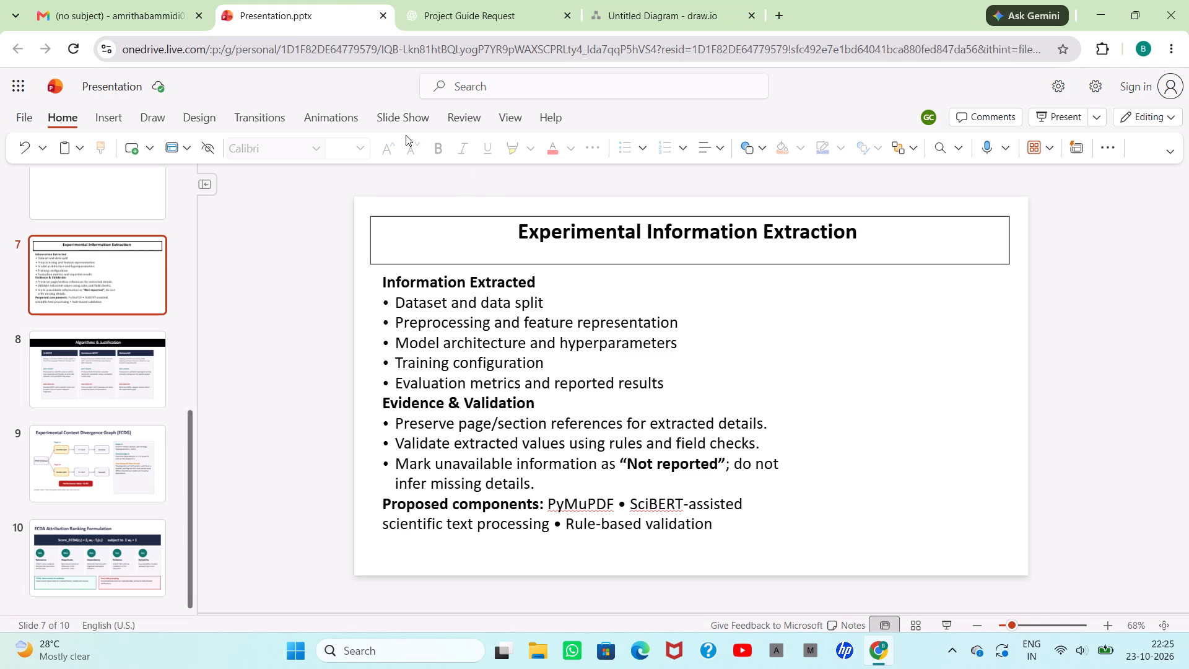
pyautogui.click(651, 18)
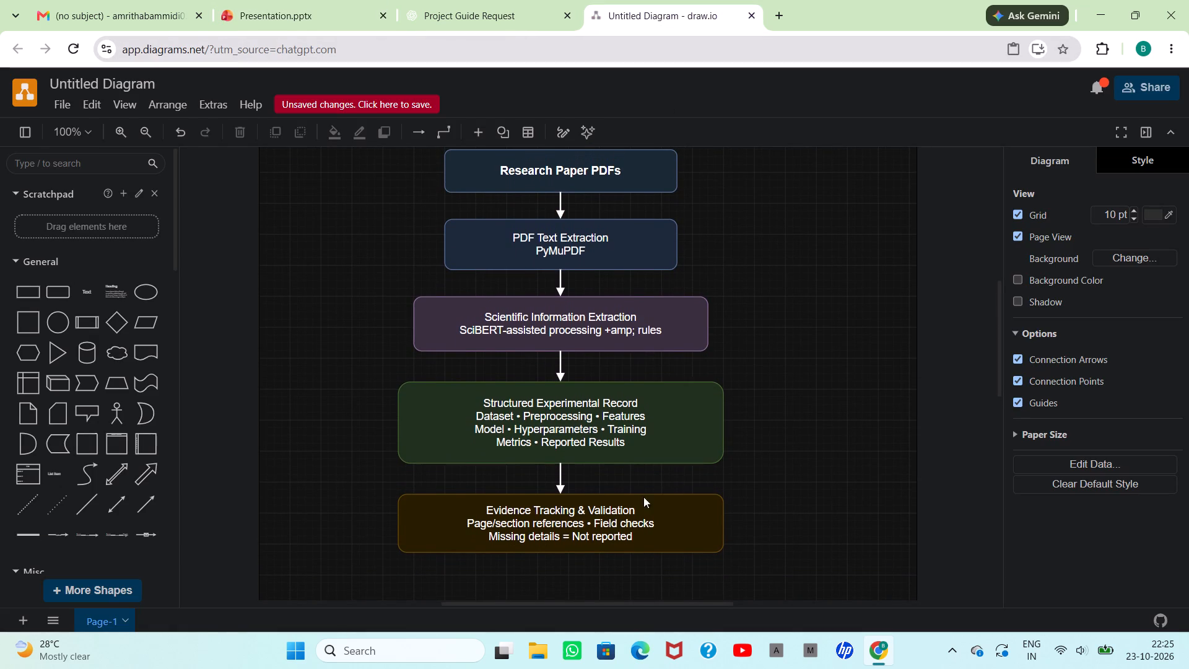
pyautogui.scroll(1, 798, 395)
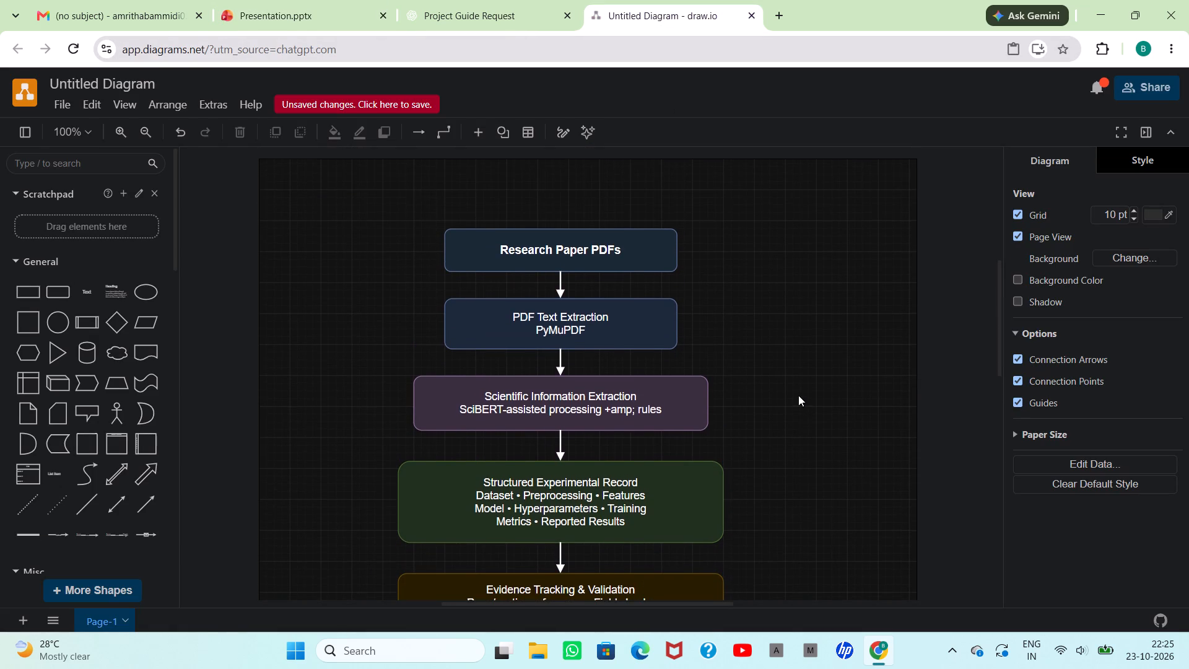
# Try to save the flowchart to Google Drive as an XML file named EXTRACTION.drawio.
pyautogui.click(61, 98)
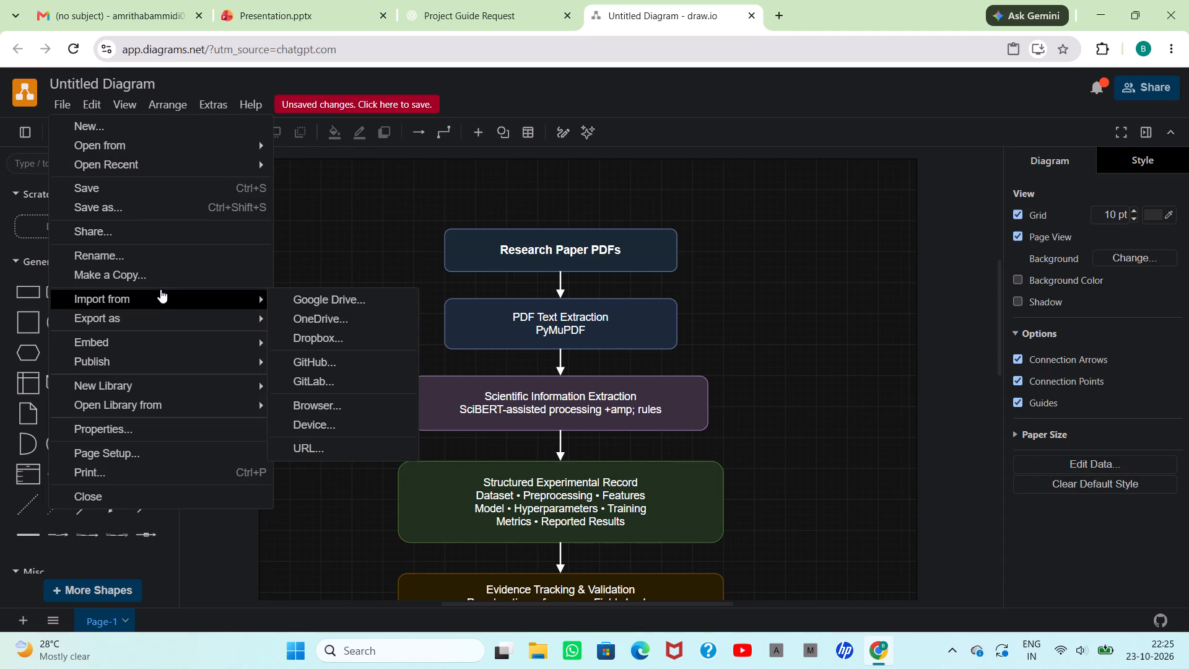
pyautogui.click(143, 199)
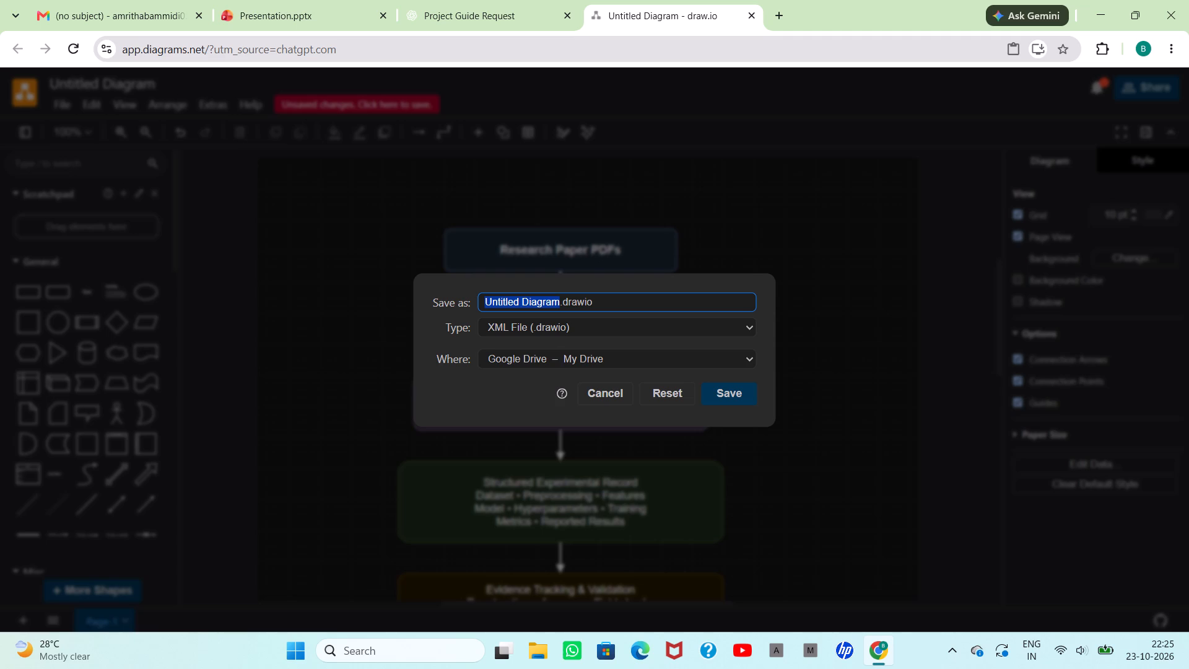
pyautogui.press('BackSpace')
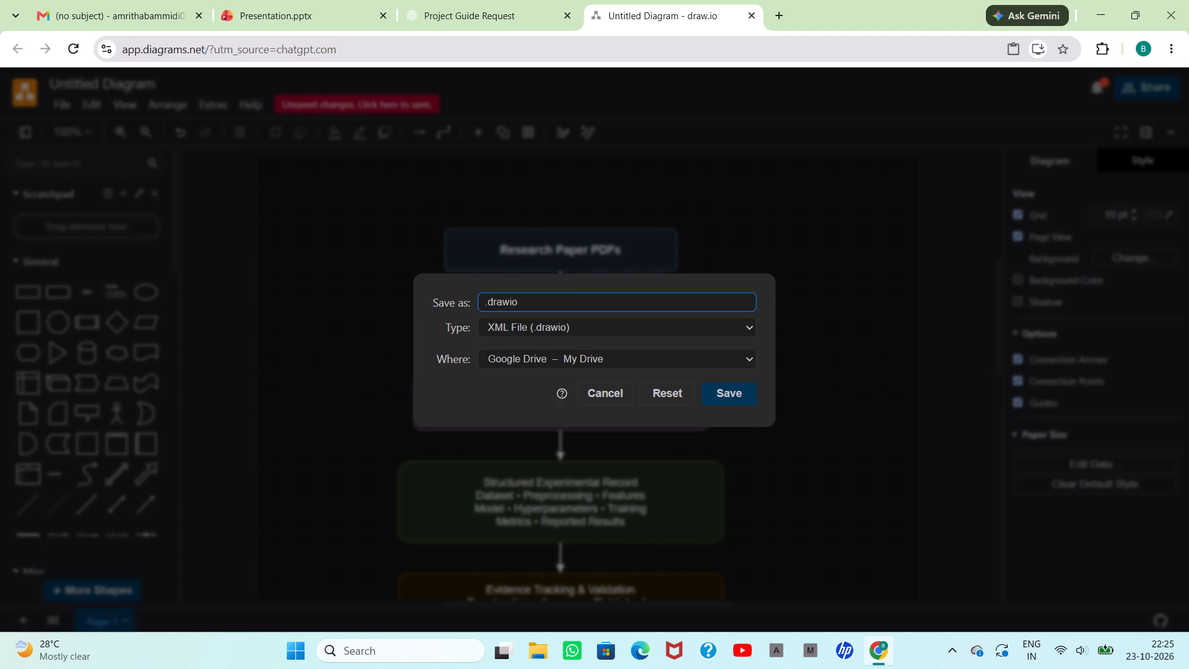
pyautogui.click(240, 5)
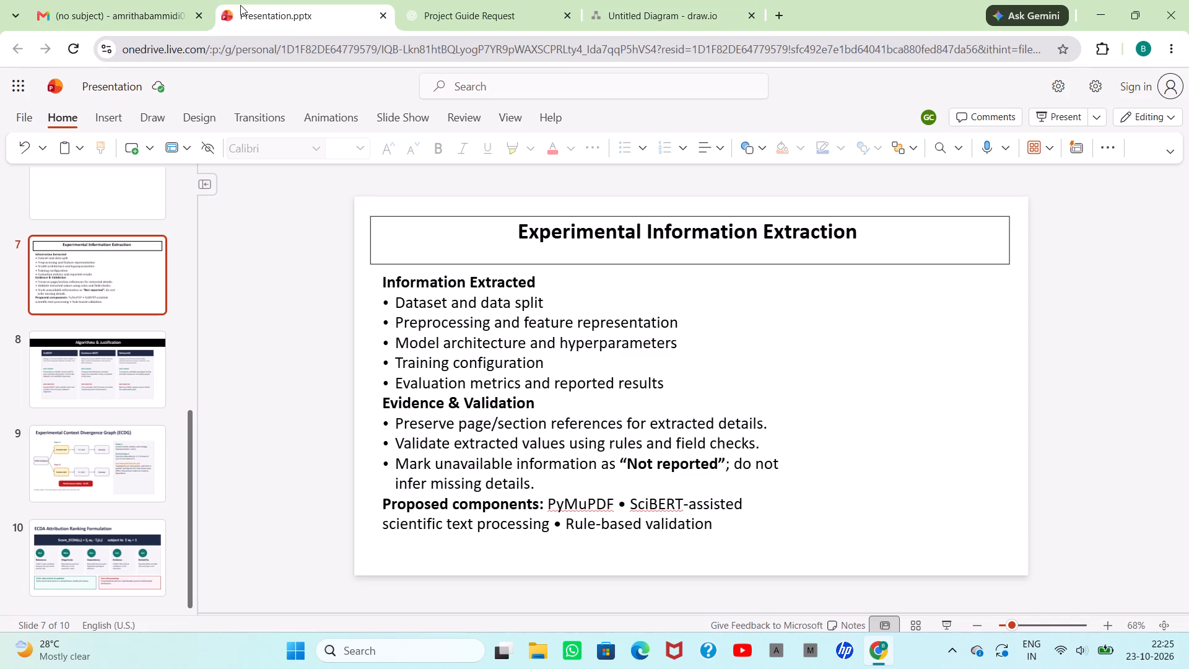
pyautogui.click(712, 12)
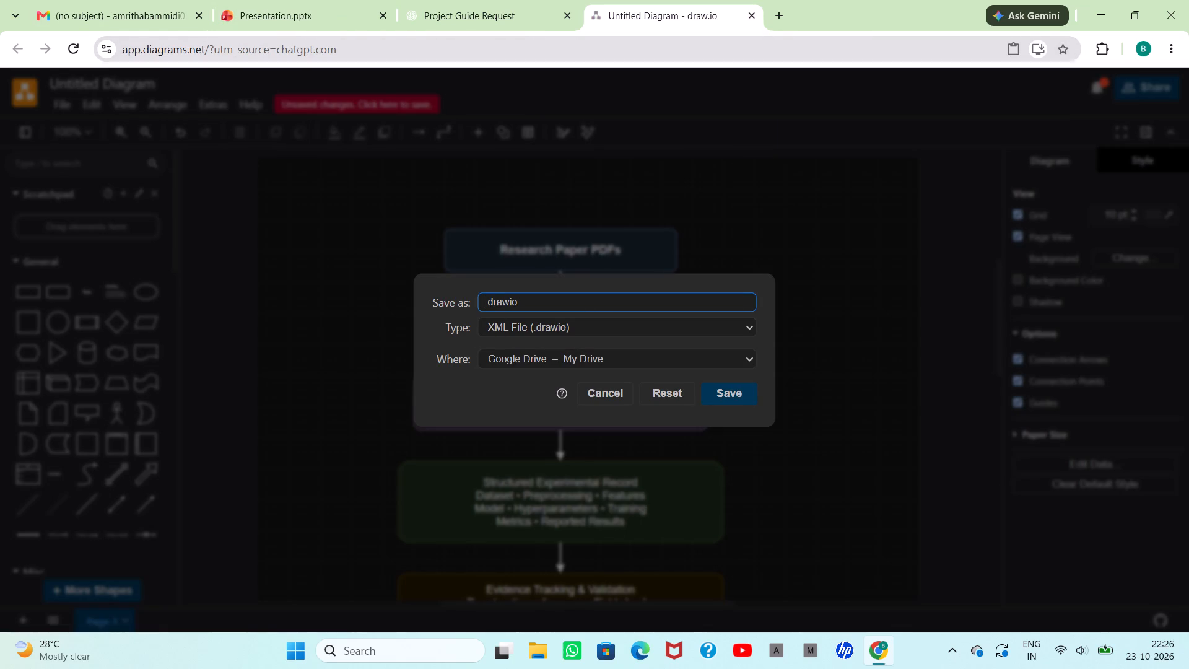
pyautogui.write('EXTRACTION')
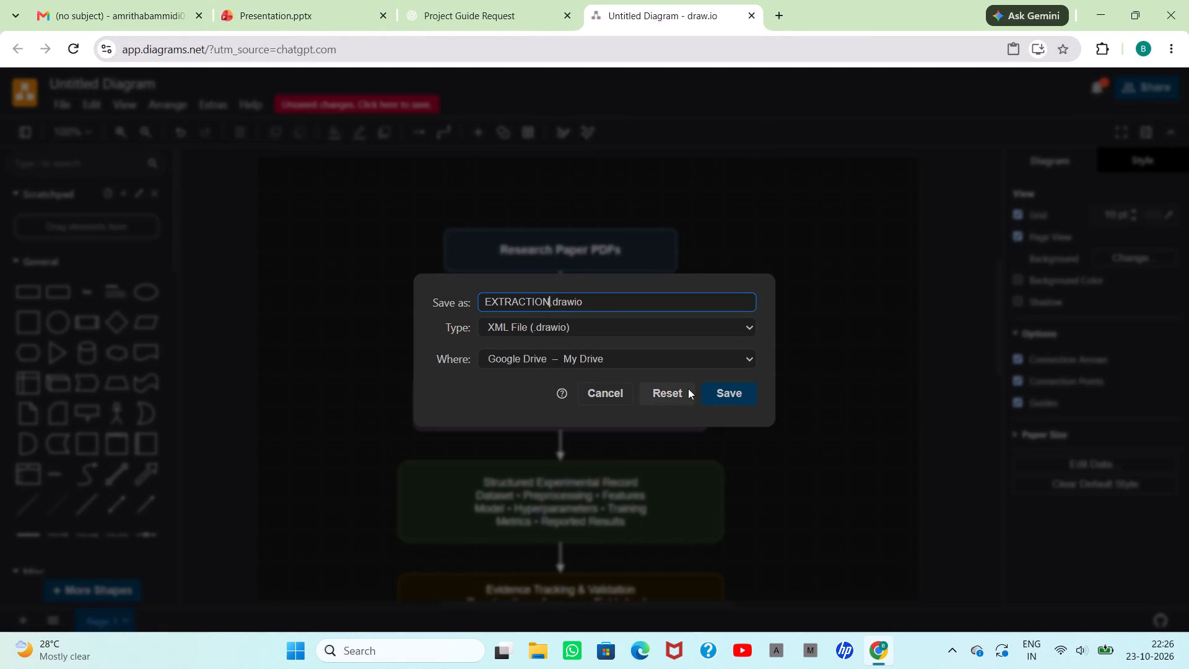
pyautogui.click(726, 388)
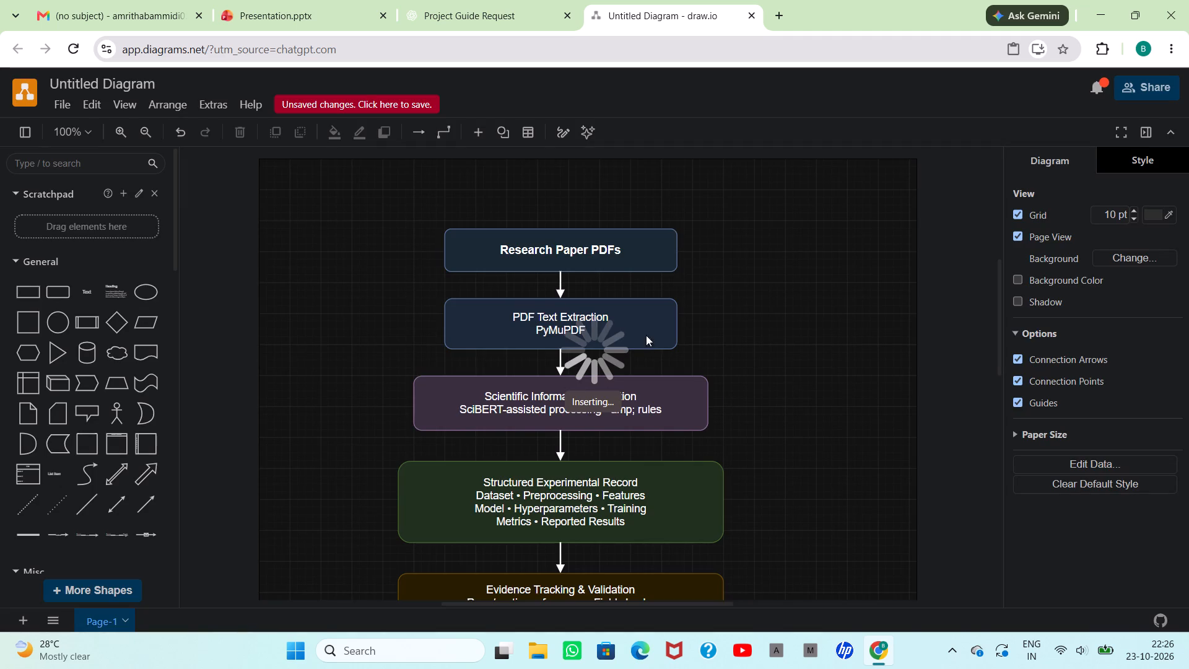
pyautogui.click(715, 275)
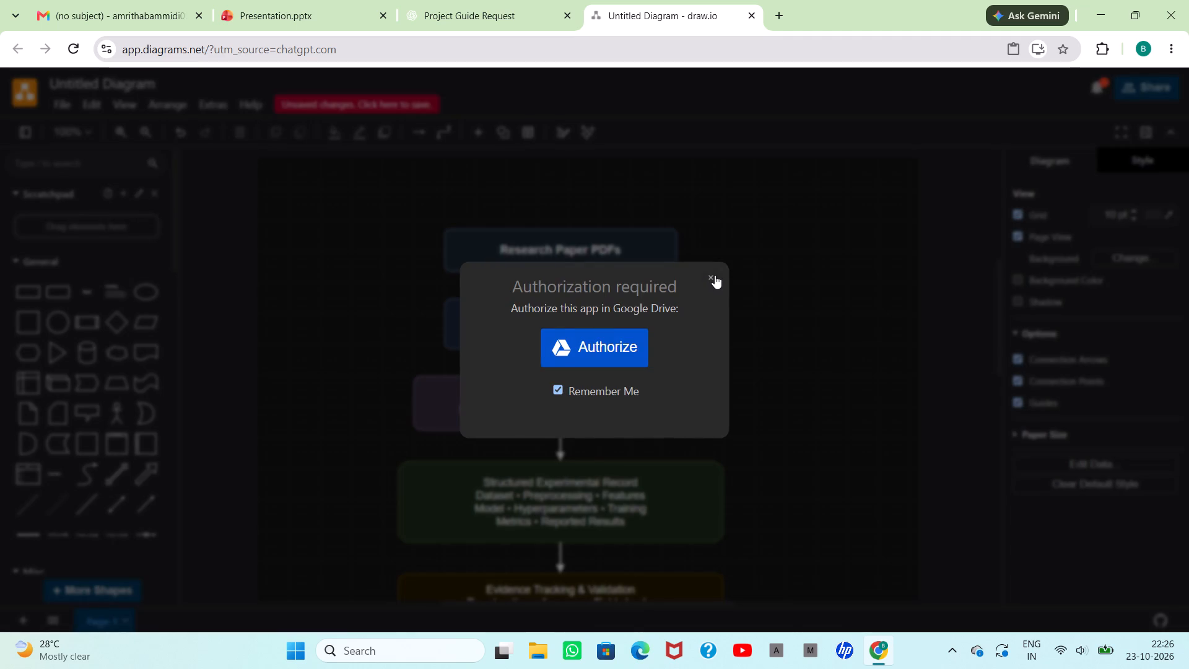
# Export the flowchart as a PNG image with a transparent background and Light appearance, saving it to Google Drive.
pyautogui.click(68, 101)
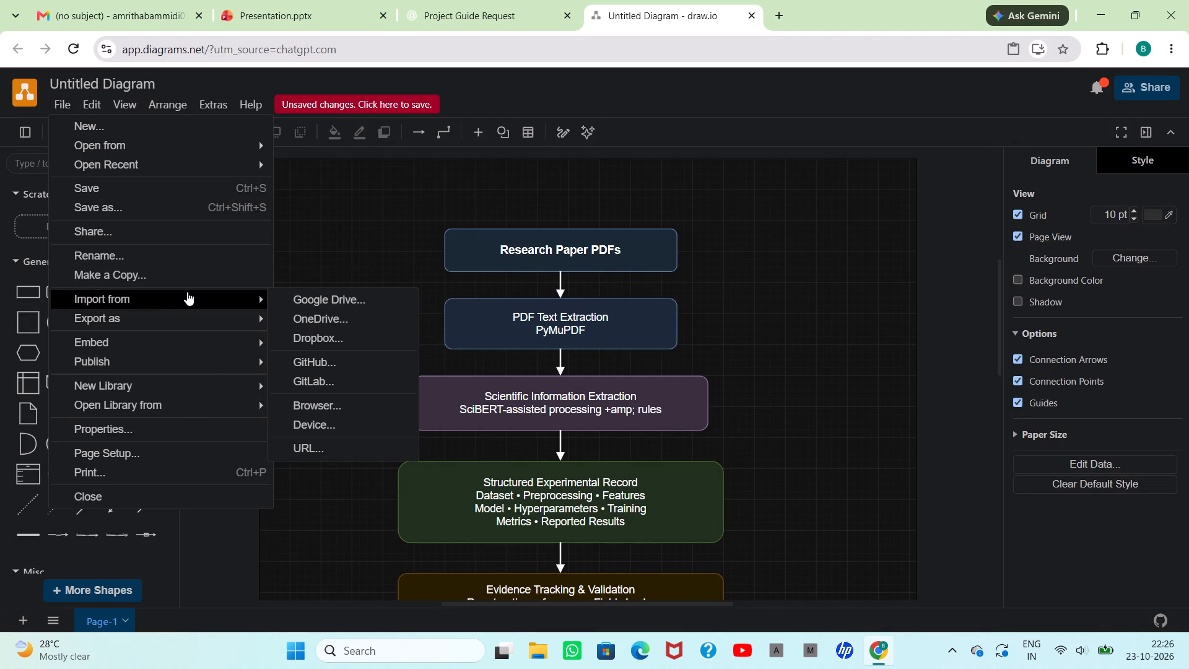
pyautogui.click(316, 319)
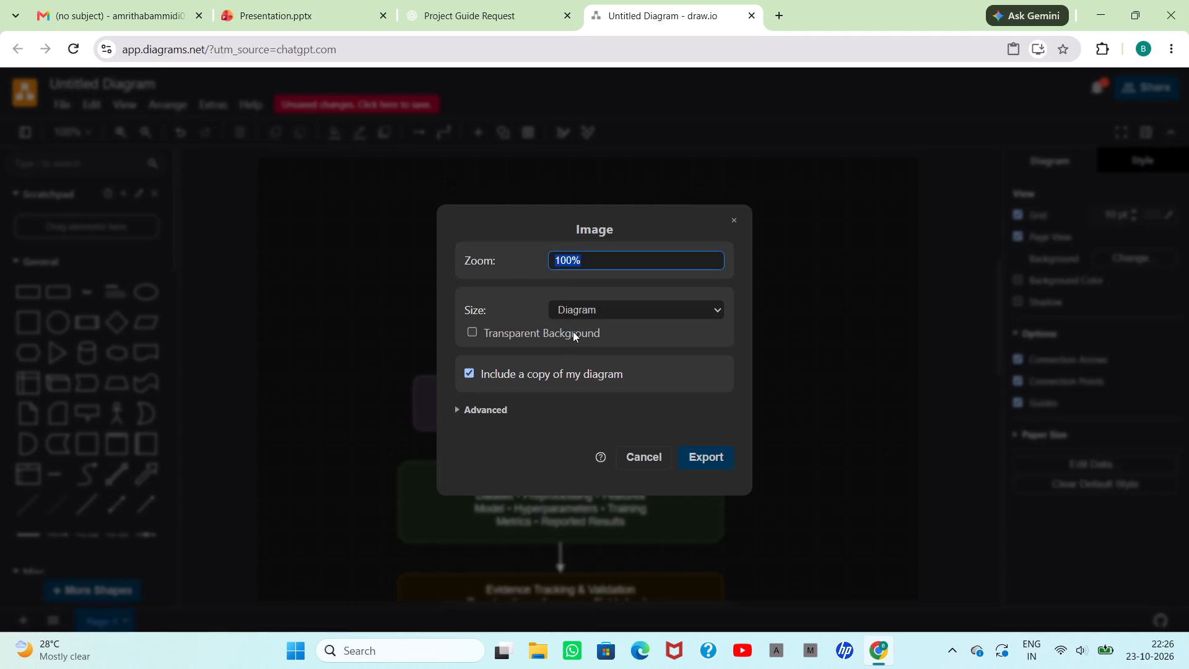
pyautogui.click(573, 331)
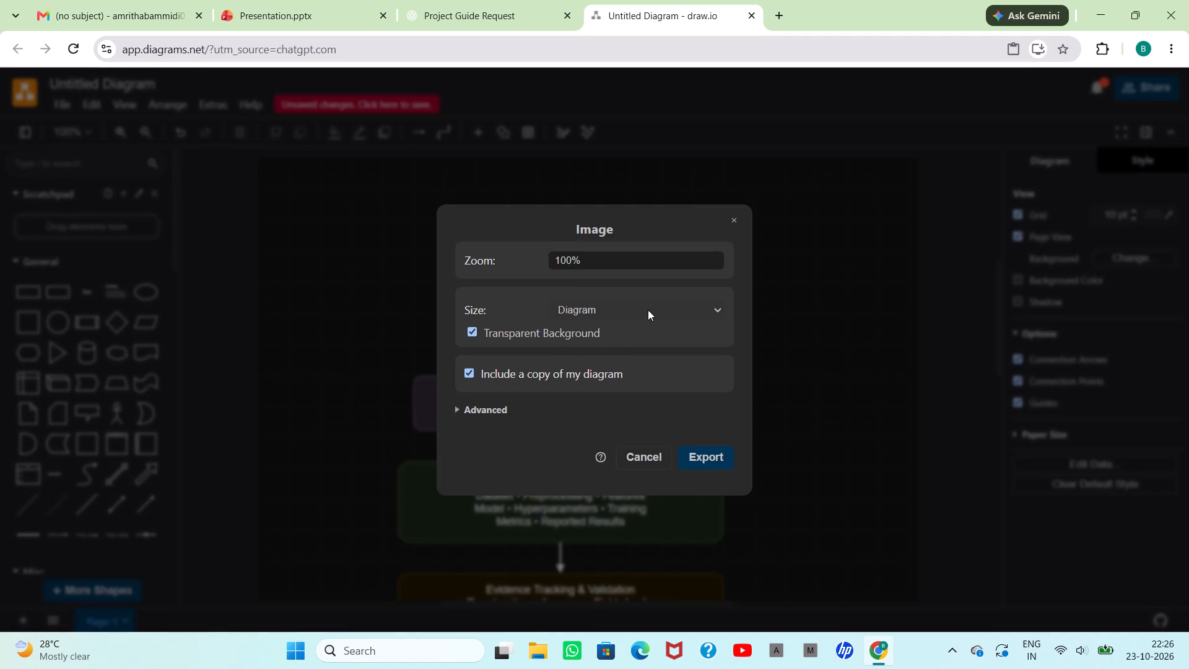
pyautogui.click(648, 308)
pyautogui.click(637, 330)
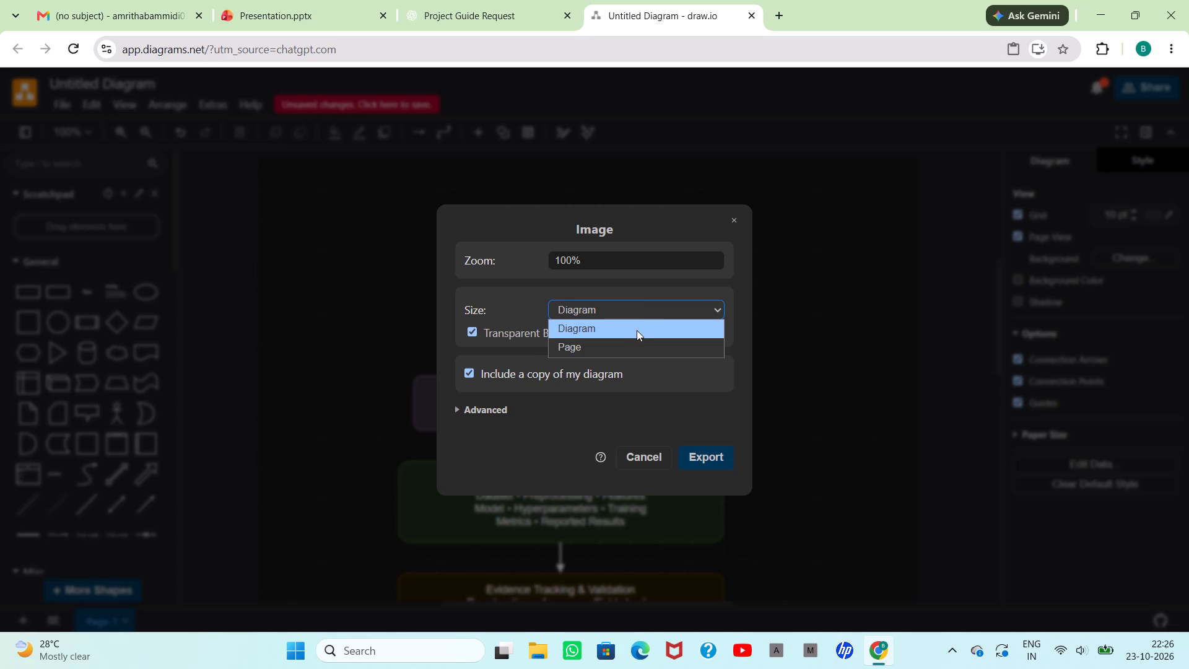
pyautogui.click(490, 410)
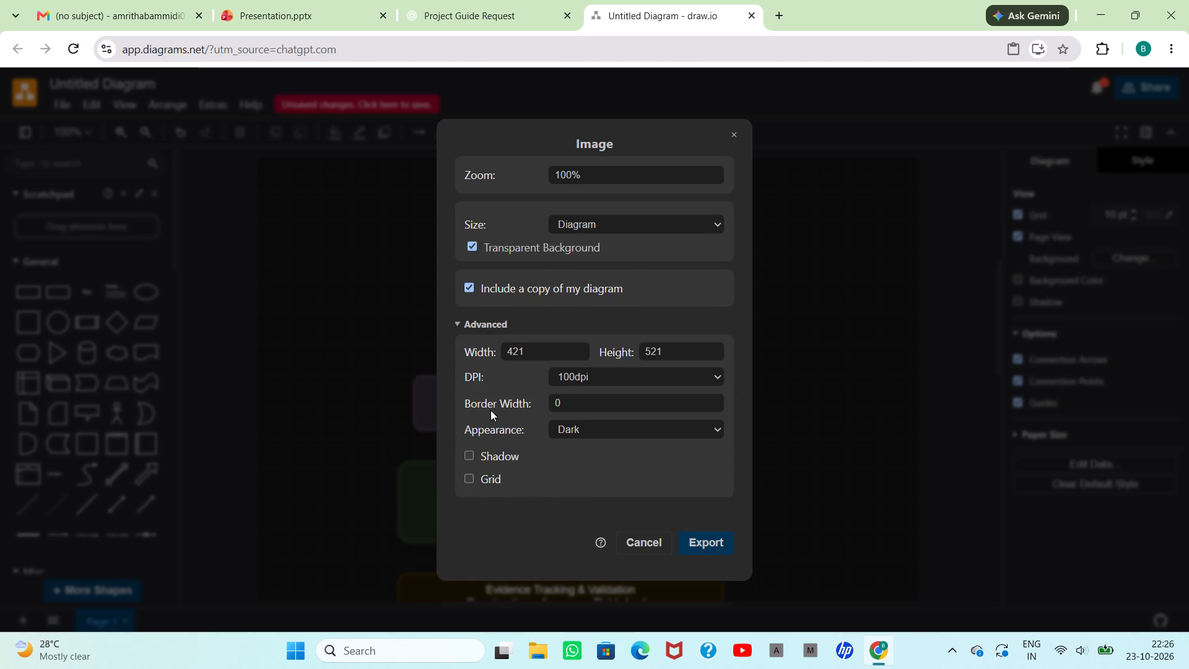
pyautogui.click(588, 435)
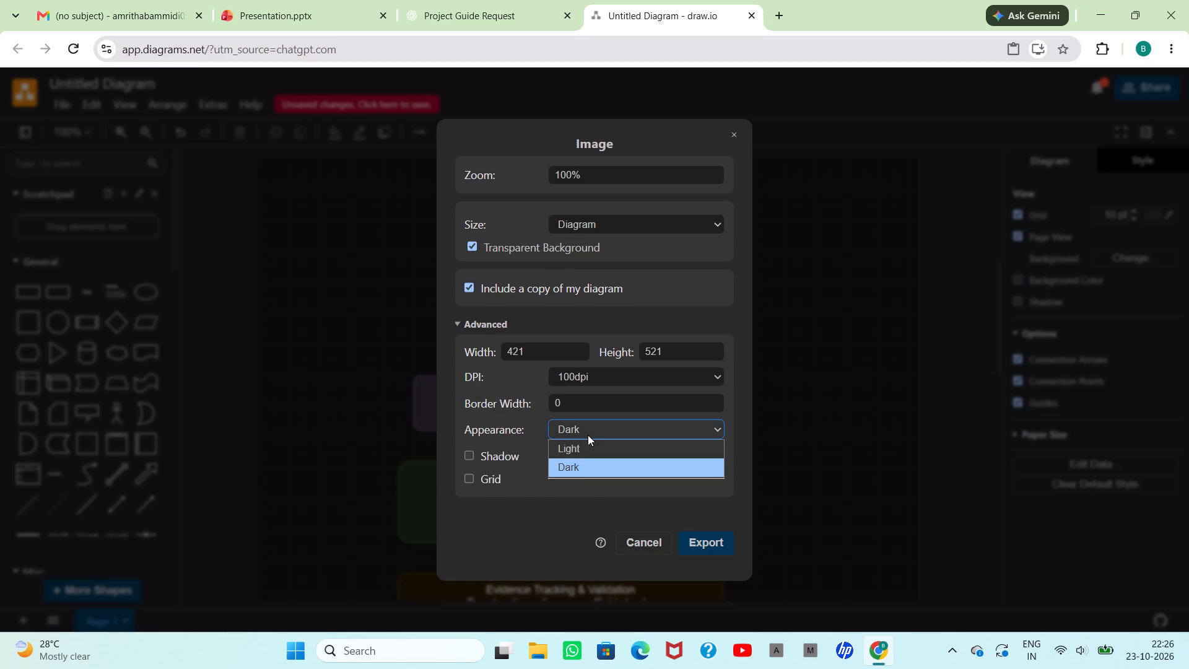
pyautogui.click(585, 455)
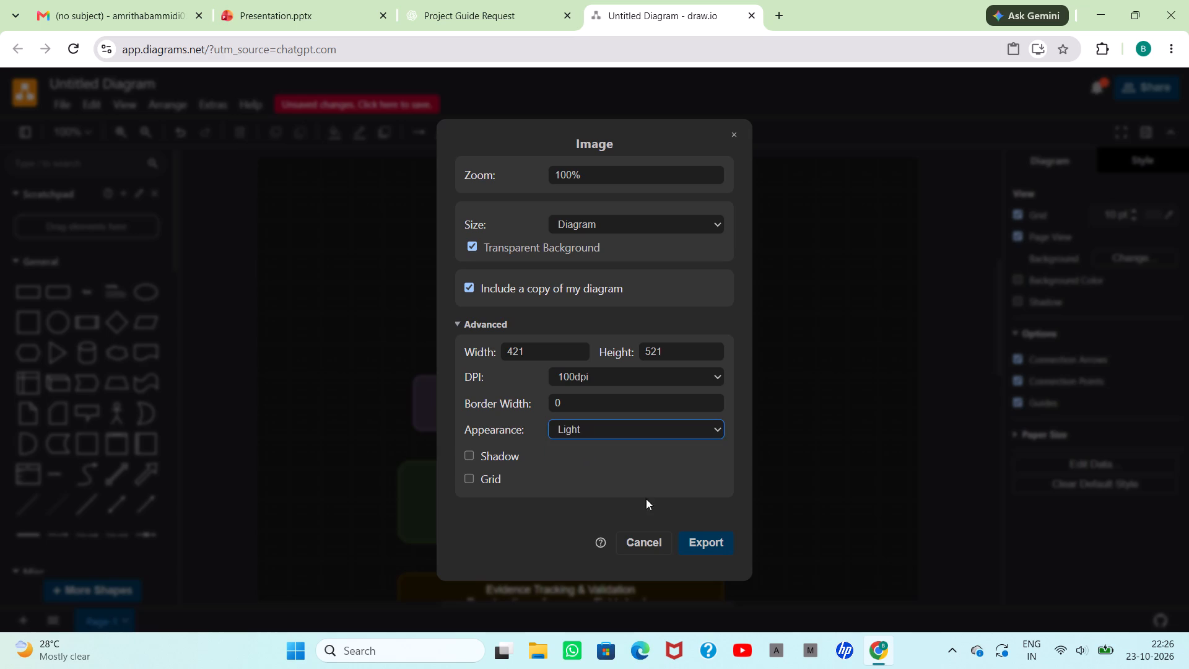
pyautogui.click(706, 548)
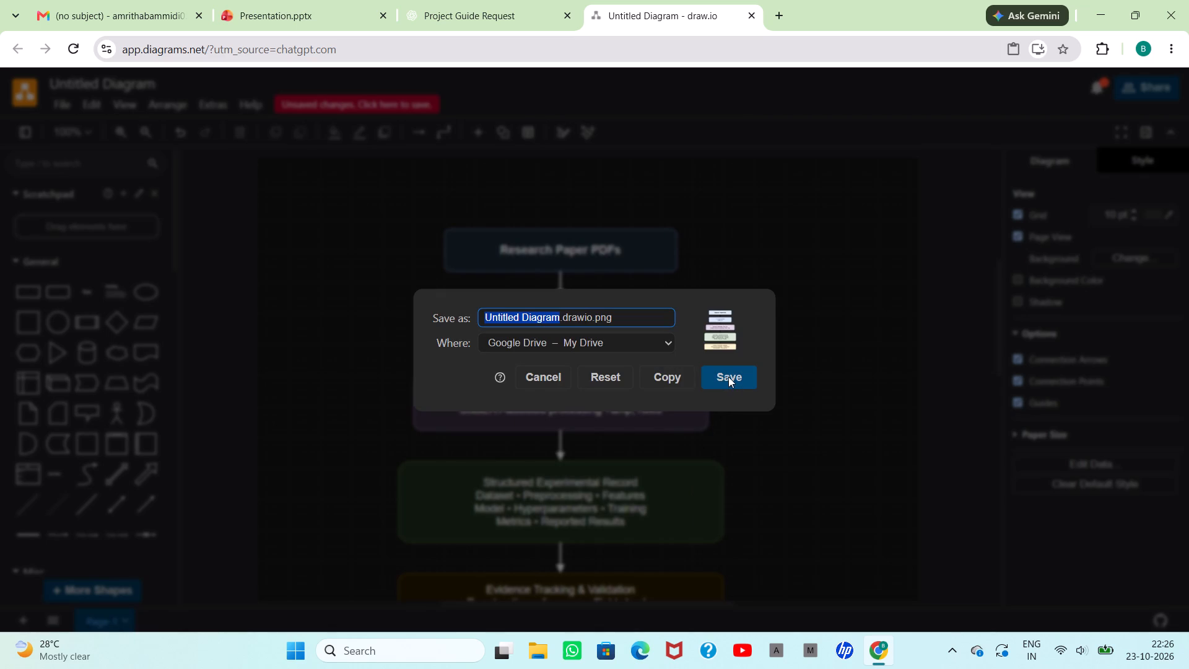
pyautogui.click(728, 377)
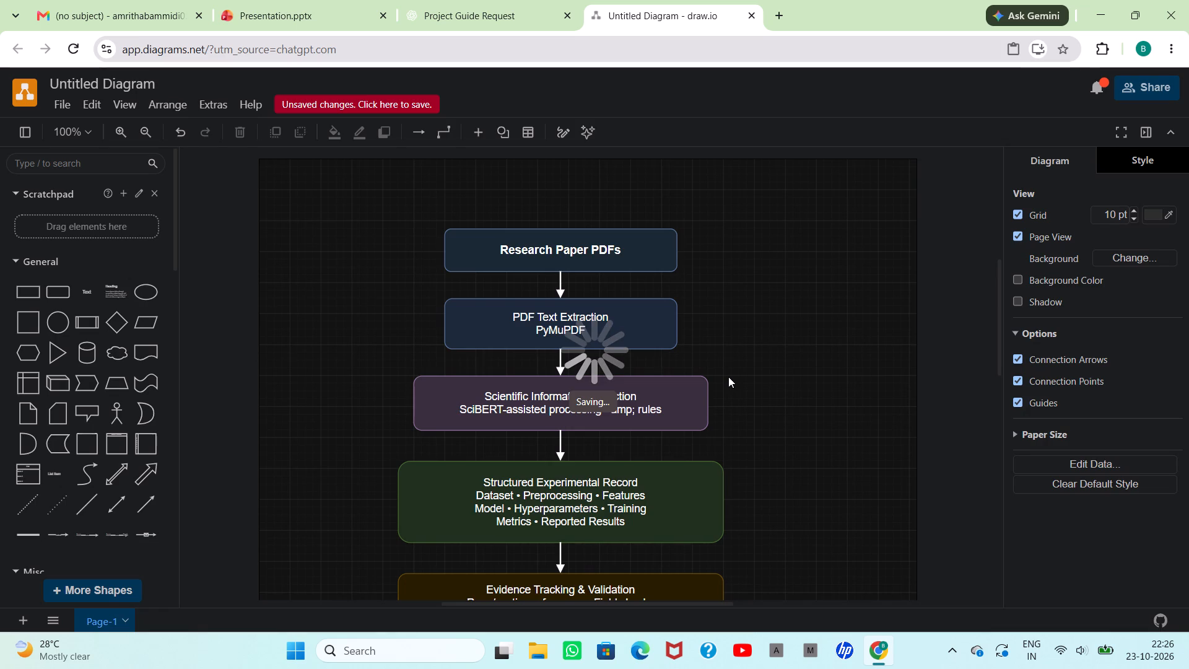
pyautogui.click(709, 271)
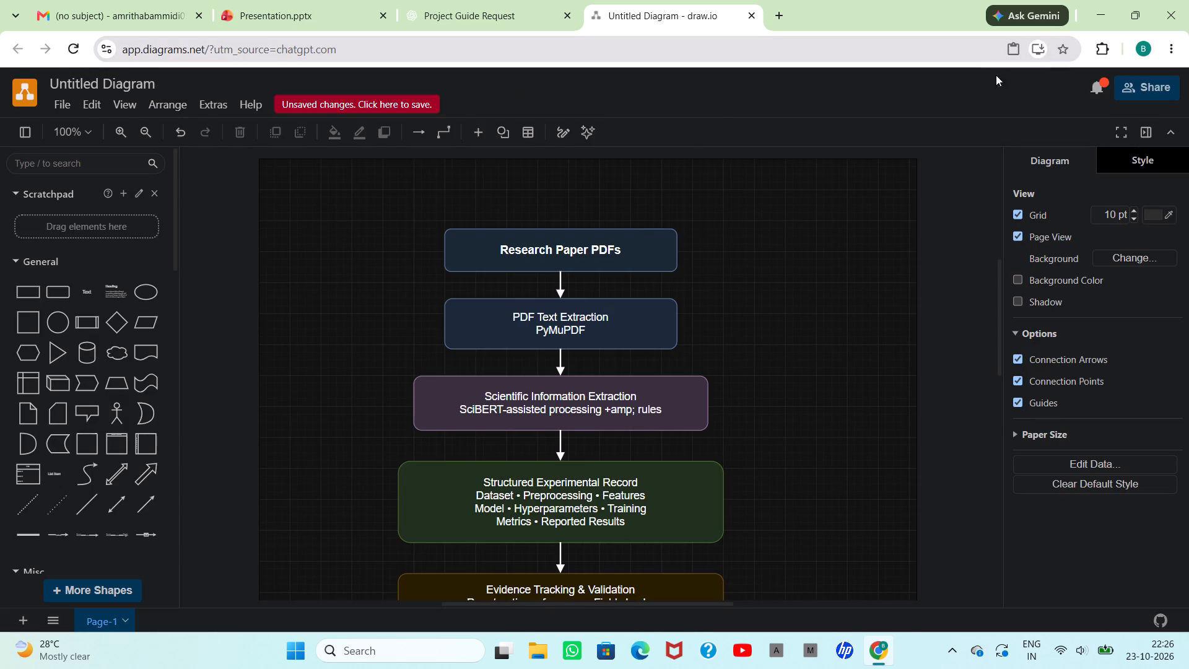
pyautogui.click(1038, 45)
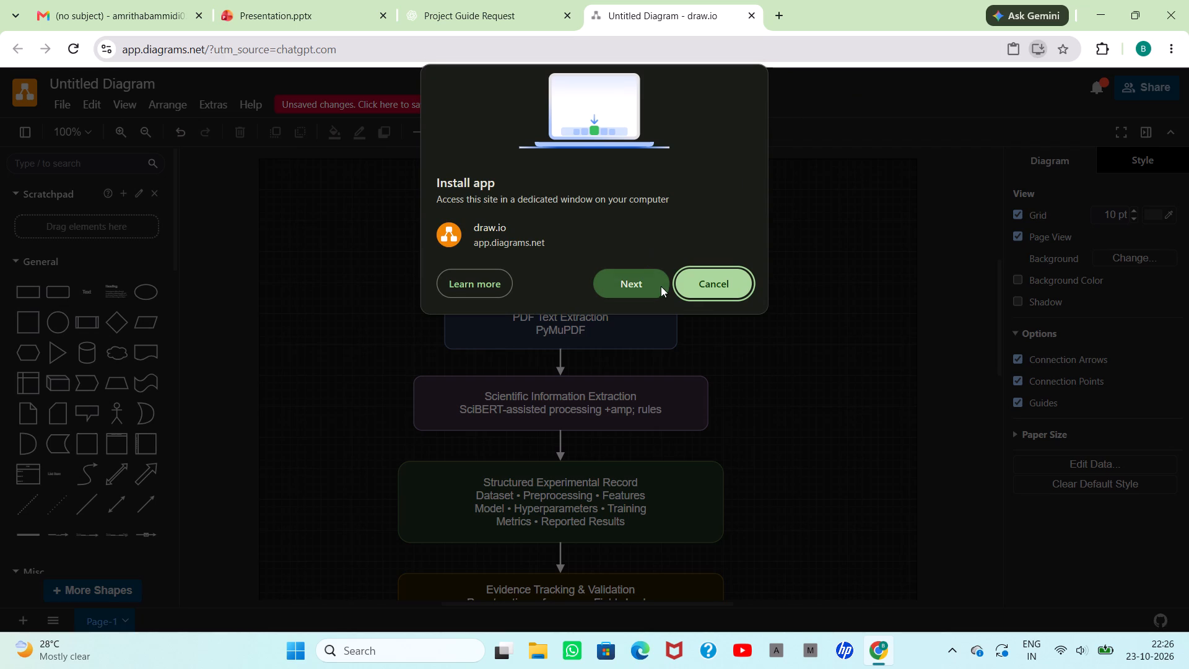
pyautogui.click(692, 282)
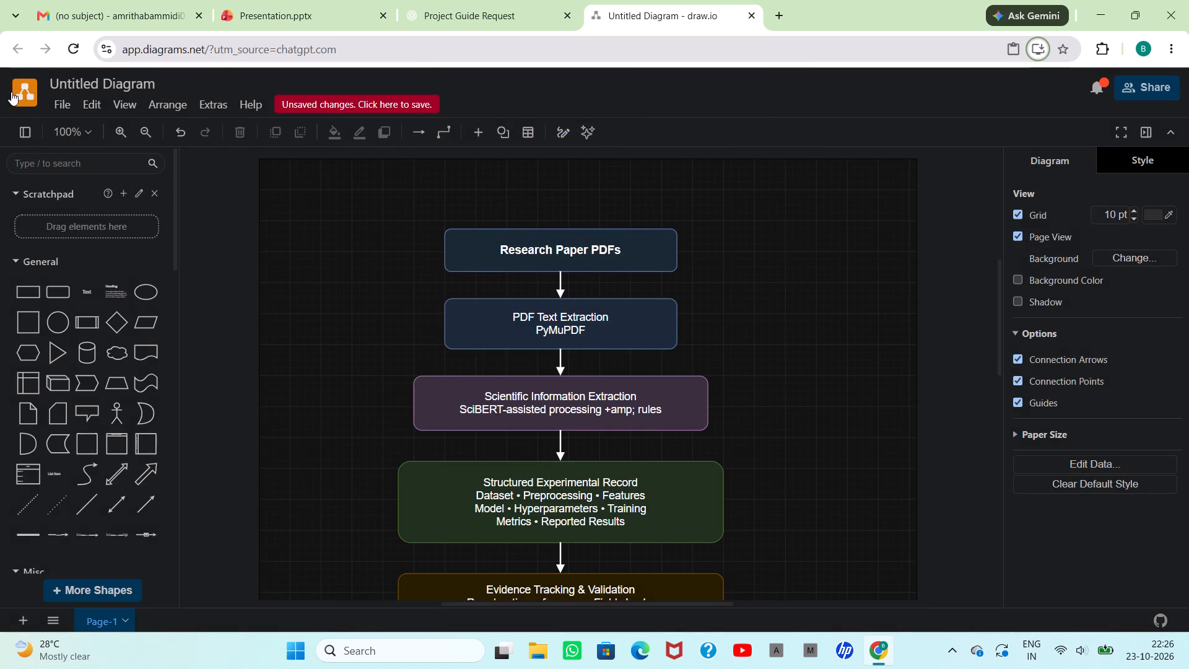
# Export the flowchart as a PNG with a transparent background and Light appearance, saving it to the device.
pyautogui.click(59, 98)
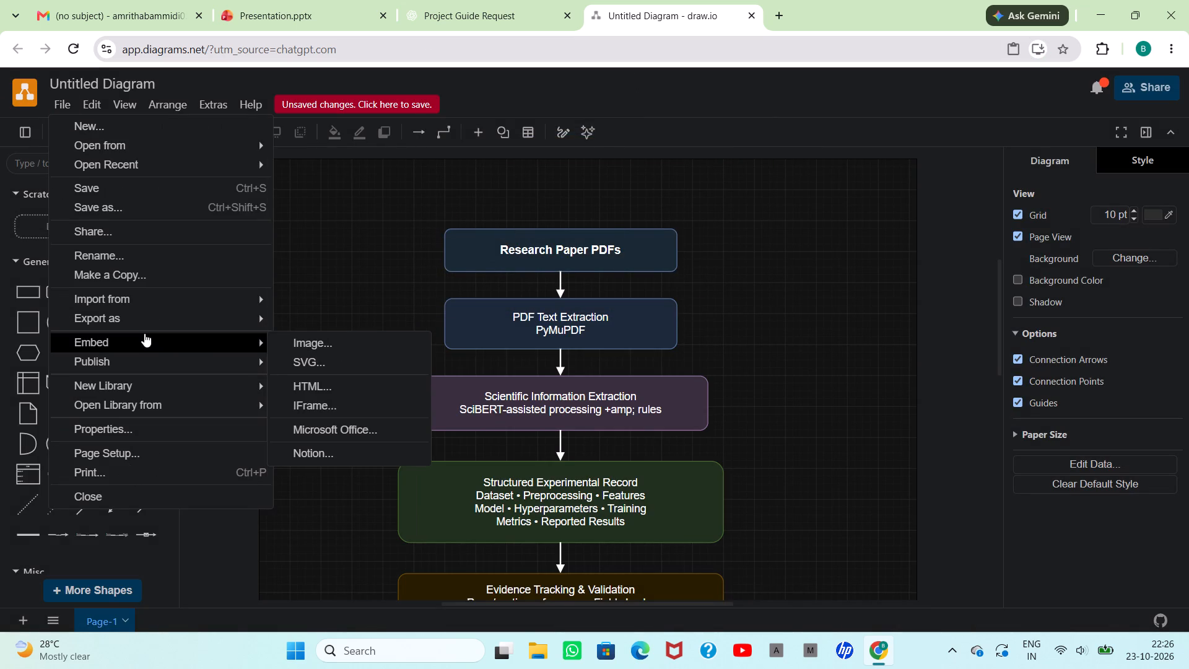
pyautogui.click(315, 327)
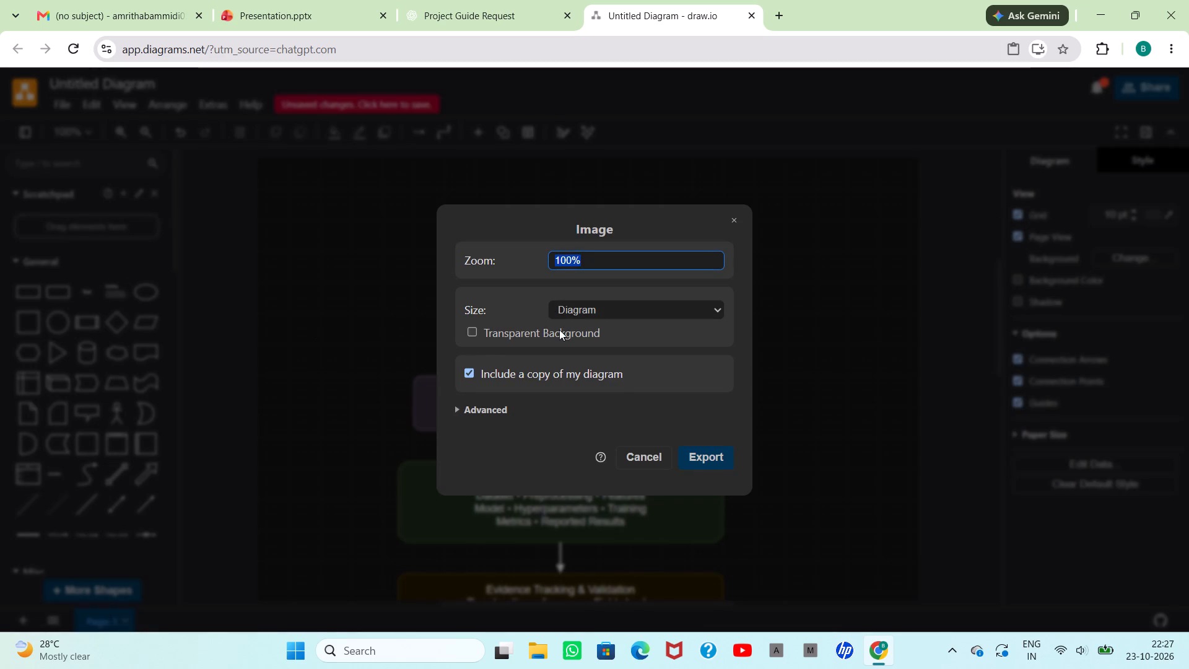
pyautogui.click(557, 332)
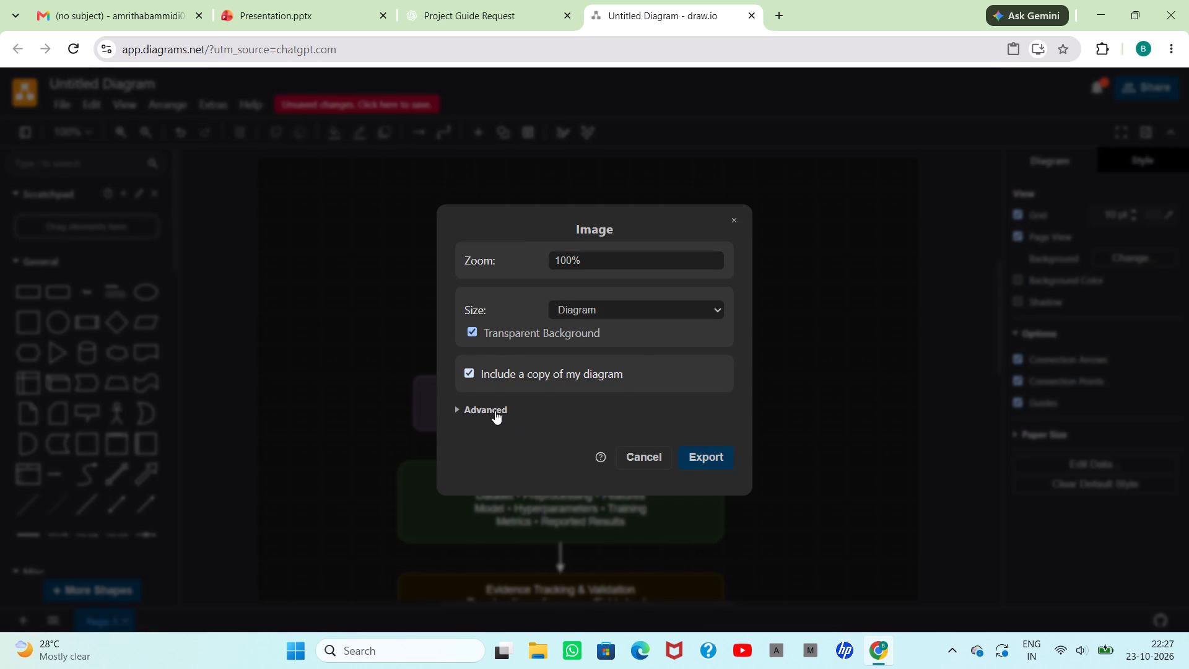
pyautogui.click(495, 411)
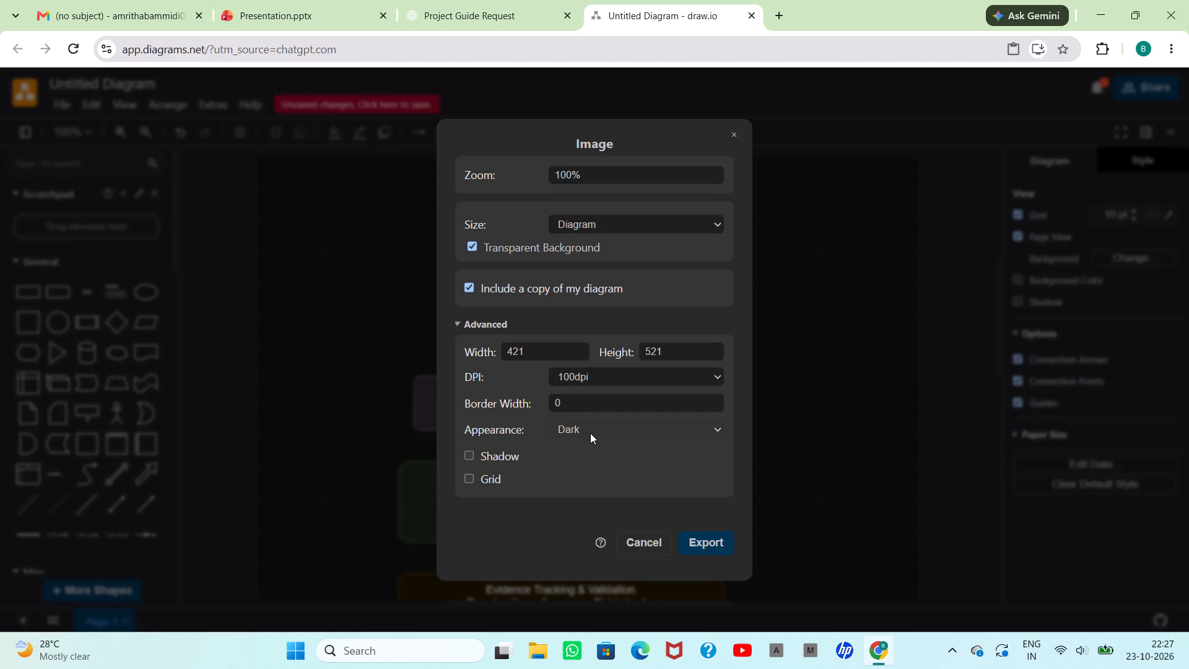
pyautogui.click(590, 433)
pyautogui.click(590, 445)
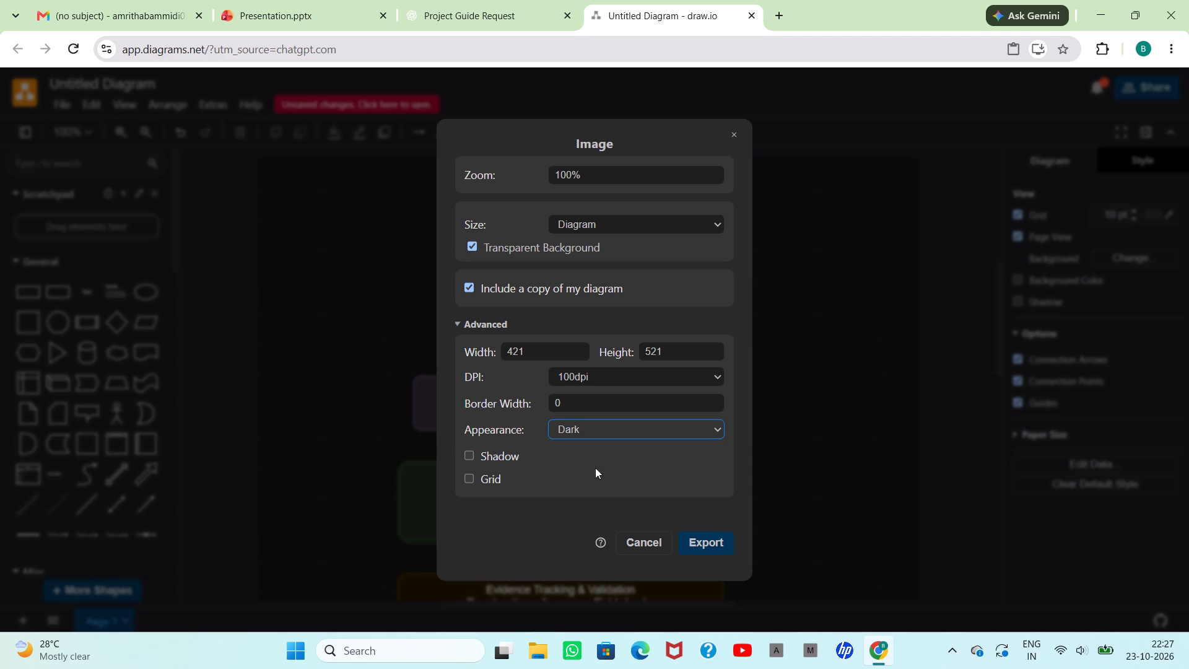
pyautogui.click(693, 540)
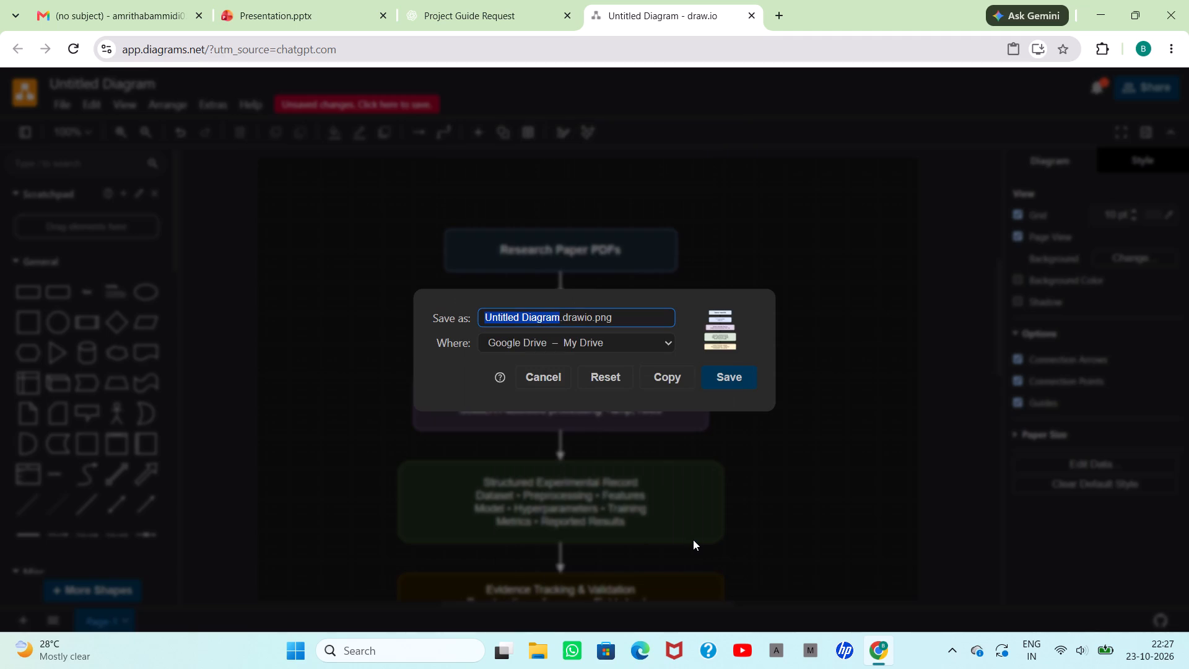
pyautogui.click(590, 346)
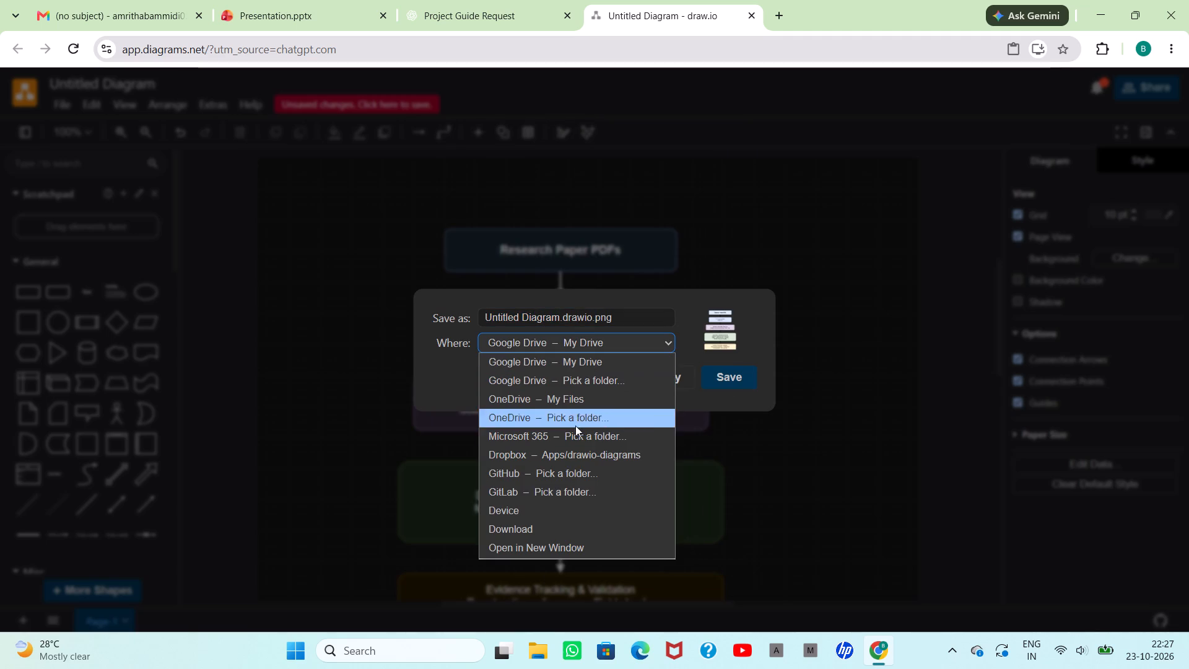
pyautogui.click(561, 519)
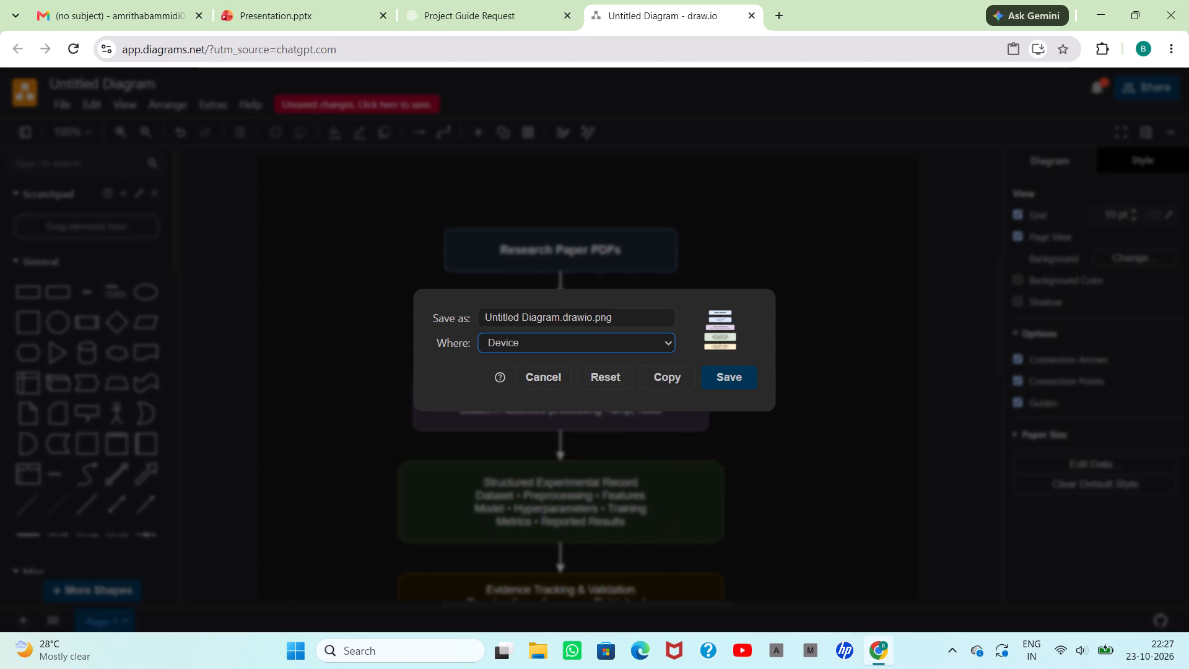
pyautogui.click(726, 374)
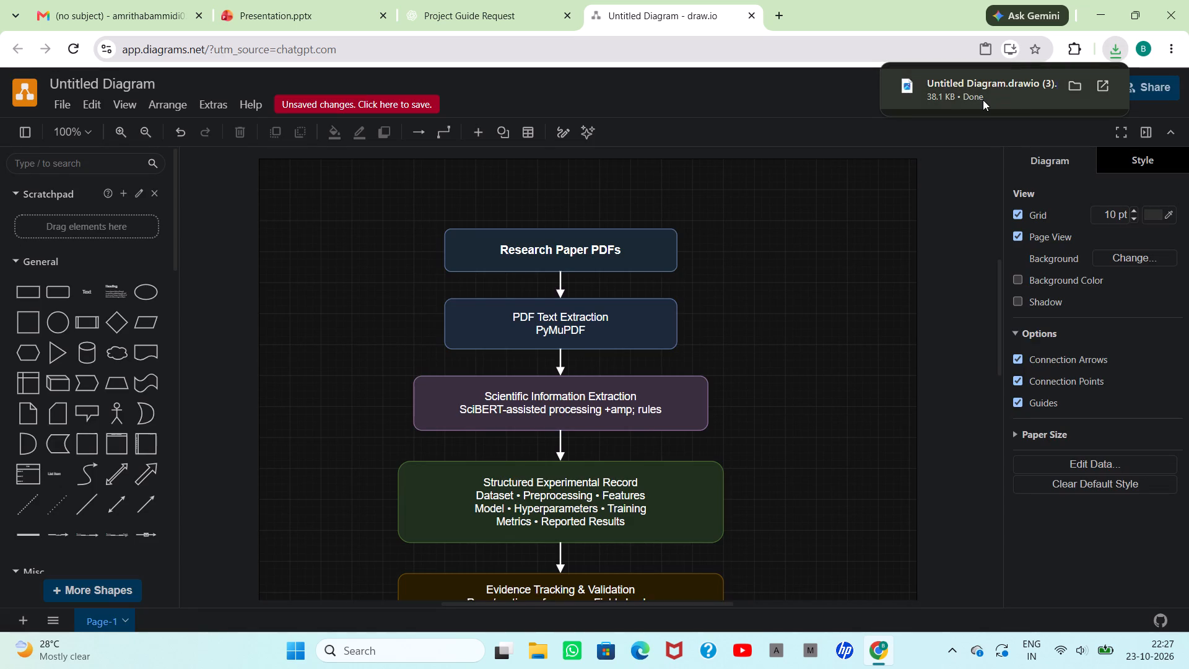
# Open the downloaded flowchart PNG full size and examine its boxes, arrows and text.
pyautogui.doubleClick(983, 100)
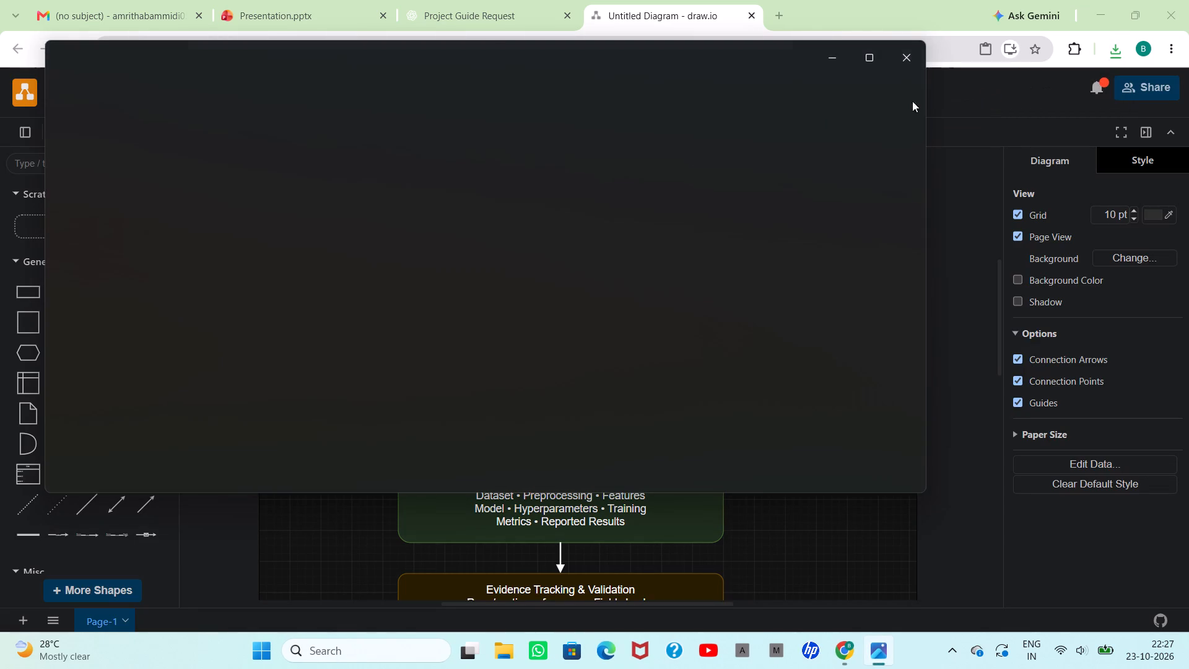
pyautogui.click(515, 267)
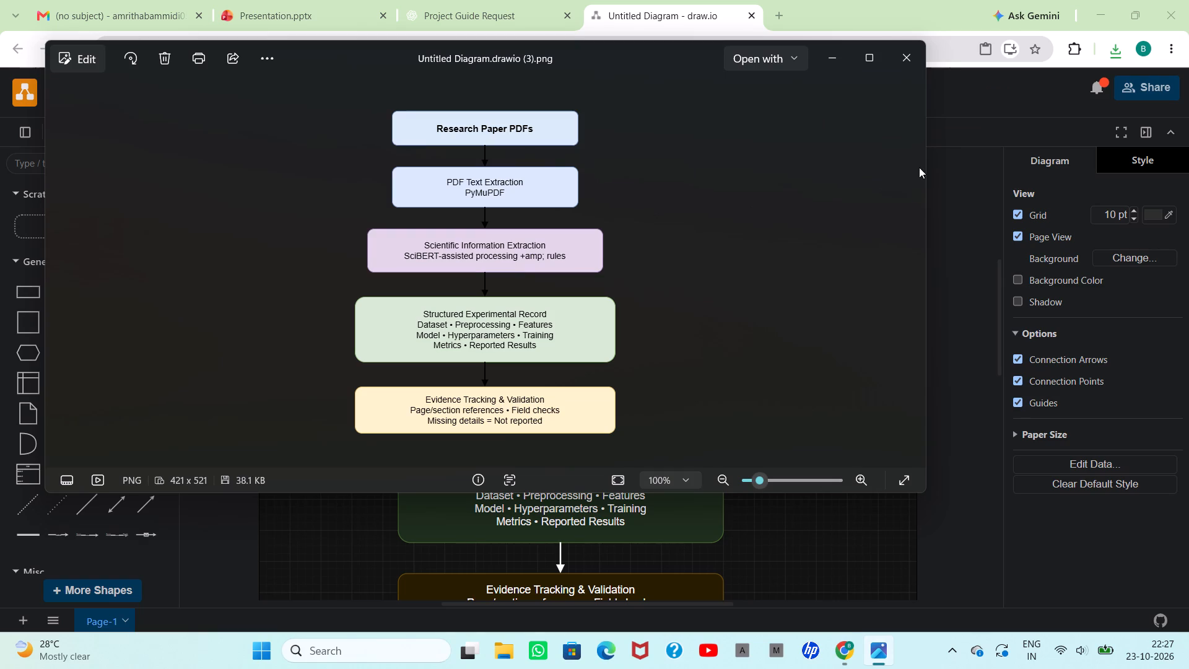
pyautogui.click(874, 46)
pyautogui.click(705, 167)
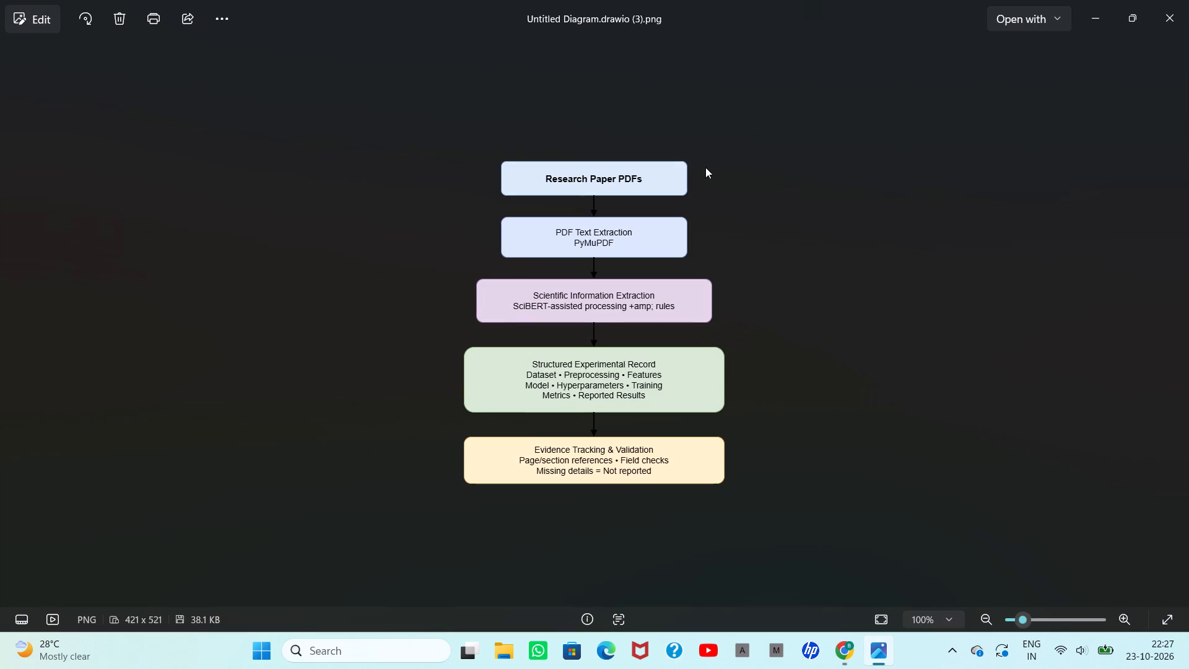
pyautogui.click(611, 348)
pyautogui.doubleClick(616, 247)
pyautogui.keyDown('ctrl'); pyautogui.scroll(-2, 629, 242); pyautogui.keyUp('ctrl')
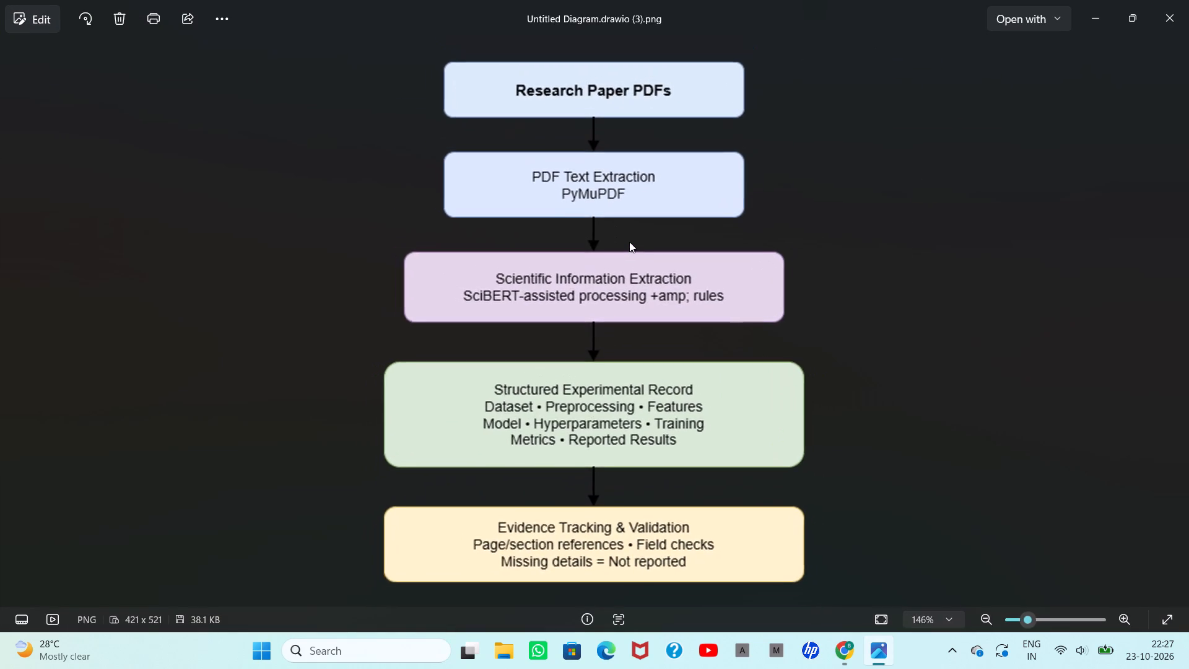
pyautogui.keyDown('ctrl'); pyautogui.scroll(-5, 629, 242); pyautogui.keyUp('ctrl')
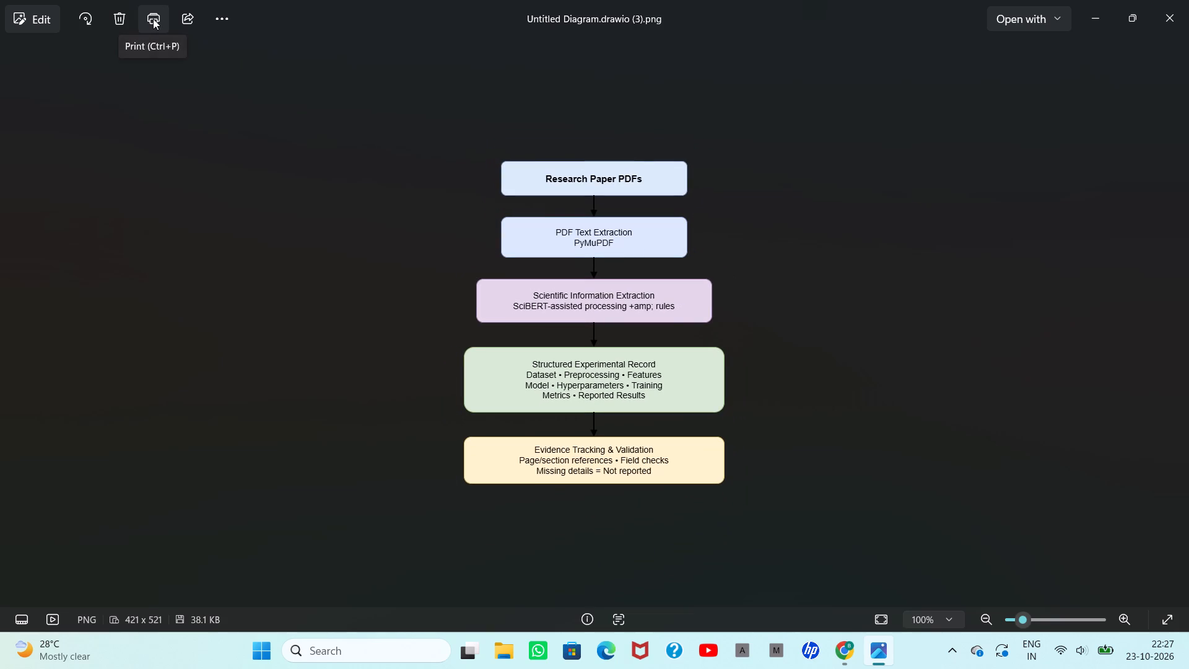
# Copy the exported flowchart image and paste it onto slide 7, "Experimental Information Extraction", in the presentation.
pyautogui.click(211, 17)
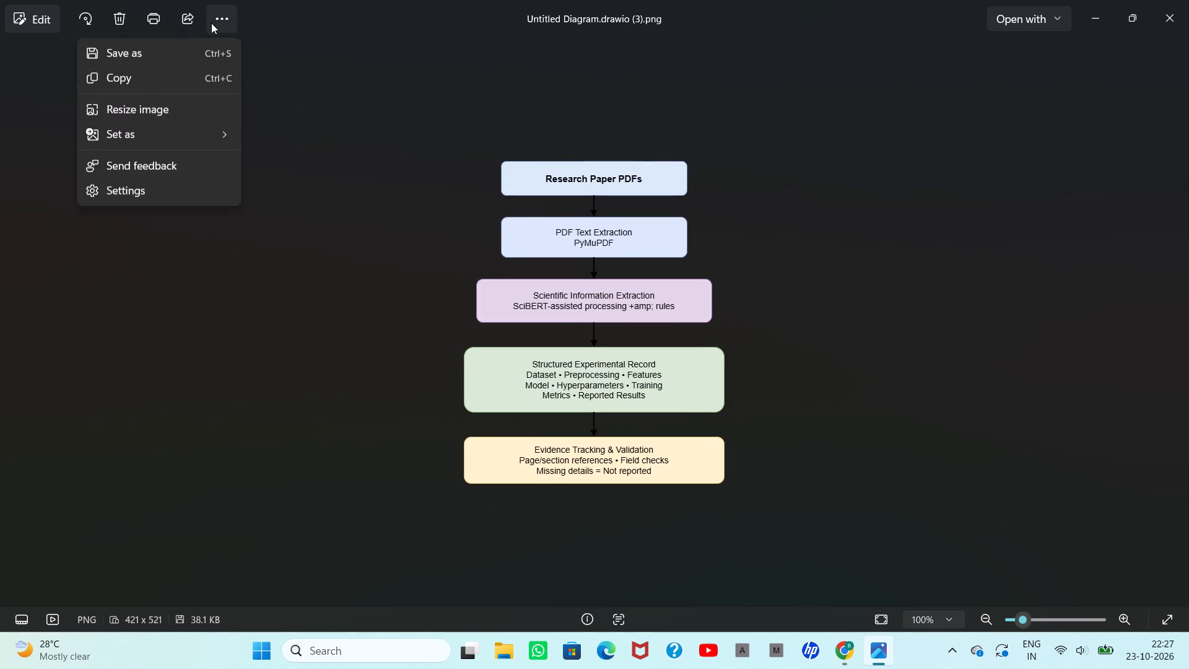
pyautogui.click(175, 80)
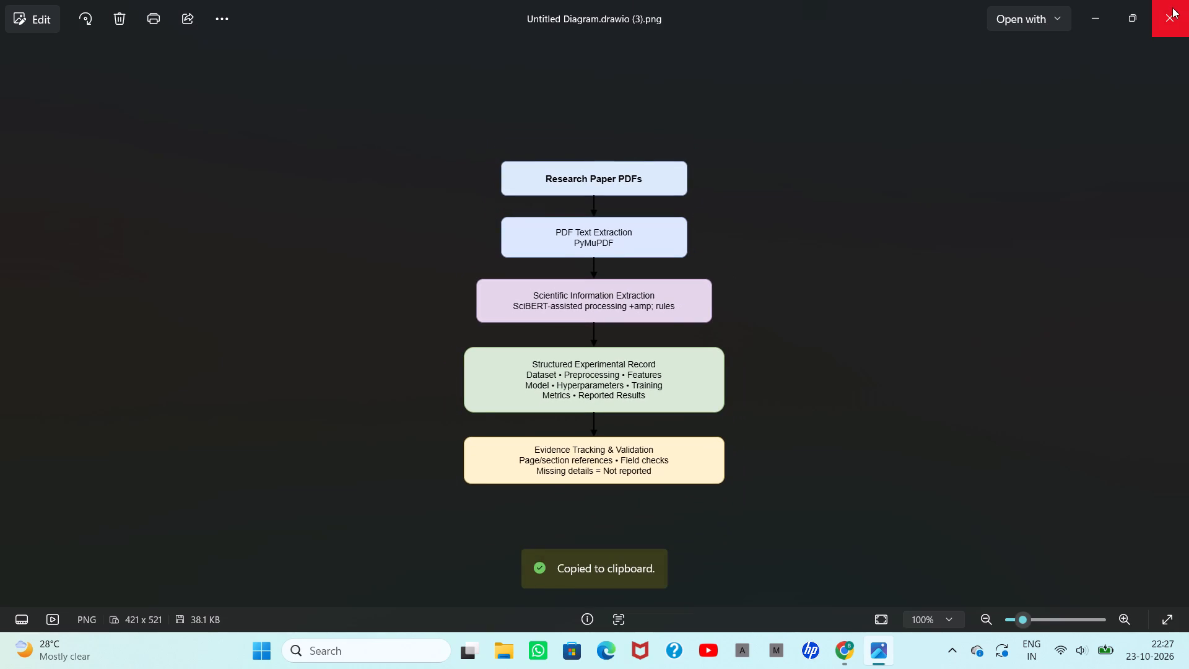
pyautogui.click(1172, 7)
pyautogui.click(449, 14)
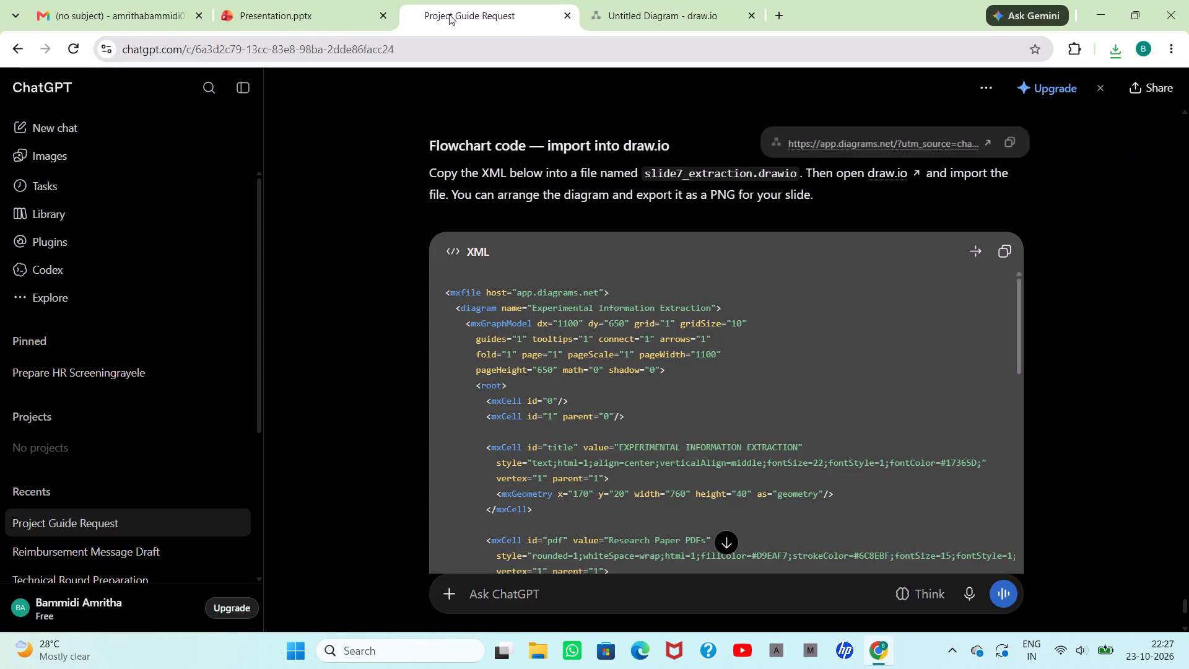
pyautogui.click(283, 15)
pyautogui.click(860, 384)
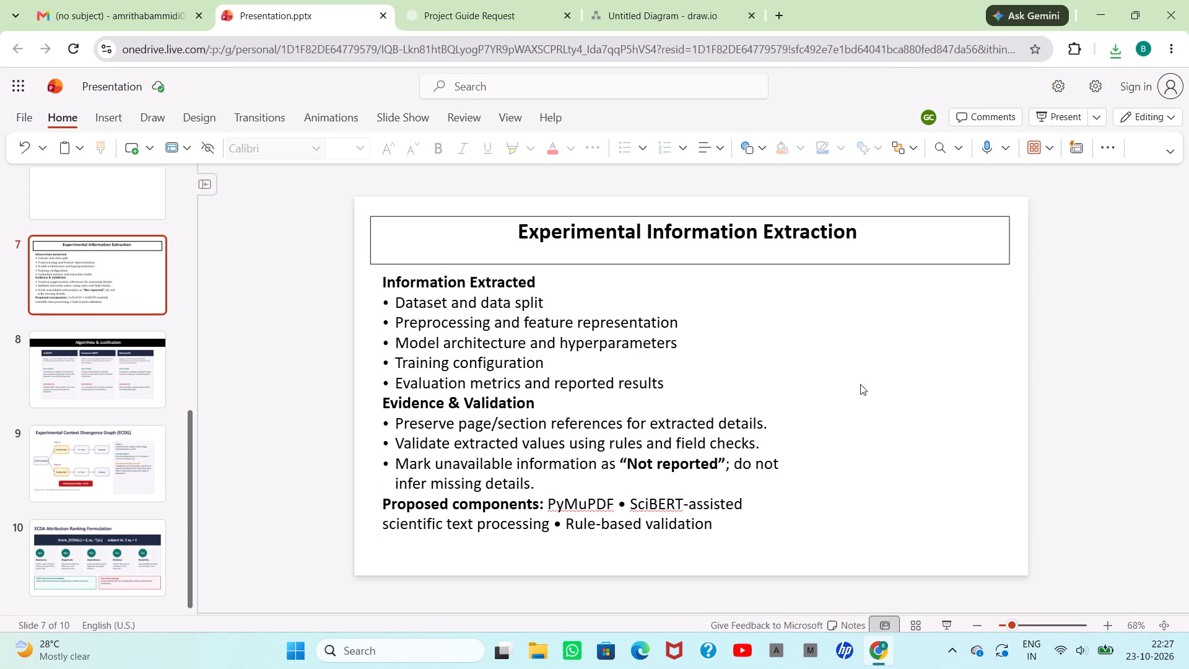
pyautogui.hotkey('ctrl', 'v')
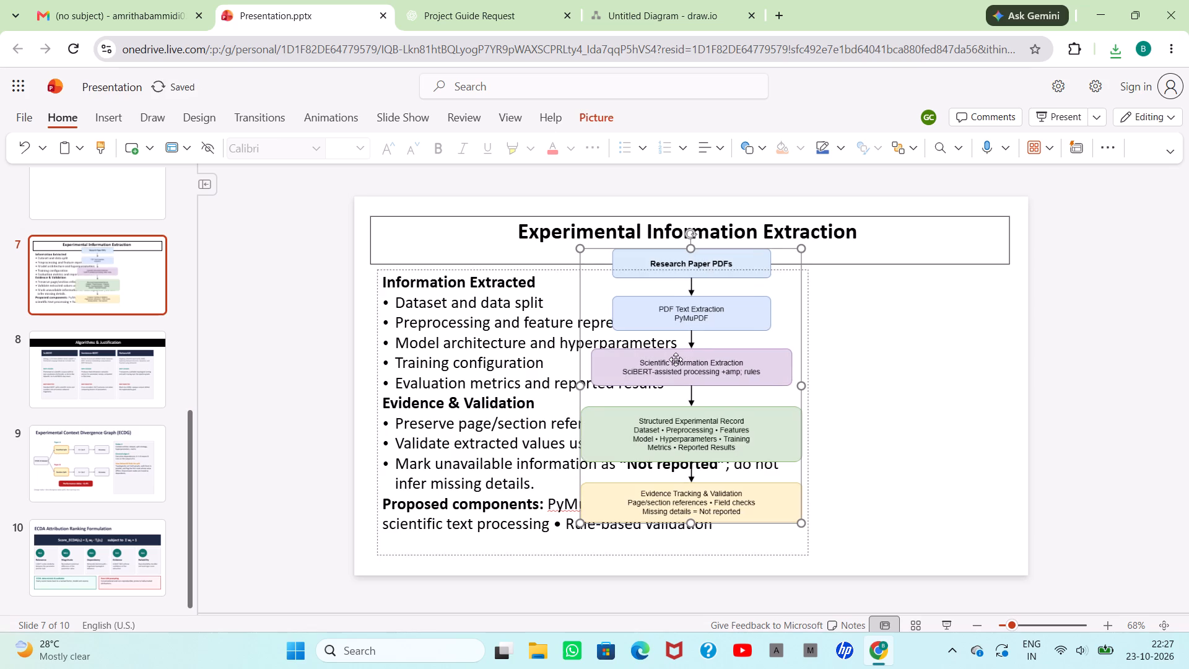
# Move the flowchart image into the free space beside the bullet text, below the title box on slide 7.
pyautogui.moveTo(676, 359); pyautogui.dragTo(890, 383)
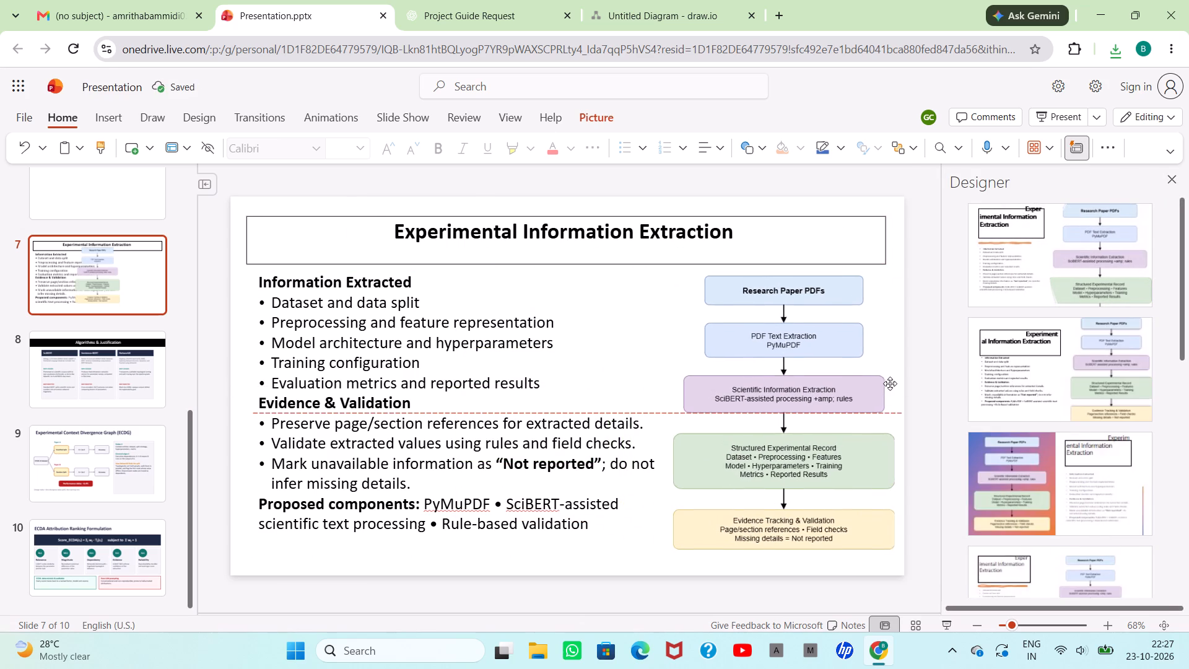
pyautogui.moveTo(890, 383); pyautogui.dragTo(882, 382)
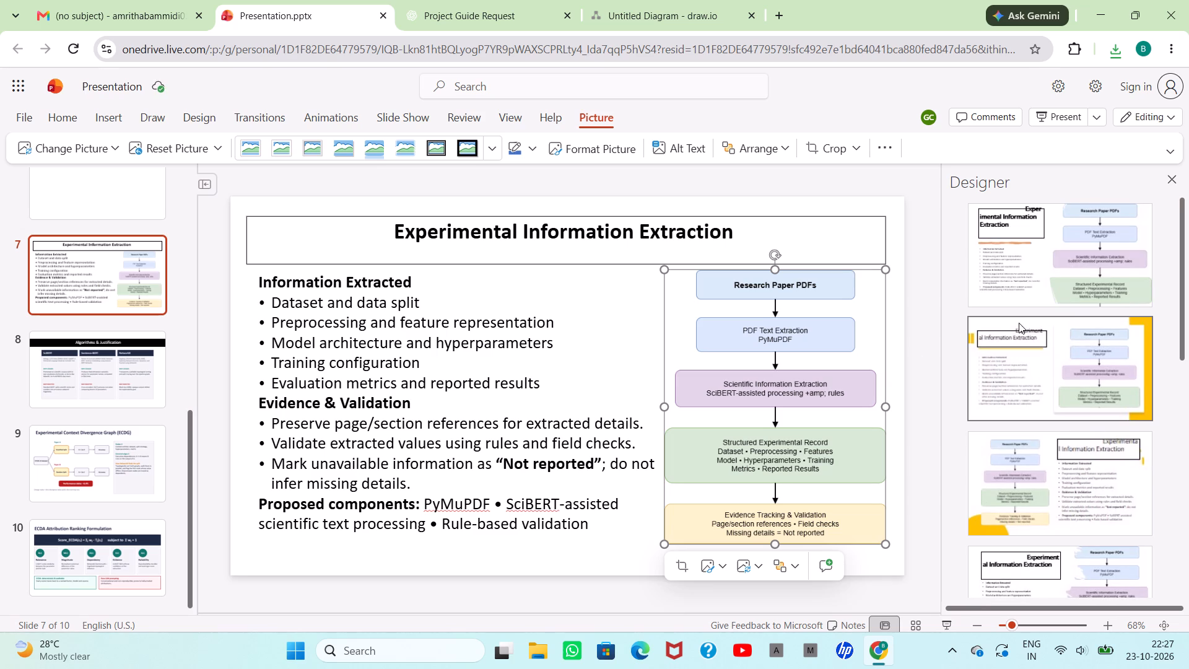
pyautogui.scroll(-3, 1019, 321)
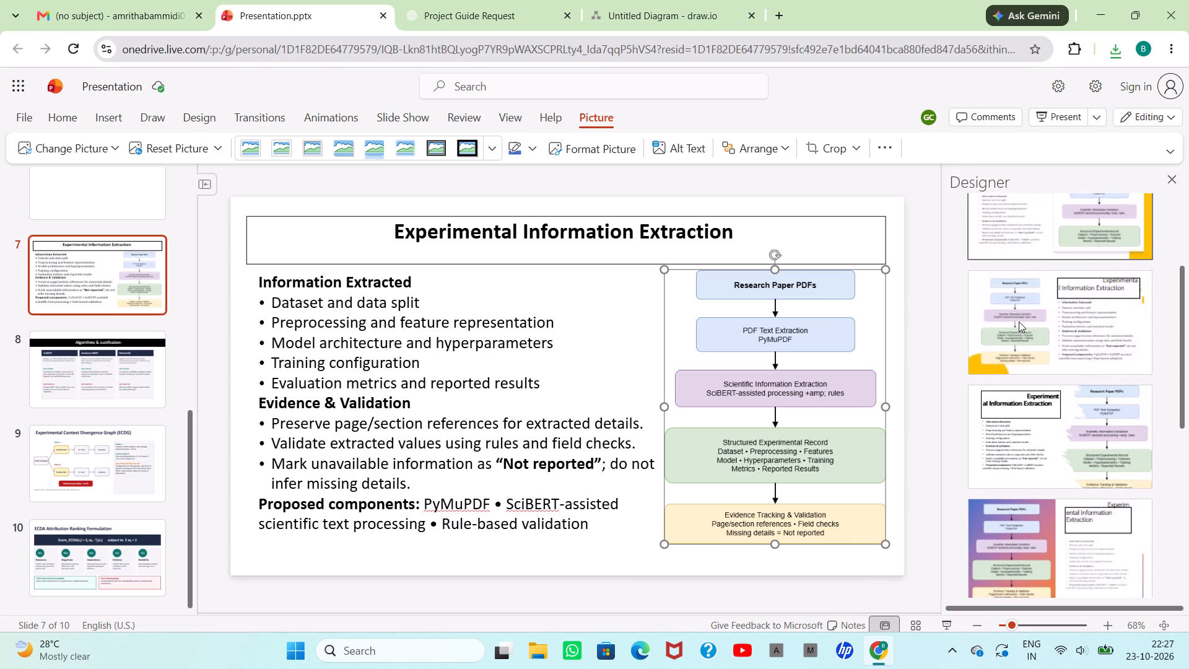
pyautogui.scroll(-2, 1019, 321)
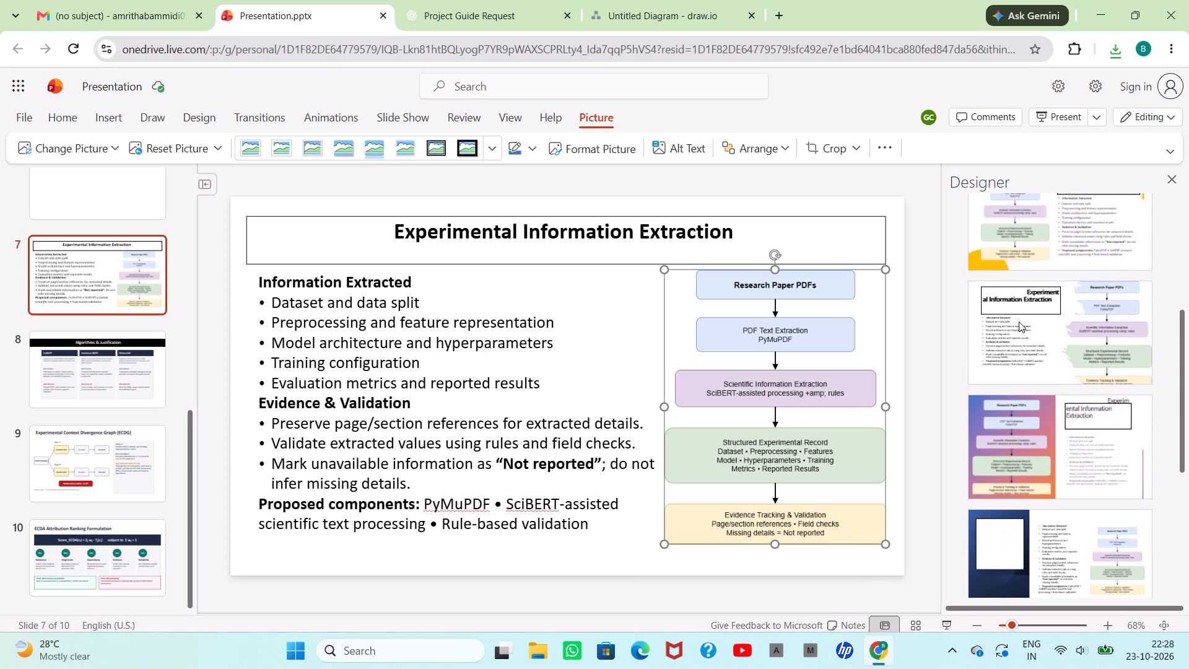
pyautogui.scroll(2, 1019, 321)
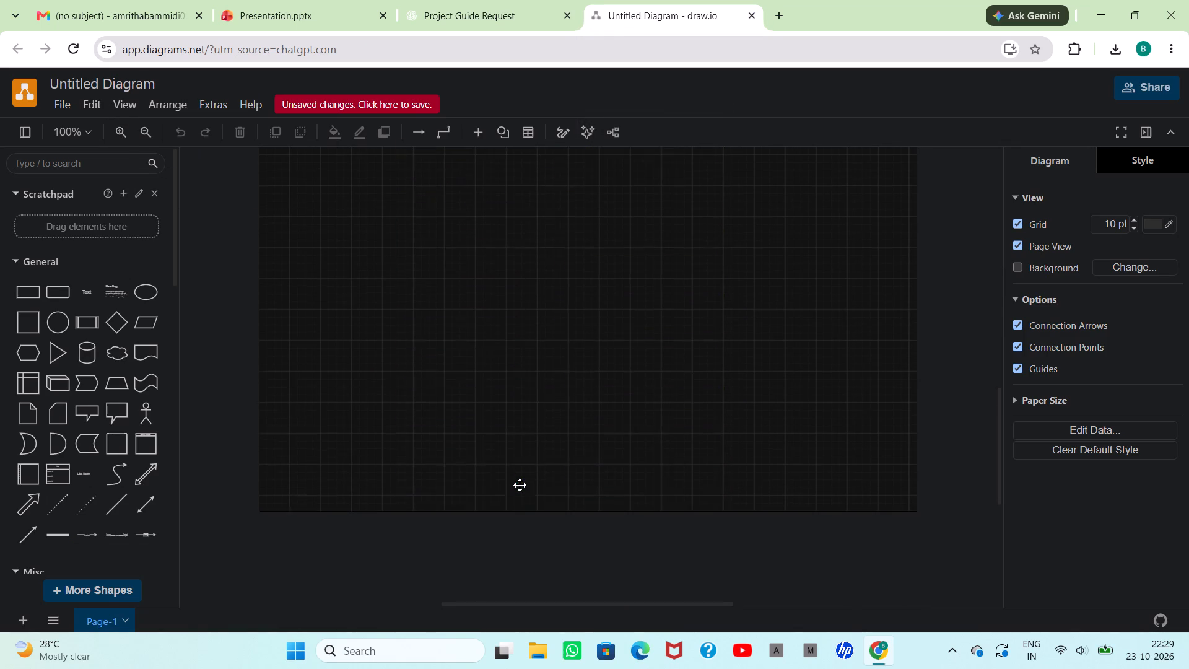
pyautogui.scroll(5, 520, 485)
pyautogui.click(66, 111)
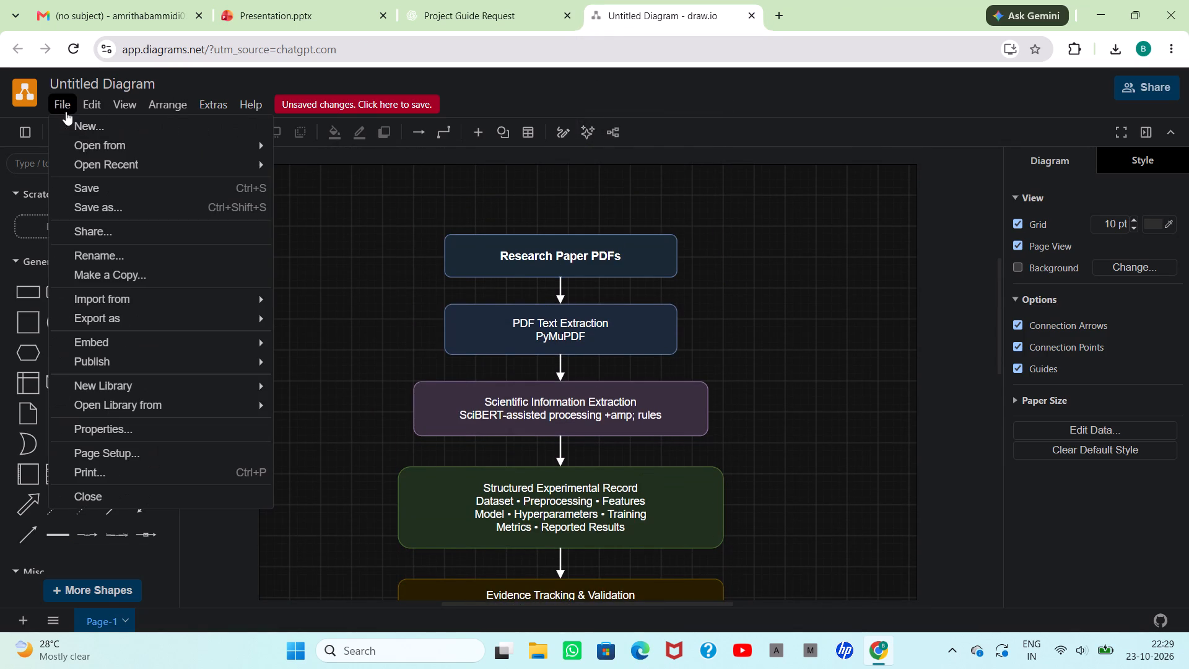
pyautogui.click(115, 126)
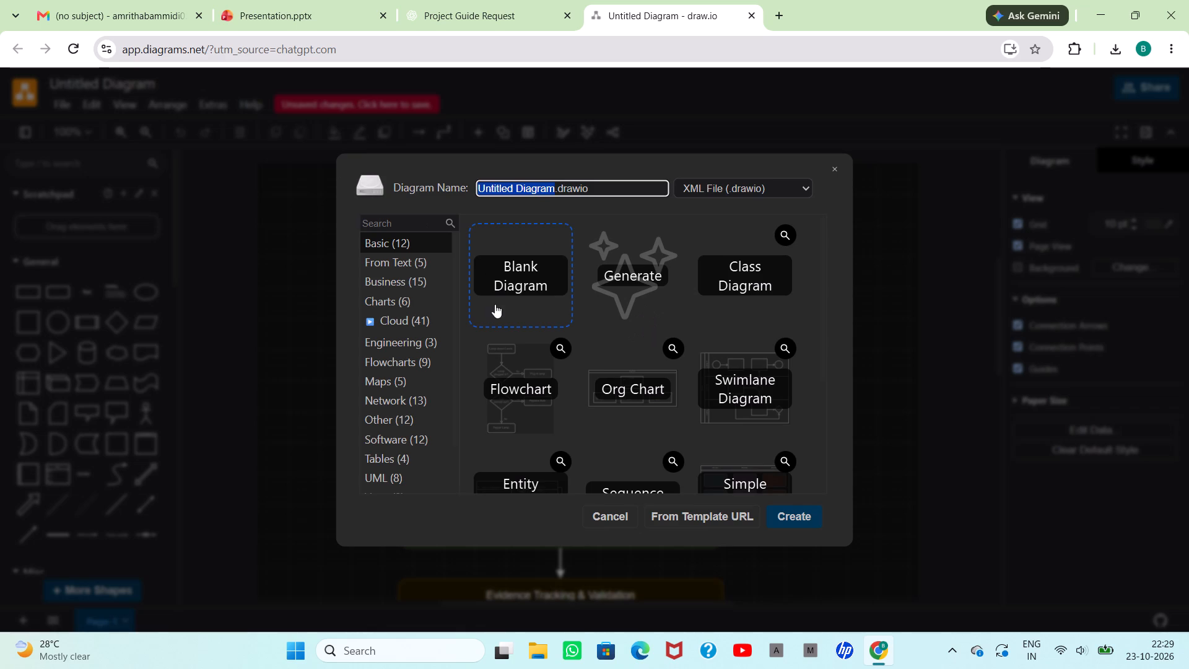
pyautogui.click(518, 302)
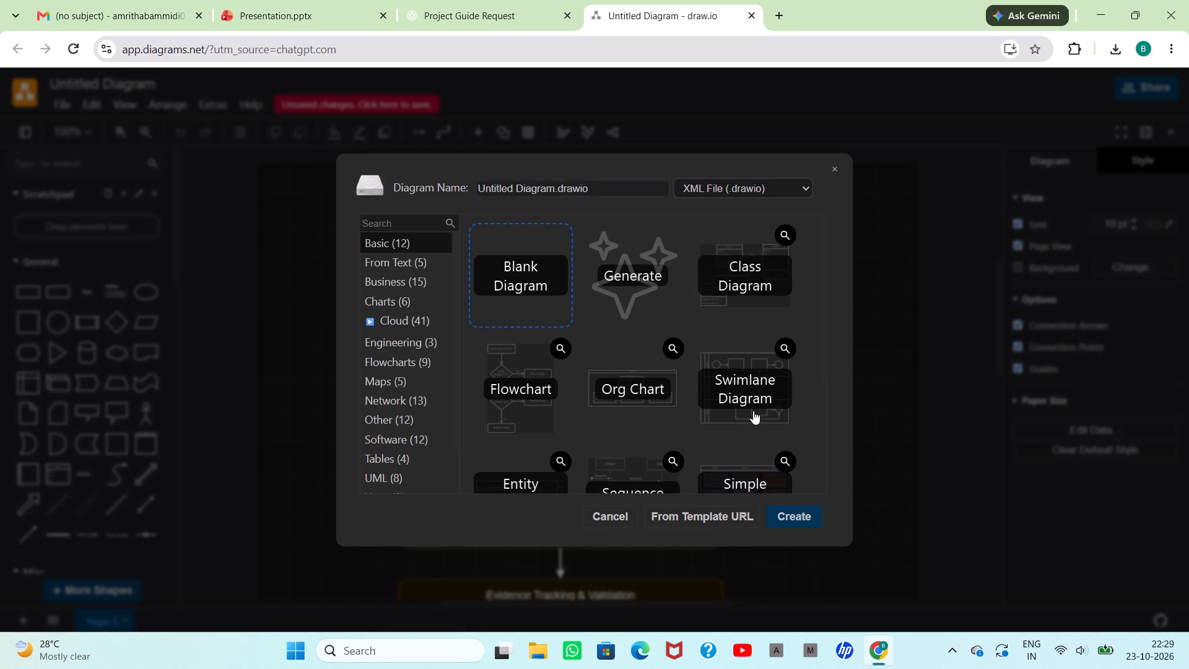
pyautogui.click(788, 520)
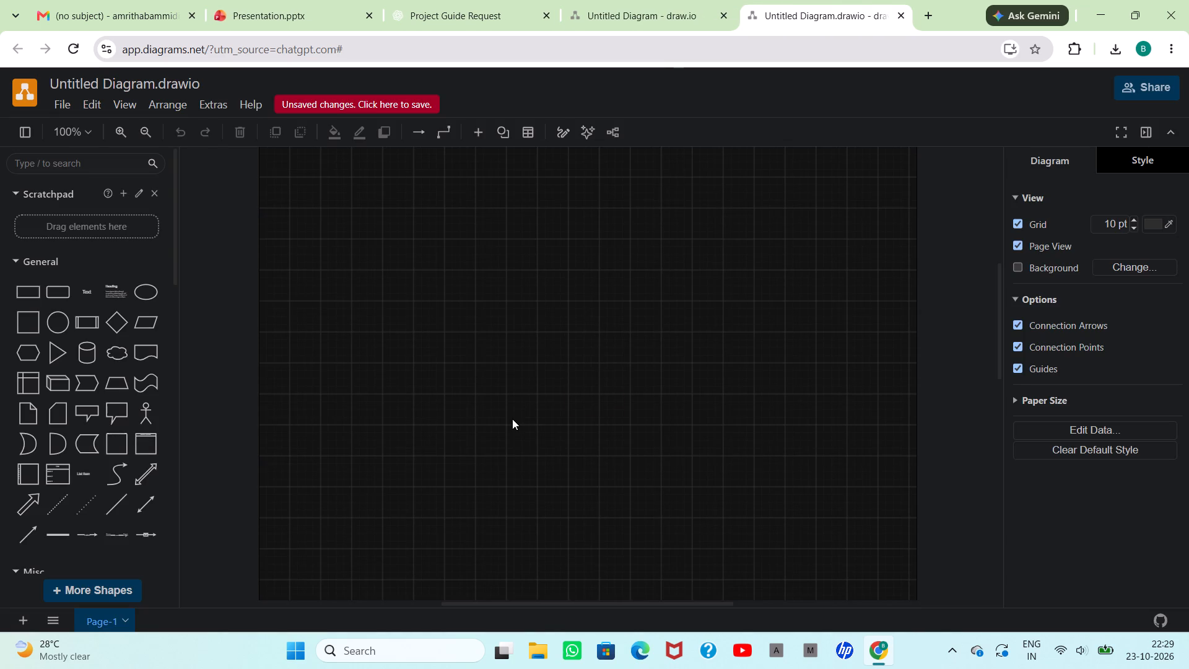
pyautogui.click(723, 14)
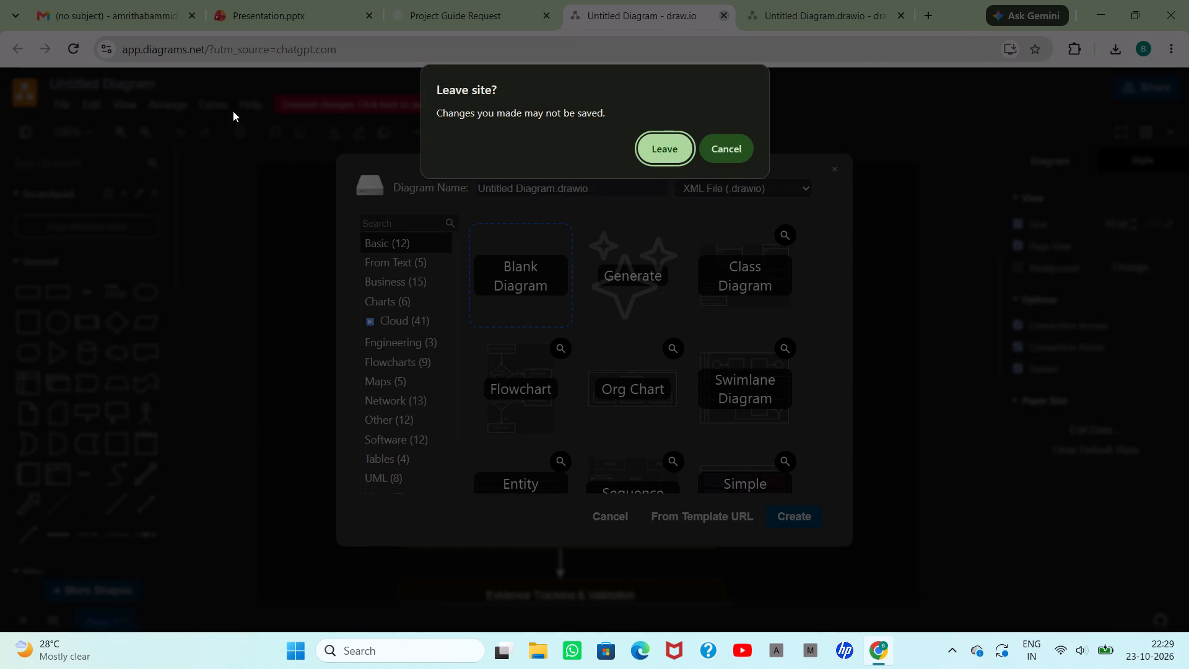
pyautogui.click(666, 141)
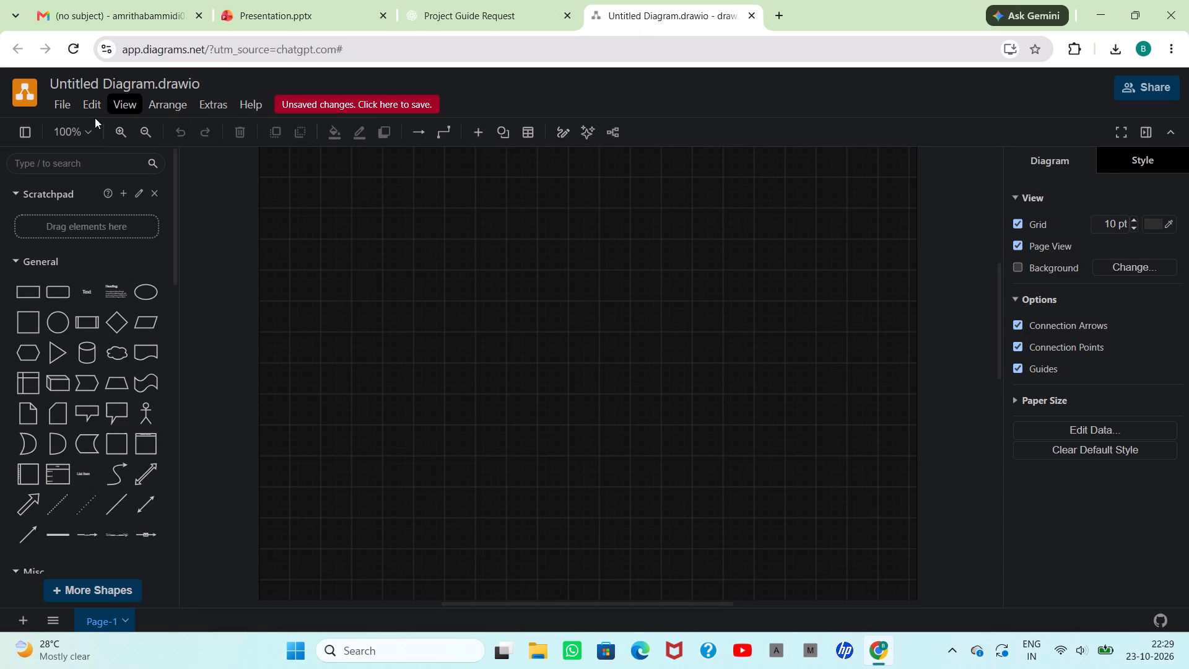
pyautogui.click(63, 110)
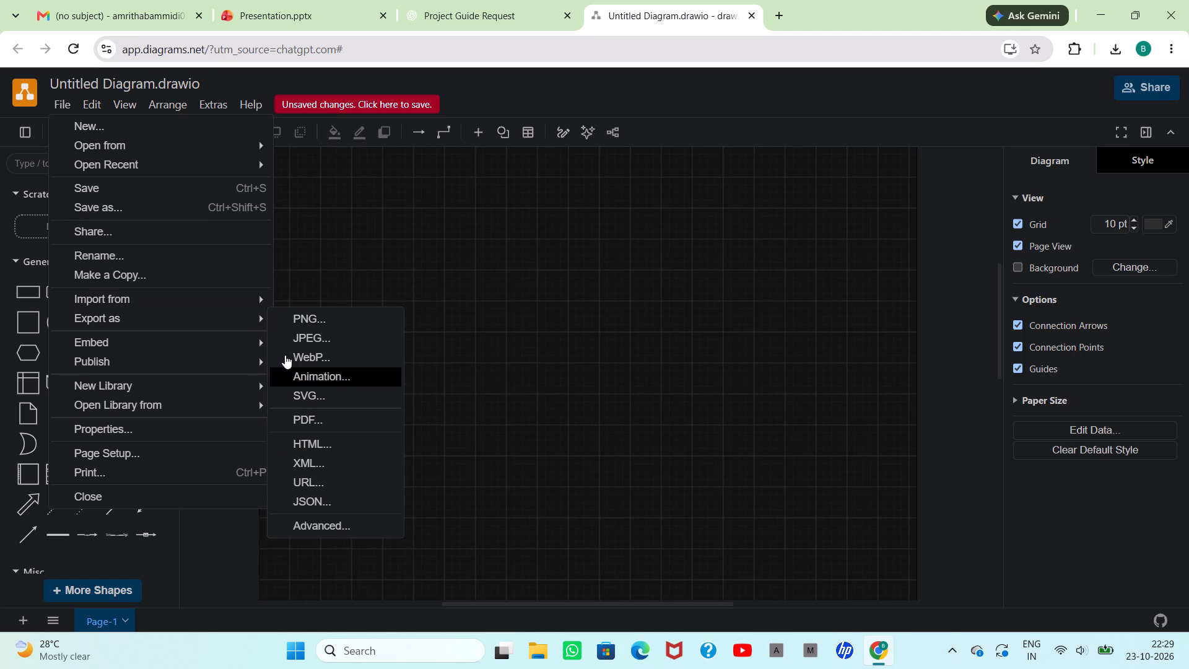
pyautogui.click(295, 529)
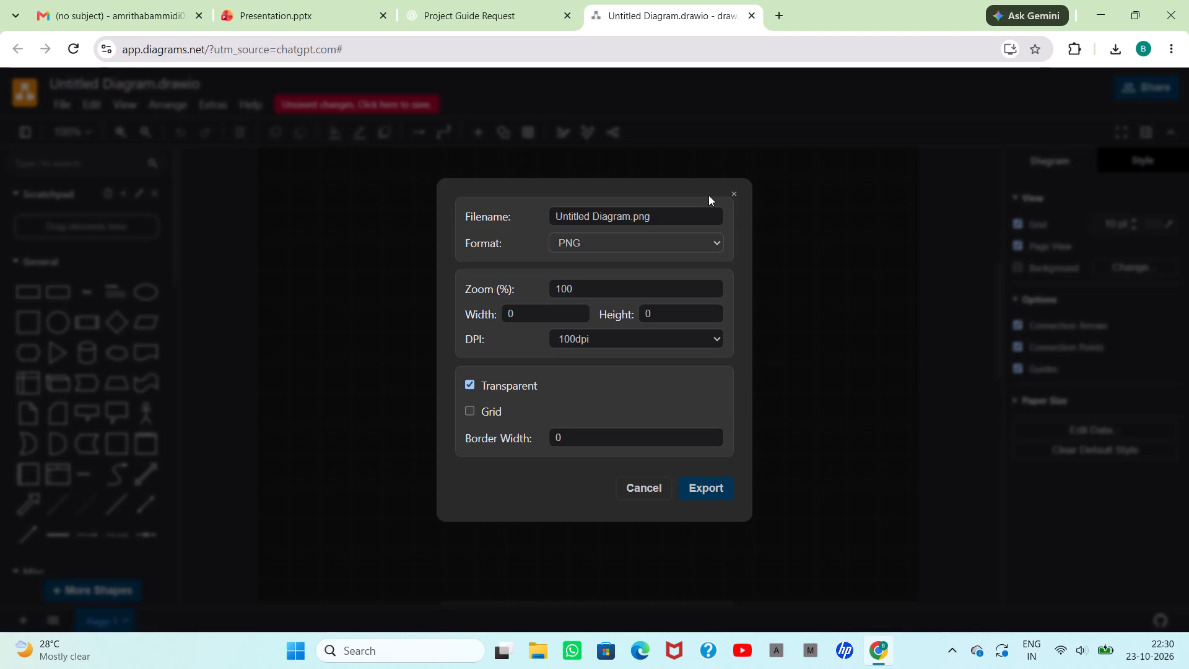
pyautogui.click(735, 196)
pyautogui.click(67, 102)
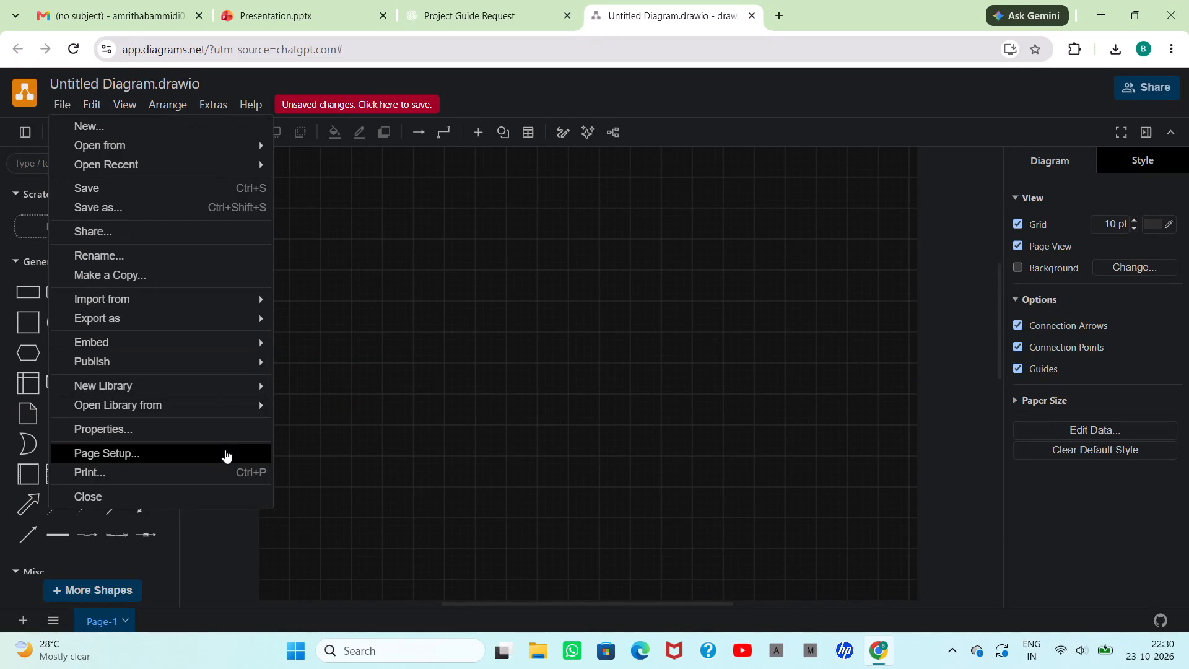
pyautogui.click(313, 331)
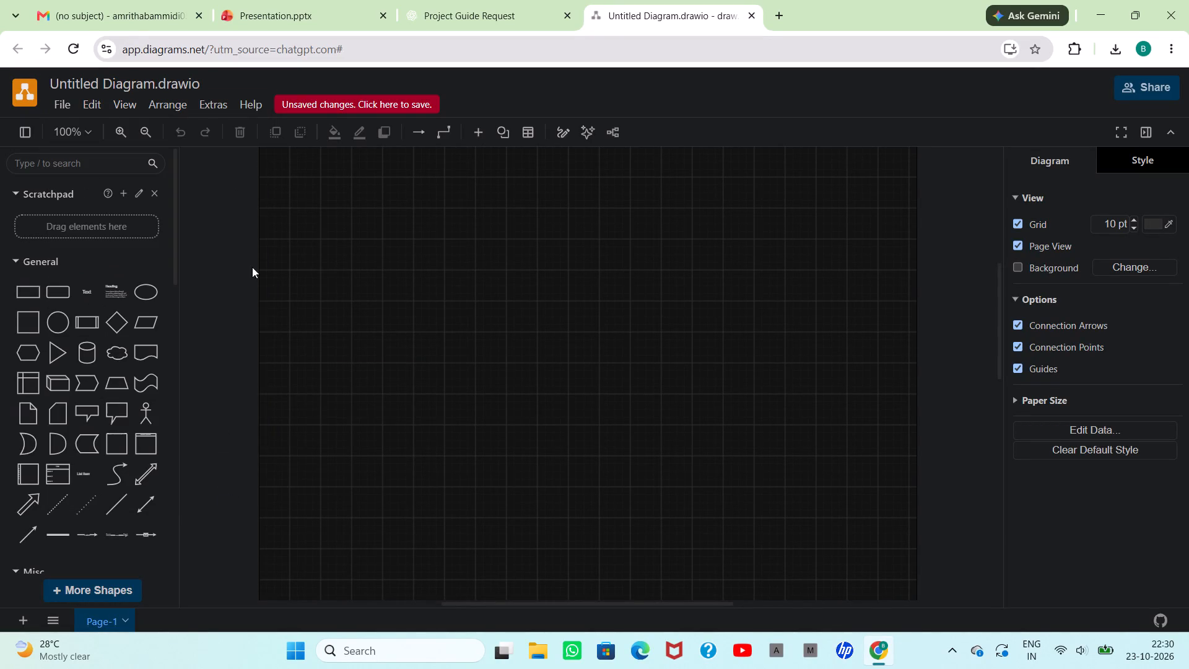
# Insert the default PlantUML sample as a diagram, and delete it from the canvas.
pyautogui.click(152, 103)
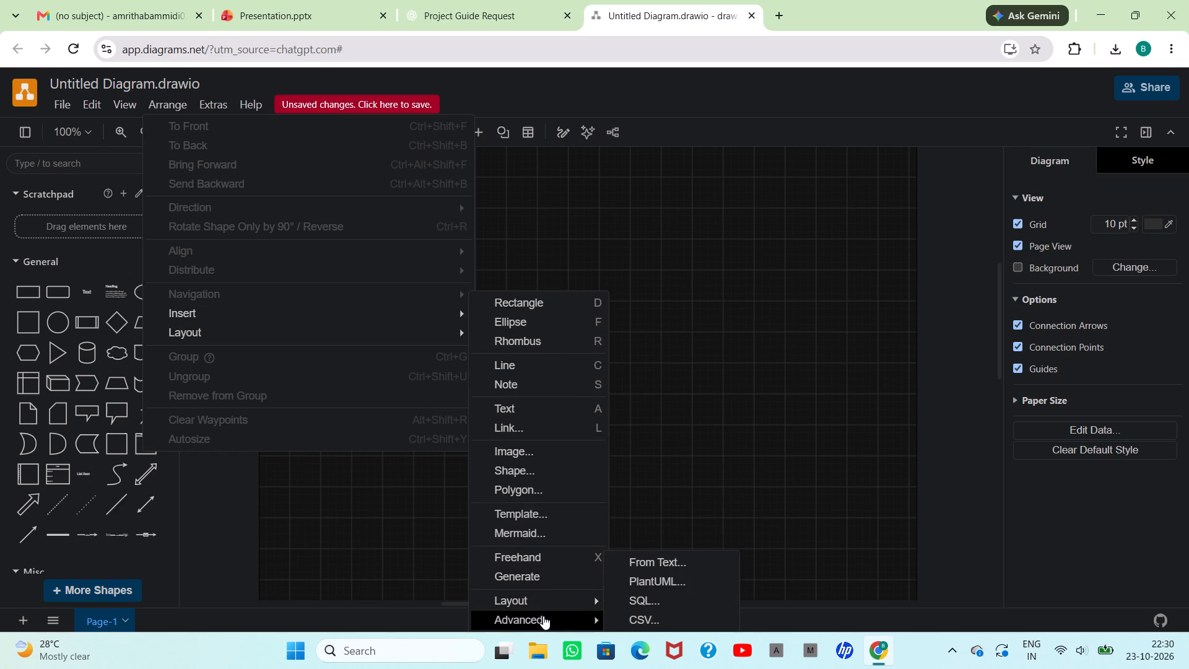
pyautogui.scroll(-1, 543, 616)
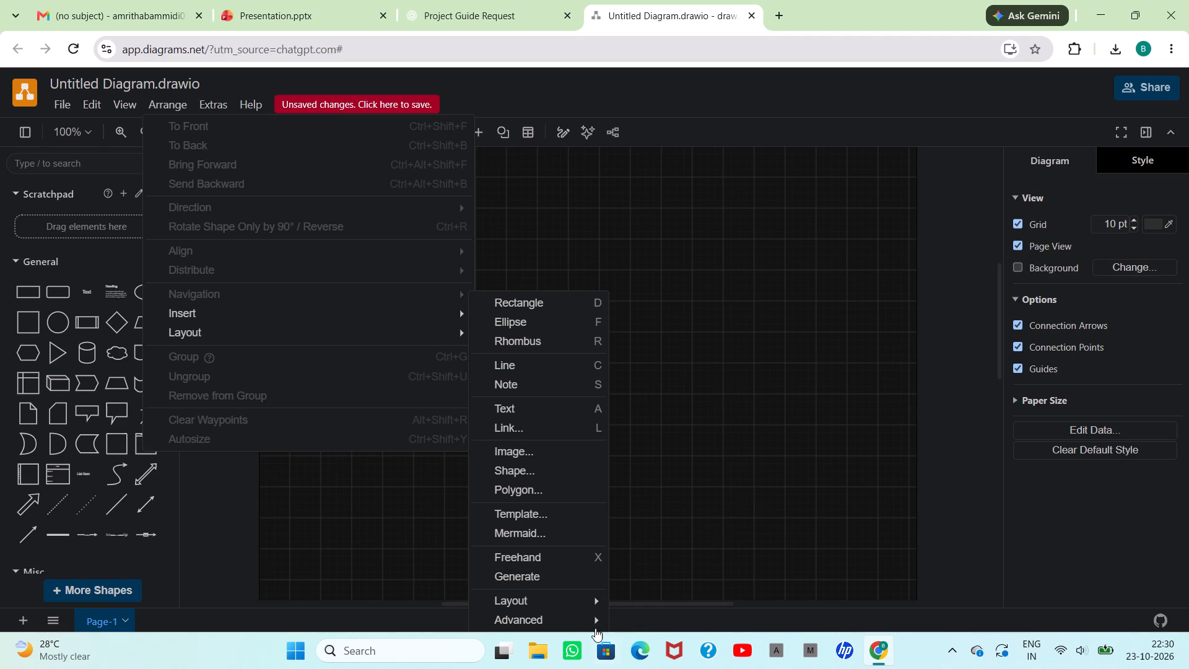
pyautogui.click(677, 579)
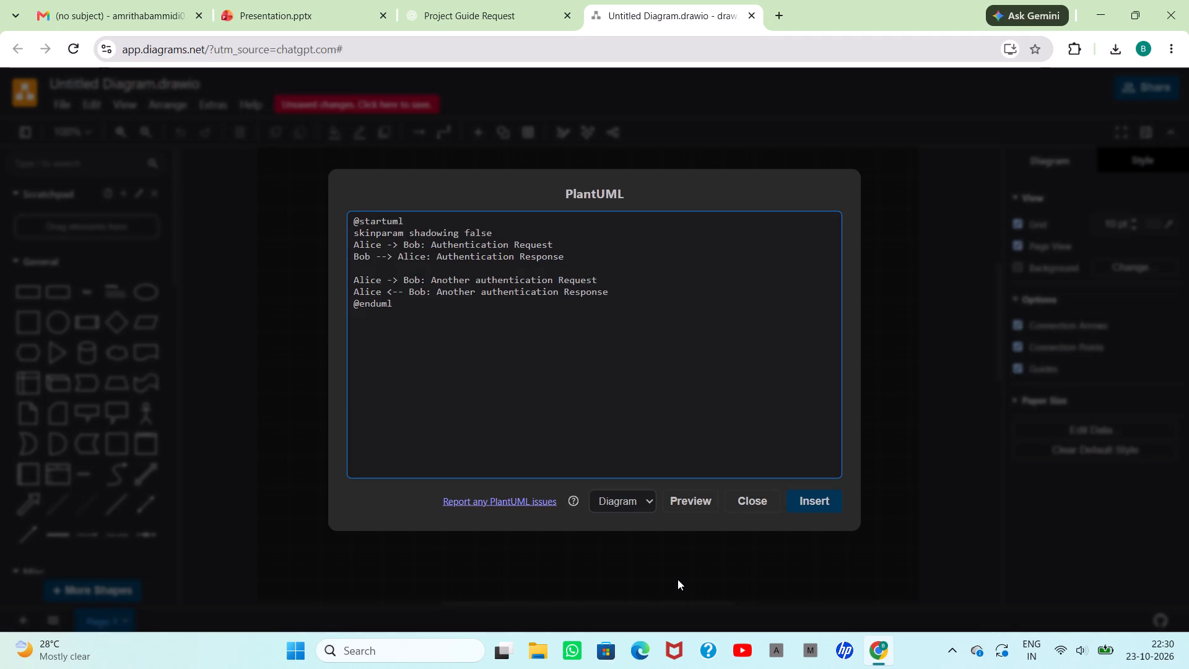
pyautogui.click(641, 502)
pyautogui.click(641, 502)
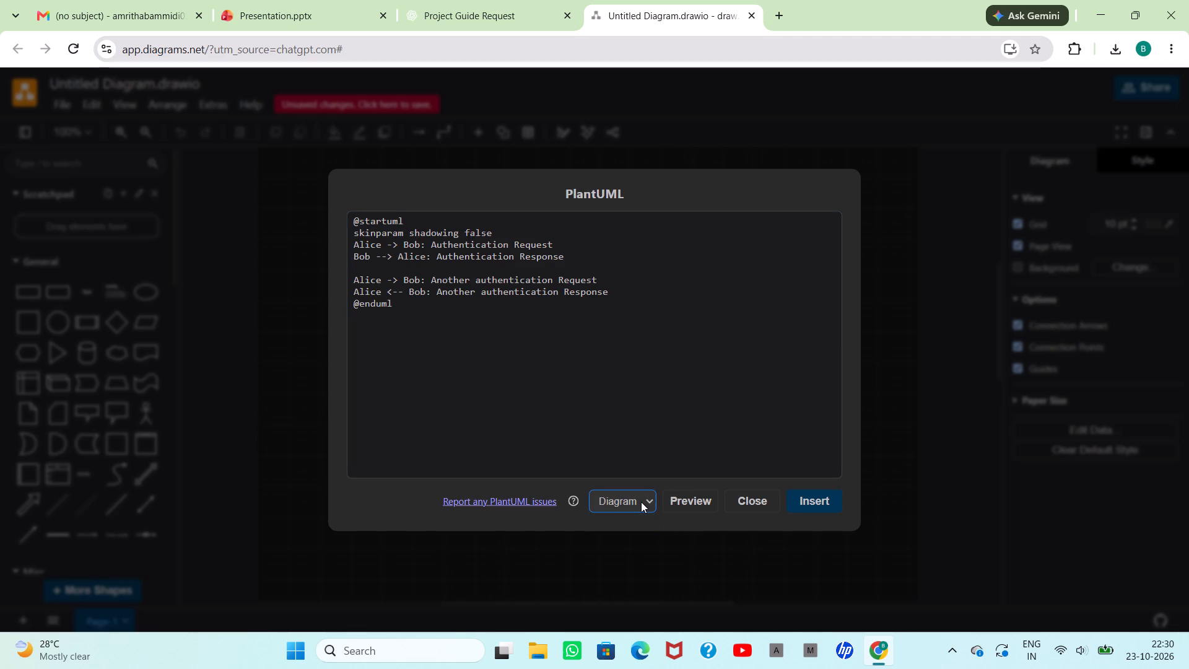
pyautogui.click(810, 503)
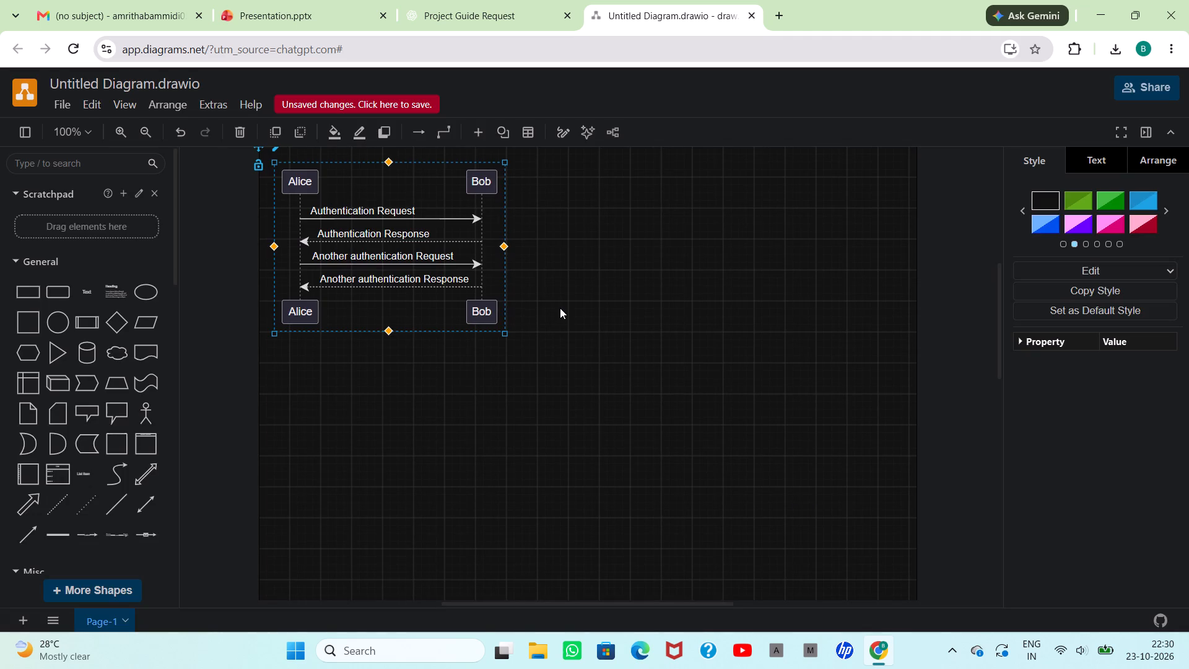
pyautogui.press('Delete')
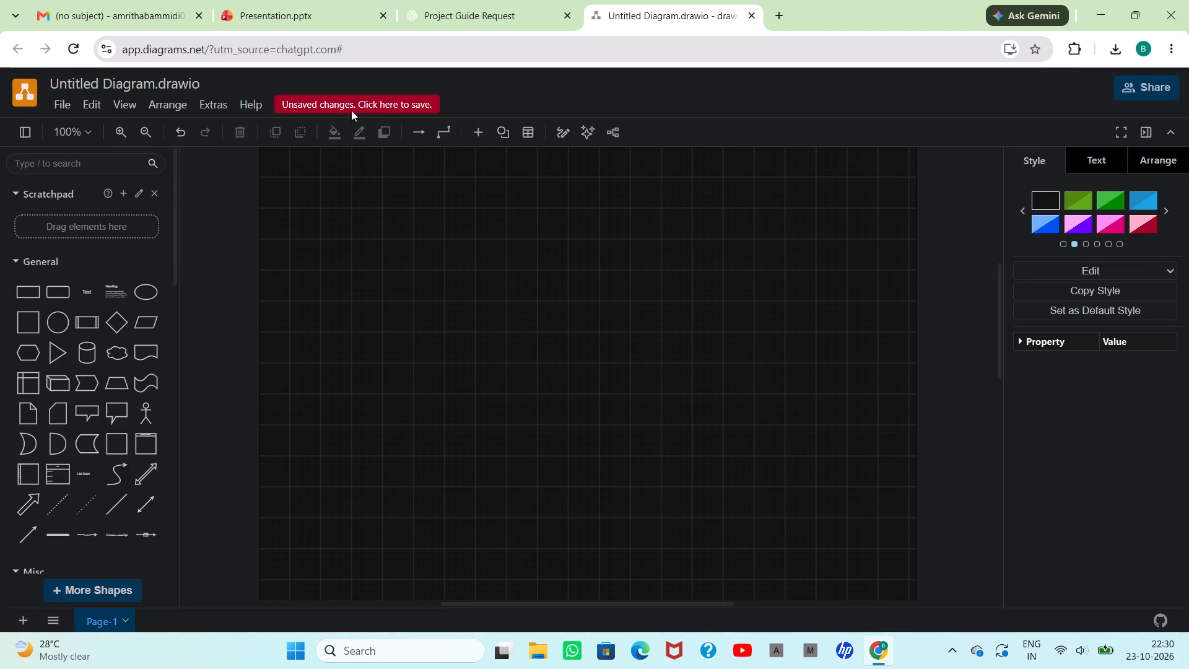
# Generate the methodology flowchart from the copied XML code with the Generate tool and insert it into the blank diagram.
pyautogui.click(584, 131)
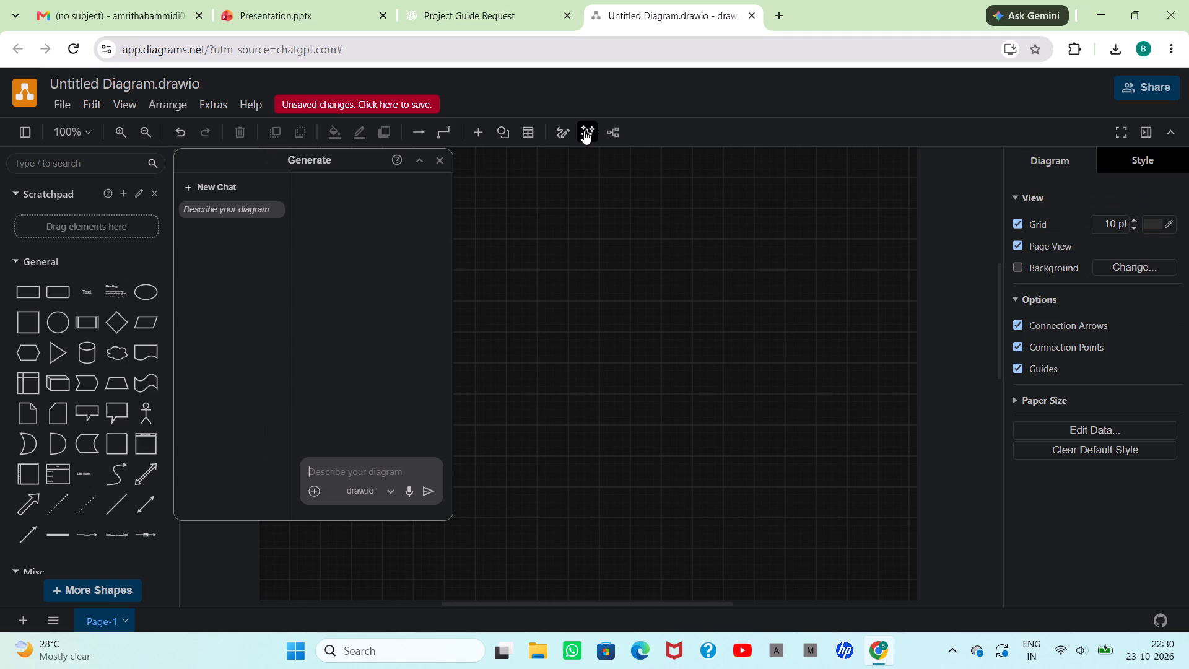
pyautogui.click(336, 476)
pyautogui.hotkey('ctrl', 'v')
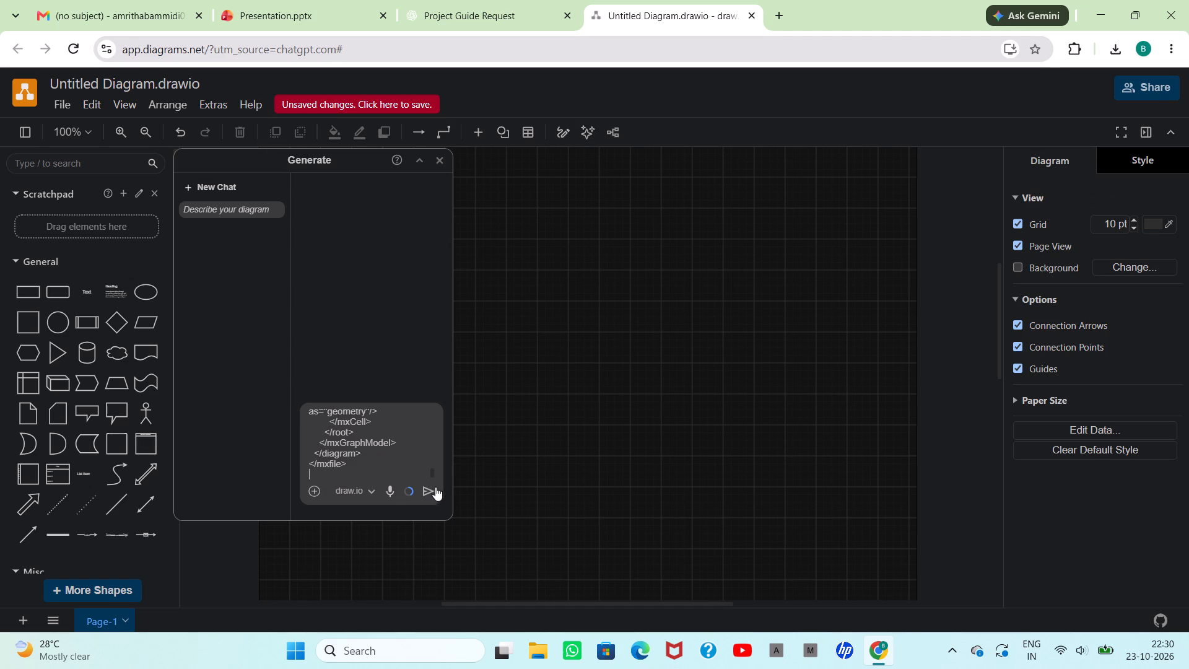
pyautogui.click(430, 492)
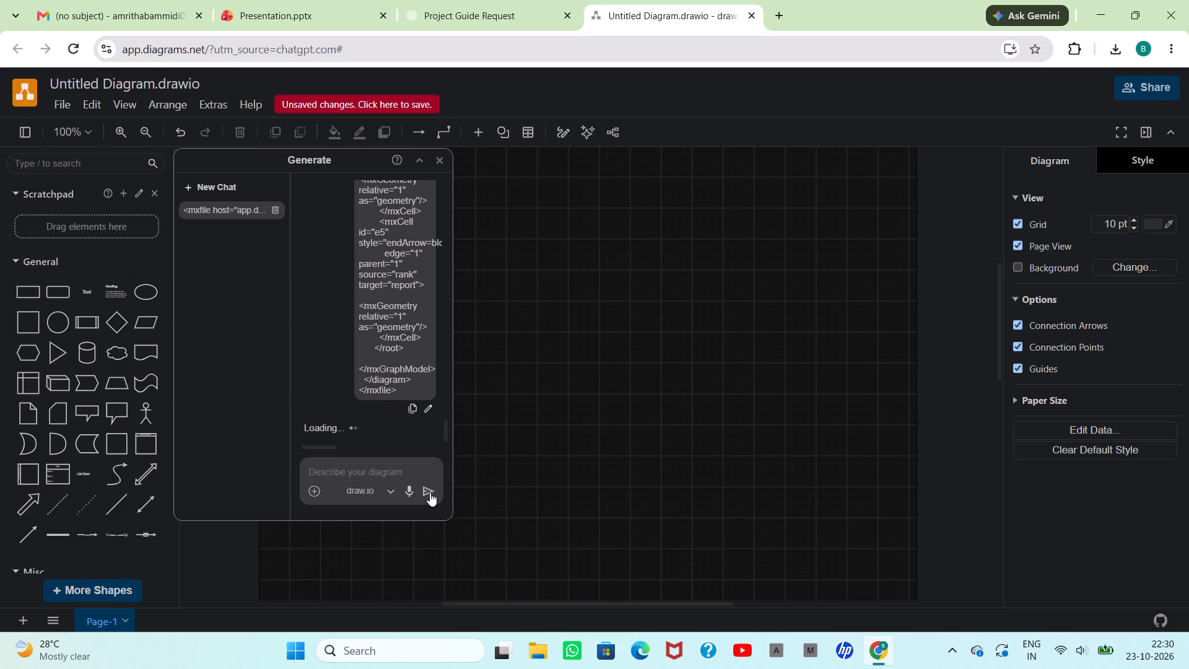
pyautogui.scroll(-8, 327, 323)
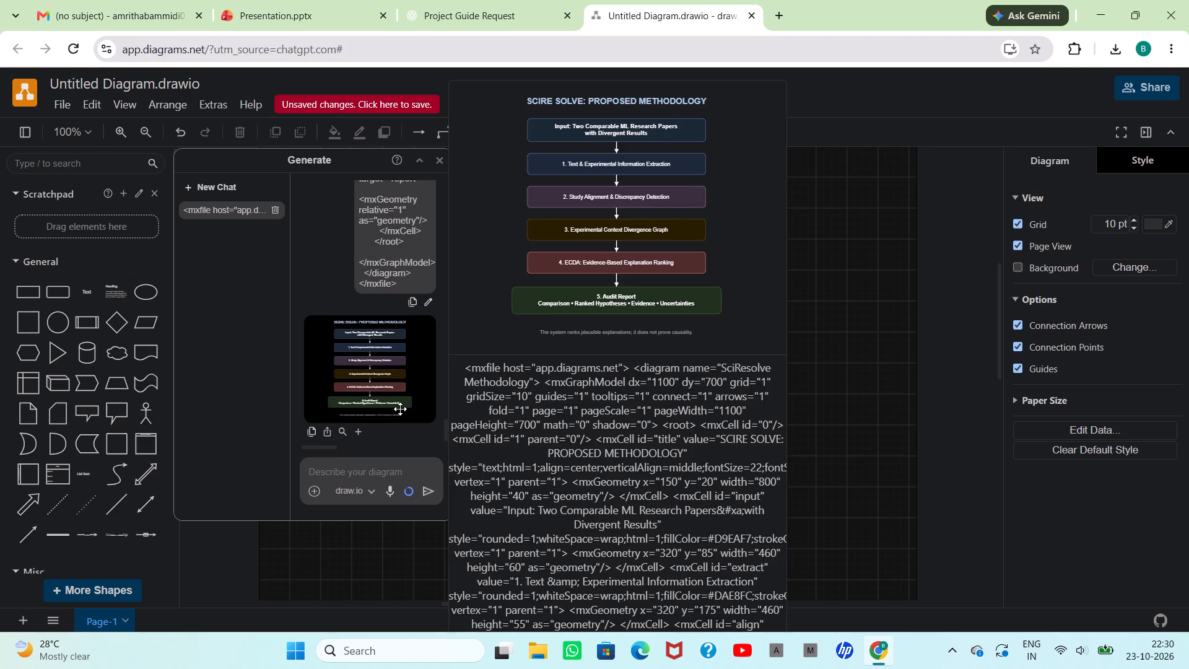
pyautogui.click(400, 409)
pyautogui.click(873, 460)
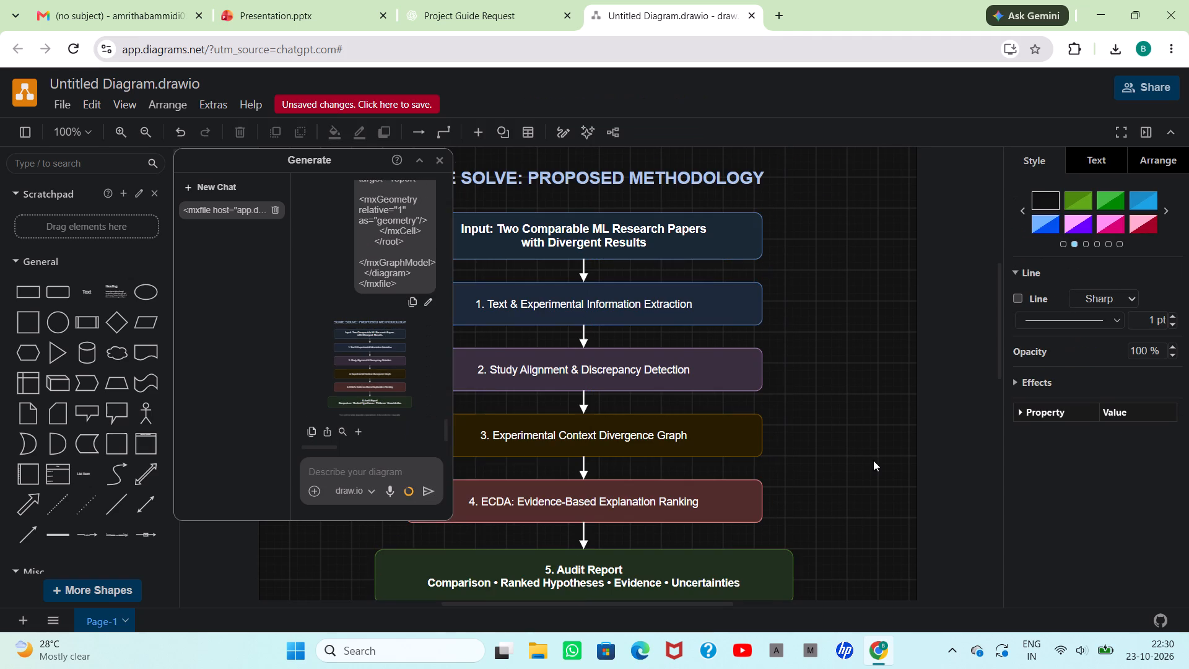
pyautogui.scroll(2, 610, 359)
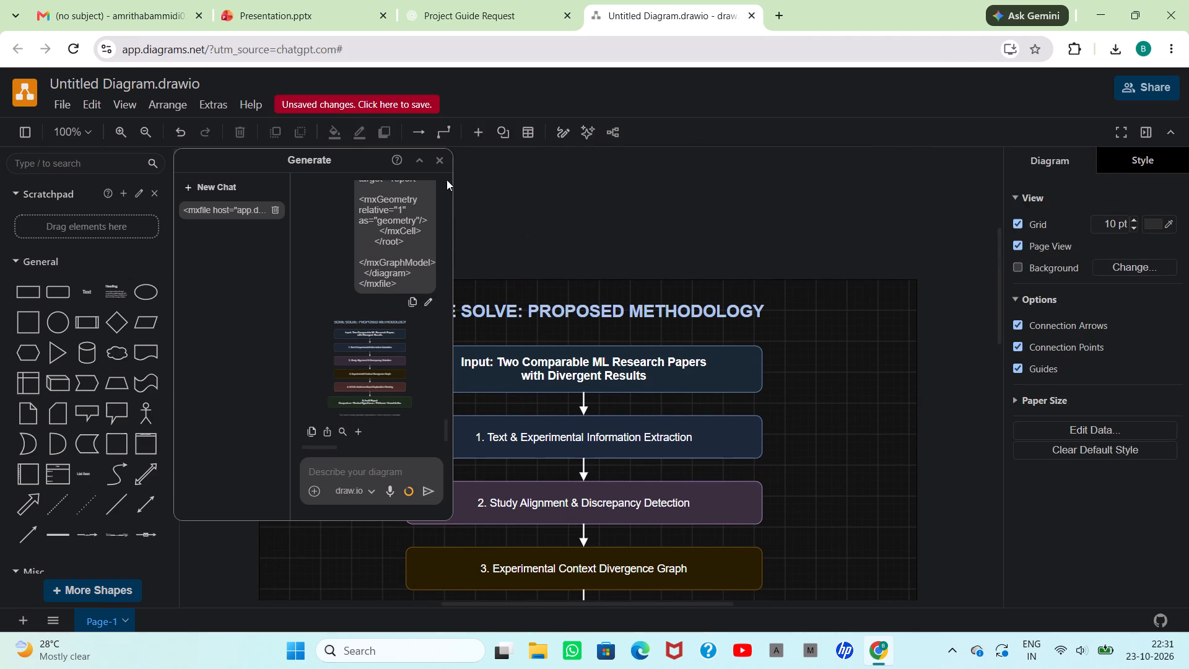
pyautogui.click(442, 159)
# Delete the "SCIRE SOLVE: PROPOSED METHODOLOGY" title above the flowchart.
pyautogui.scroll(-8, 677, 453)
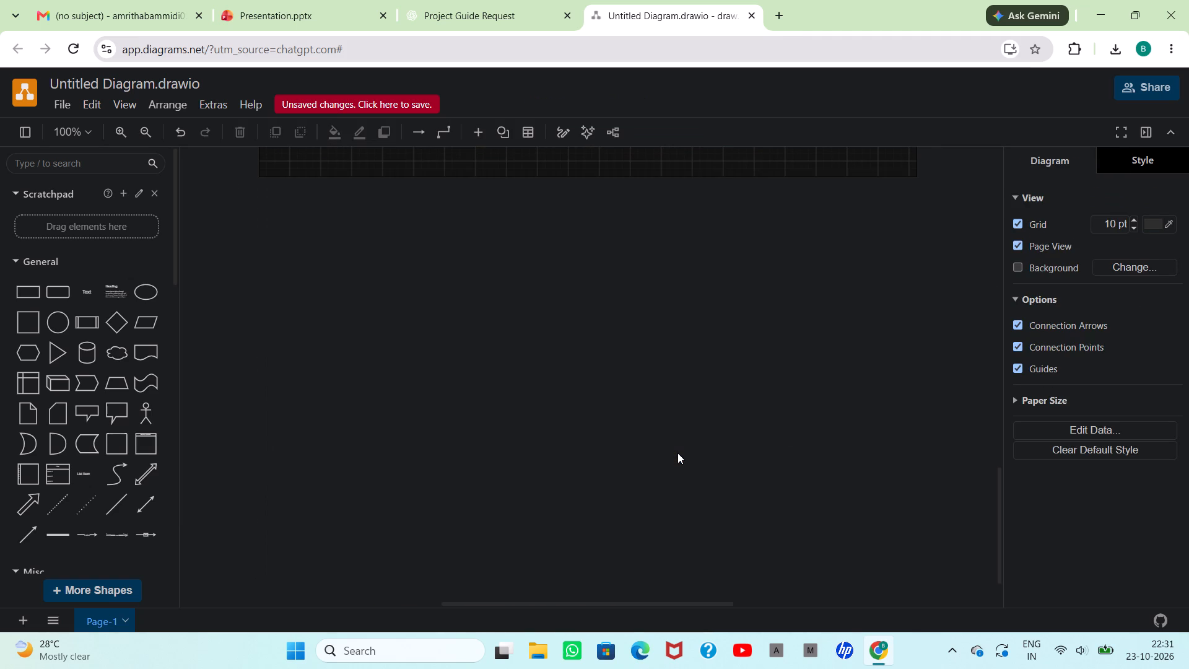
pyautogui.scroll(7, 677, 453)
pyautogui.scroll(-3, 677, 453)
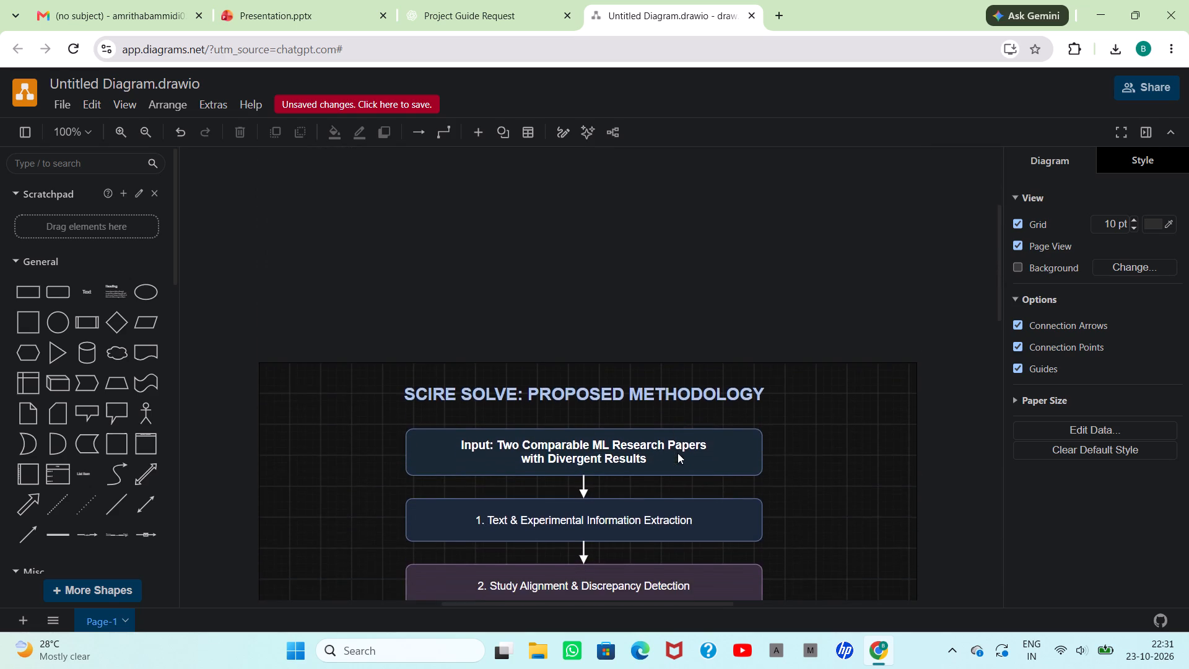
pyautogui.scroll(-3, 677, 453)
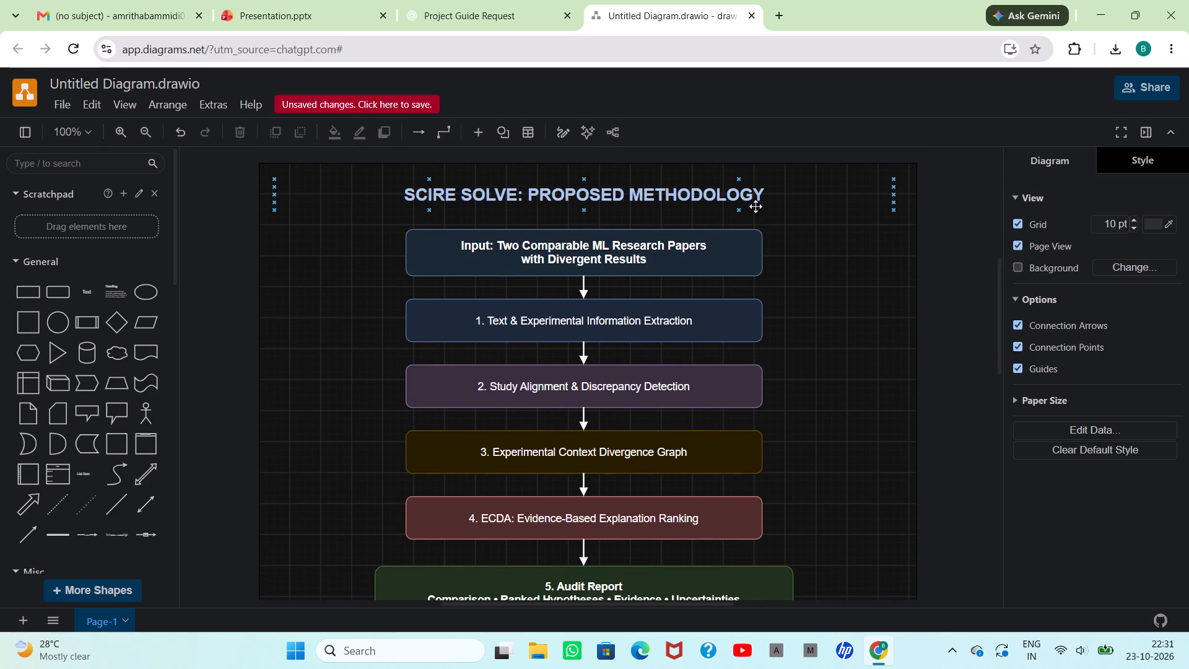
pyautogui.click(762, 198)
pyautogui.press('Delete')
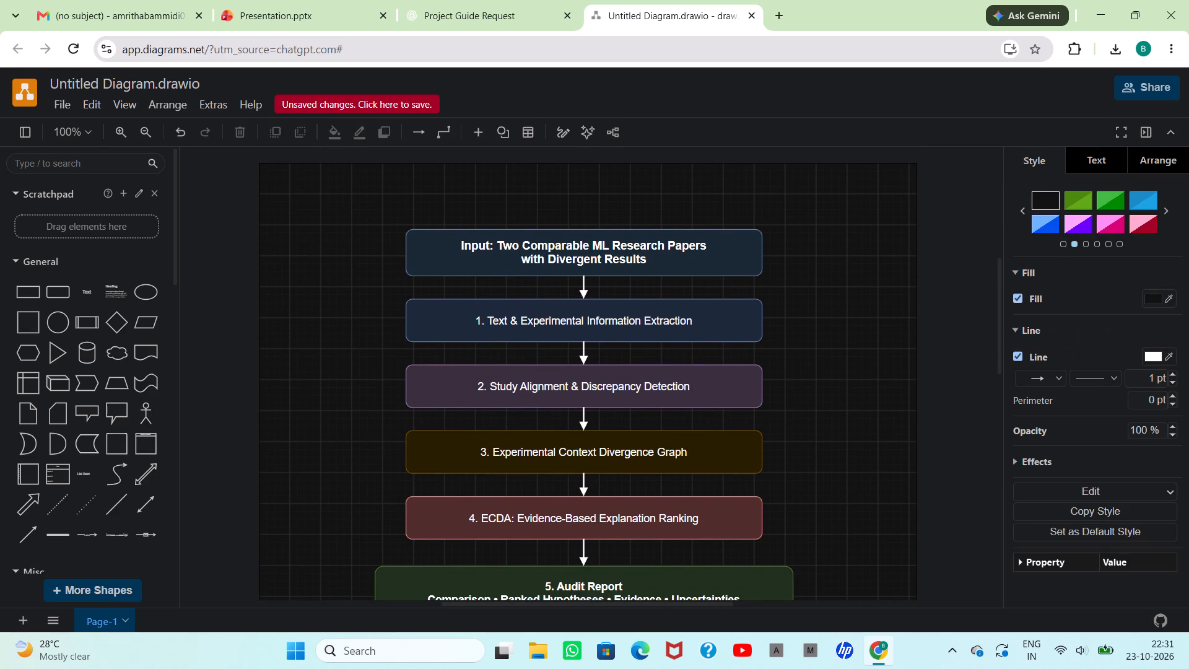
# Remove the word "Comparable" from the text of the flowchart's input box.
pyautogui.scroll(-1, 791, 416)
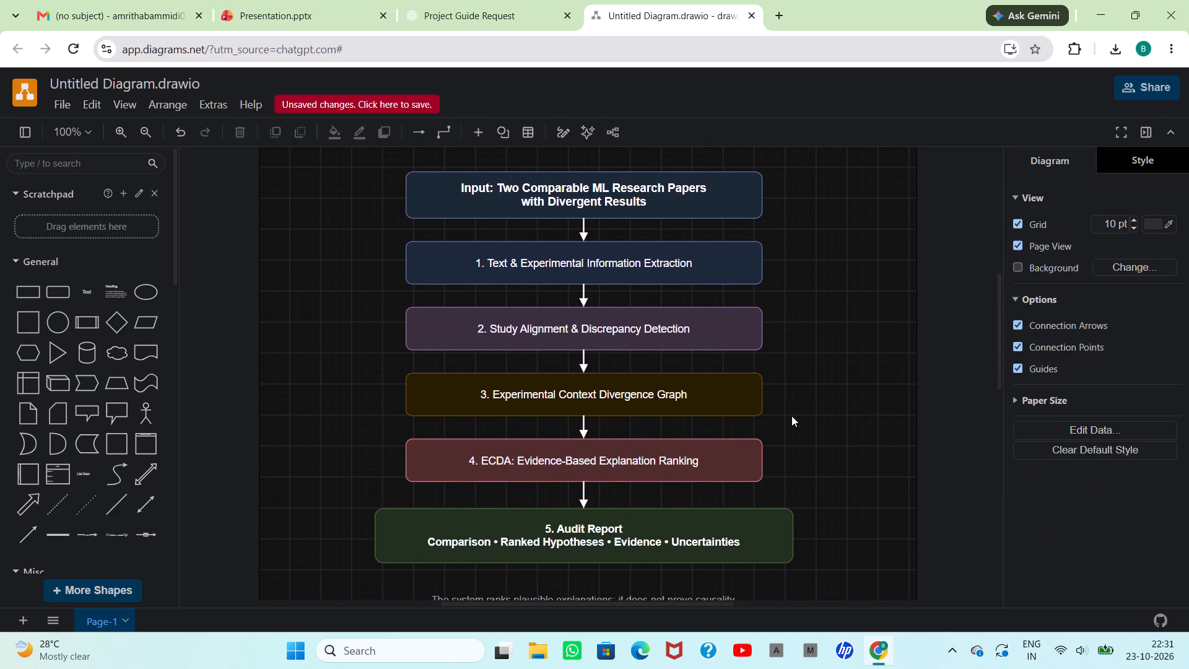
pyautogui.scroll(-1, 791, 416)
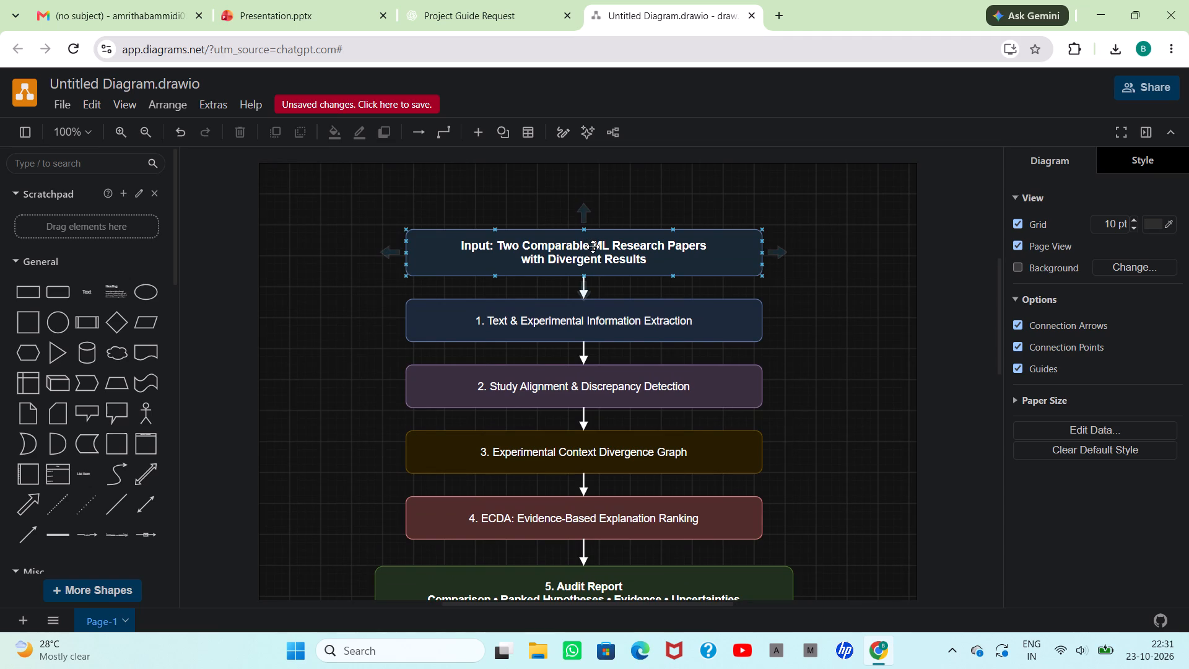
pyautogui.click(593, 247)
pyautogui.tripleClick(634, 247)
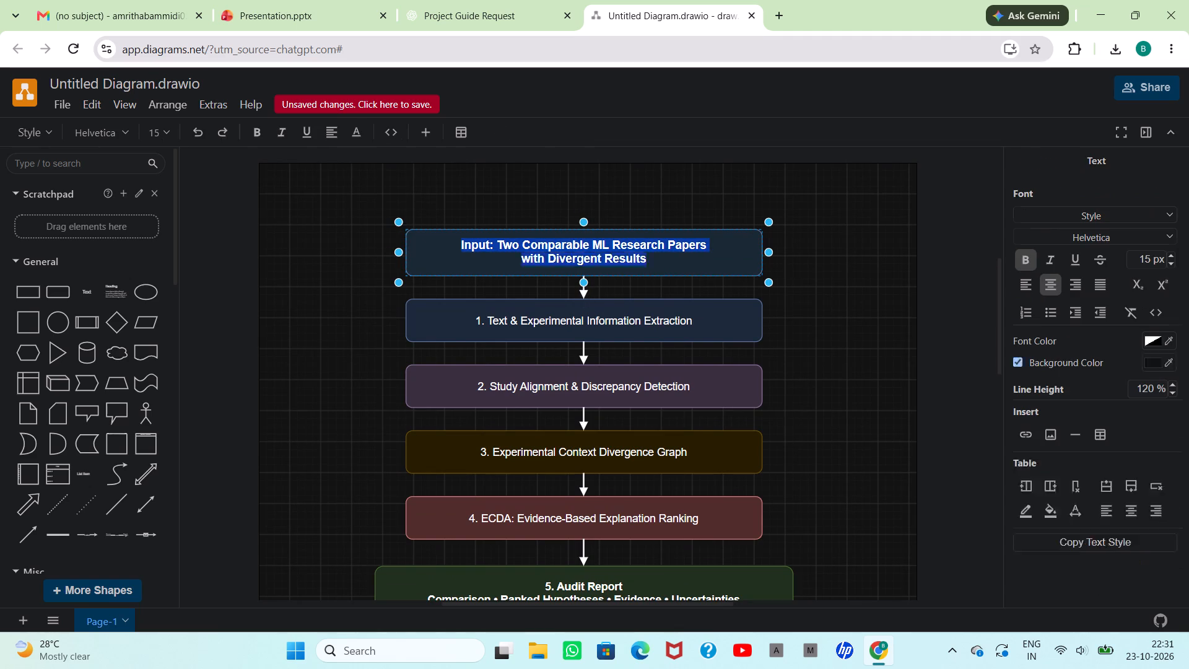
pyautogui.click(634, 247)
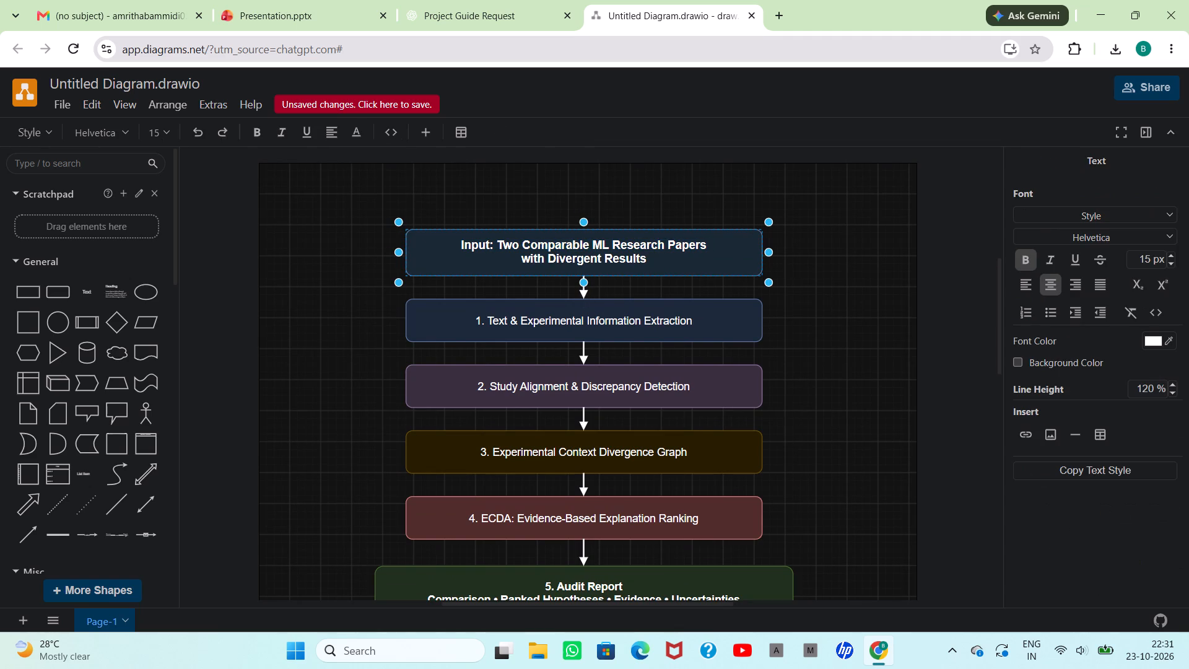
pyautogui.press('Left')
pyautogui.press('Left')
pyautogui.press('Left')
pyautogui.press('Left')
pyautogui.press('Left')
pyautogui.press('Left')
pyautogui.press('Left')
pyautogui.press('Right')
pyautogui.press('BackSpace')
pyautogui.press('BackSpace')
pyautogui.press('BackSpace')
pyautogui.press('BackSpace')
pyautogui.press('BackSpace')
pyautogui.press('BackSpace')
pyautogui.press('BackSpace')
pyautogui.press('BackSpace')
pyautogui.press('BackSpace')
pyautogui.press('BackSpace')
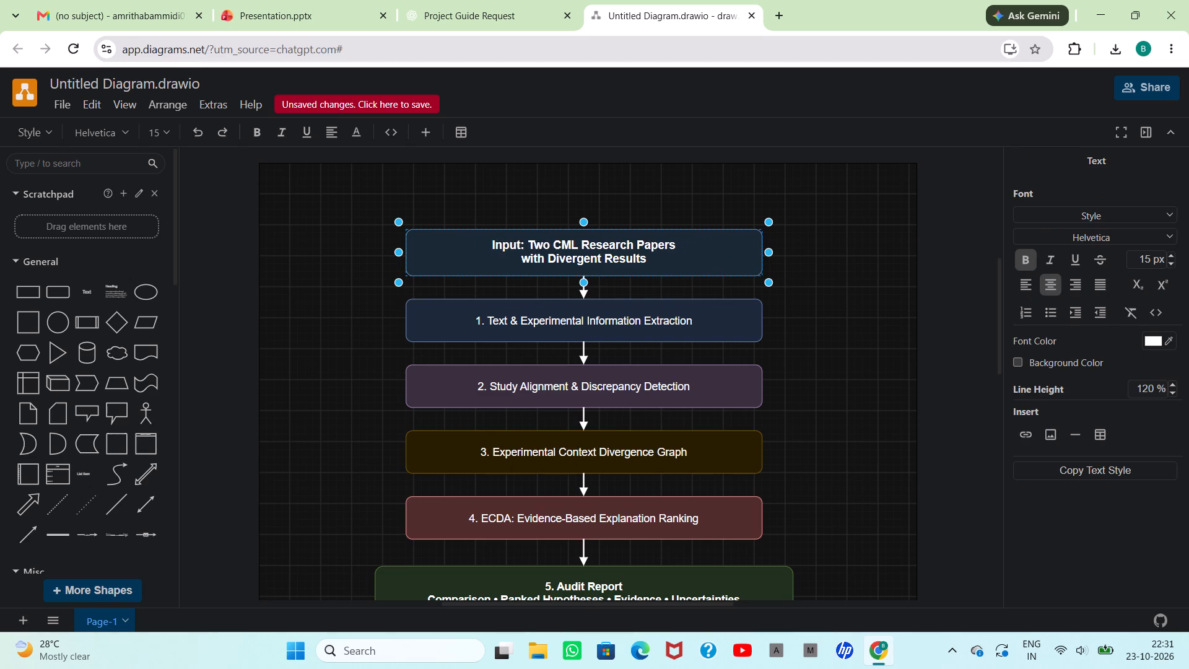
pyautogui.press('BackSpace')
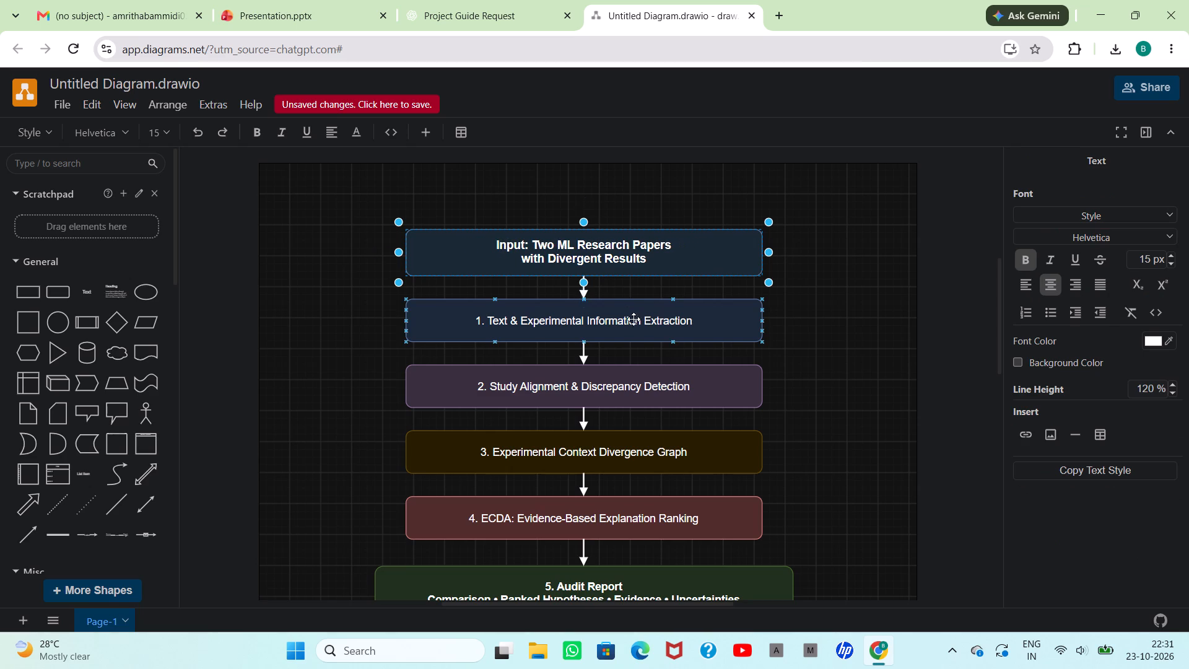
# Remove "ML" from the input box so its text reads "Input: Two Research Papers with Divergent Results".
pyautogui.click(662, 264)
pyautogui.click(578, 241)
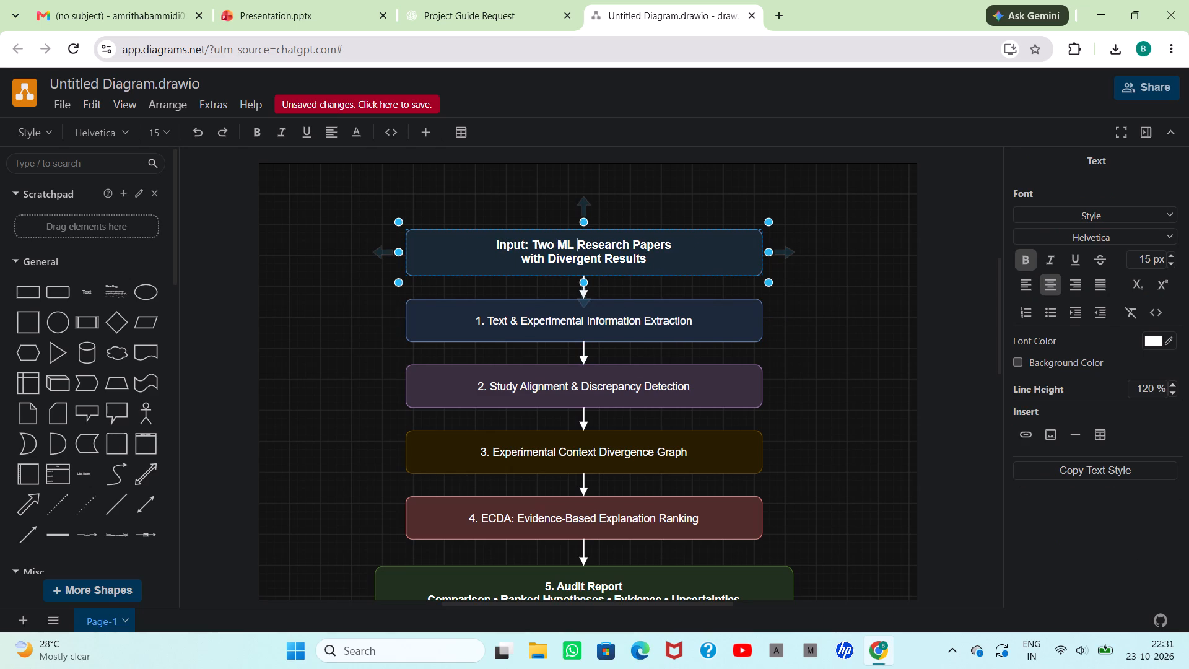
pyautogui.press('BackSpace')
pyautogui.press('BackSpace')
pyautogui.press('BackSpace')
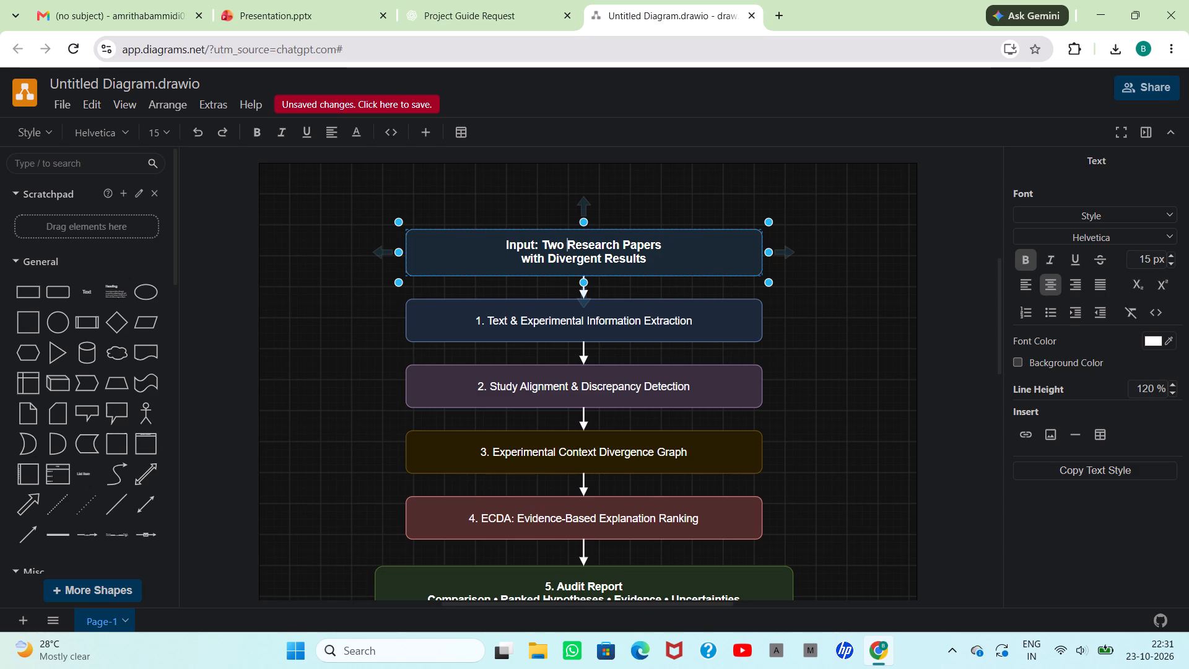
# Make the "1. Text & Experimental Information Extraction" box's text bold.
pyautogui.scroll(-1, 581, 388)
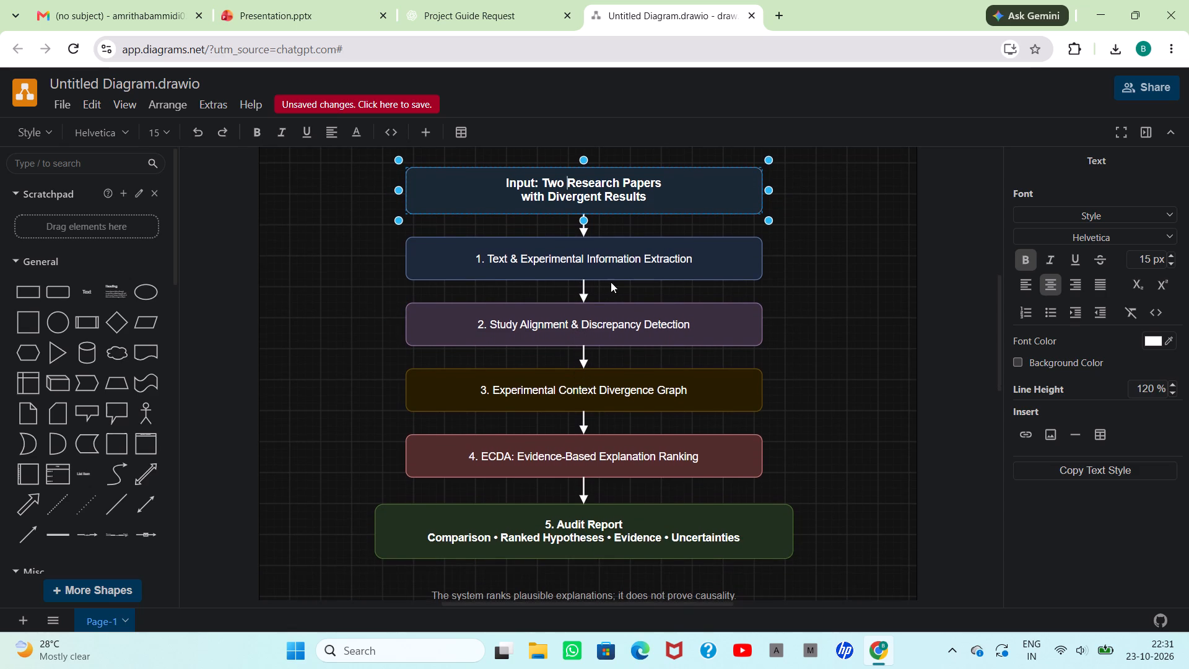
pyautogui.click(636, 260)
pyautogui.tripleClick(606, 251)
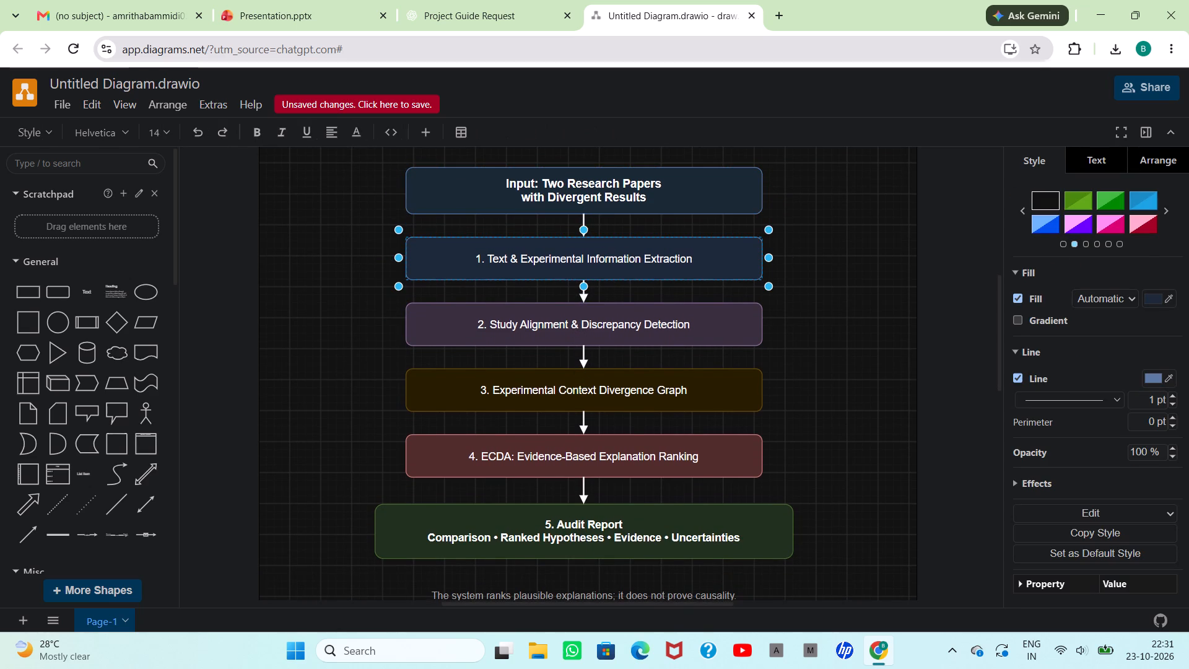
pyautogui.click(606, 251)
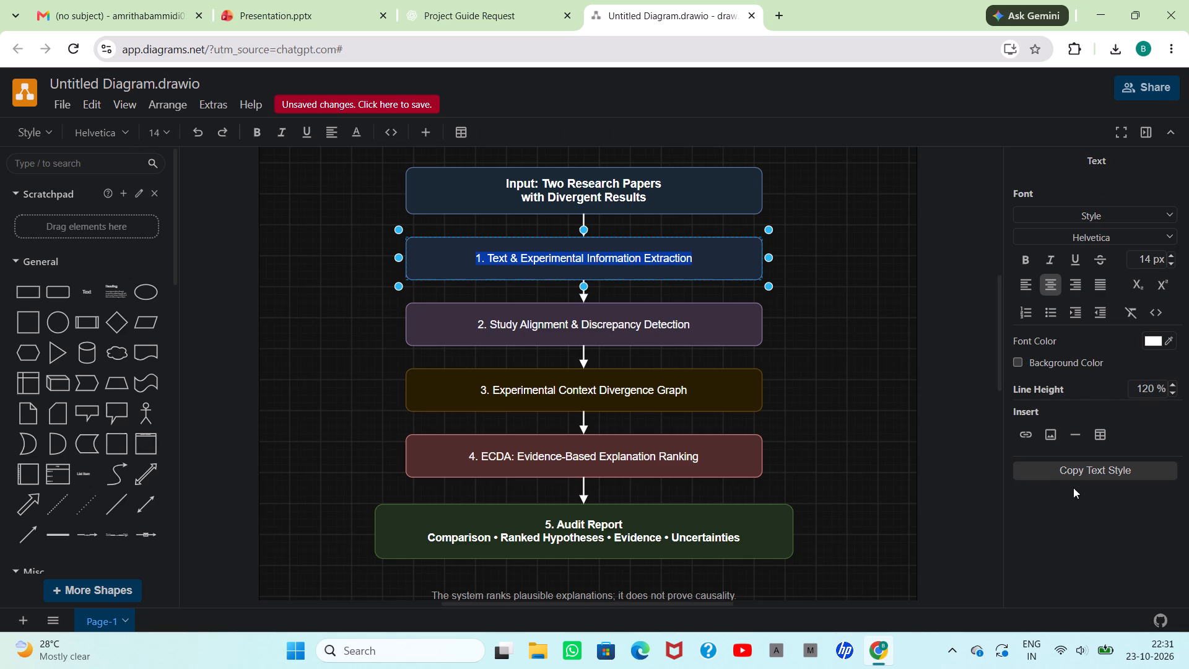
pyautogui.click(1027, 256)
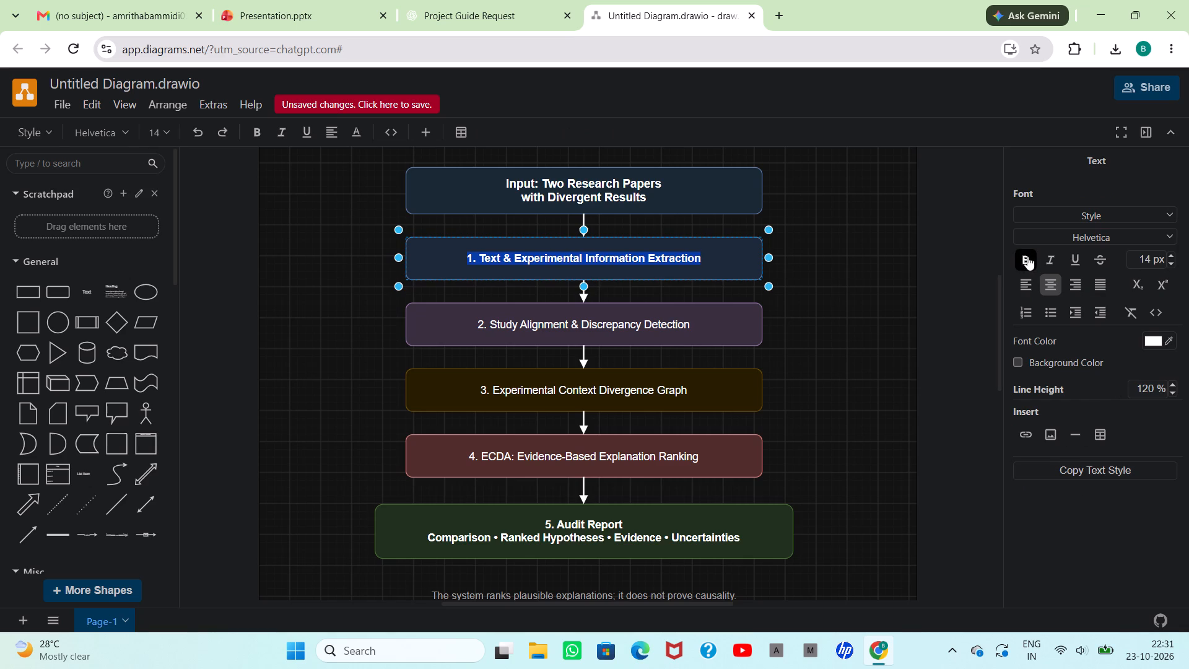
pyautogui.click(1057, 216)
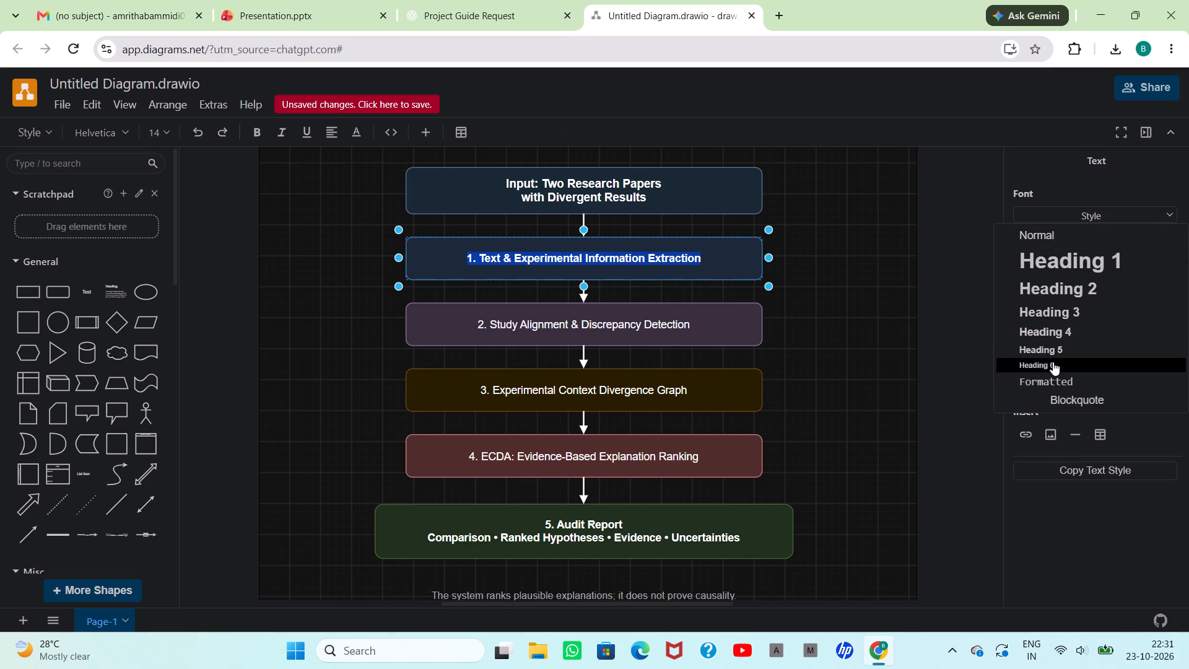
pyautogui.scroll(-4, 1053, 362)
pyautogui.click(975, 364)
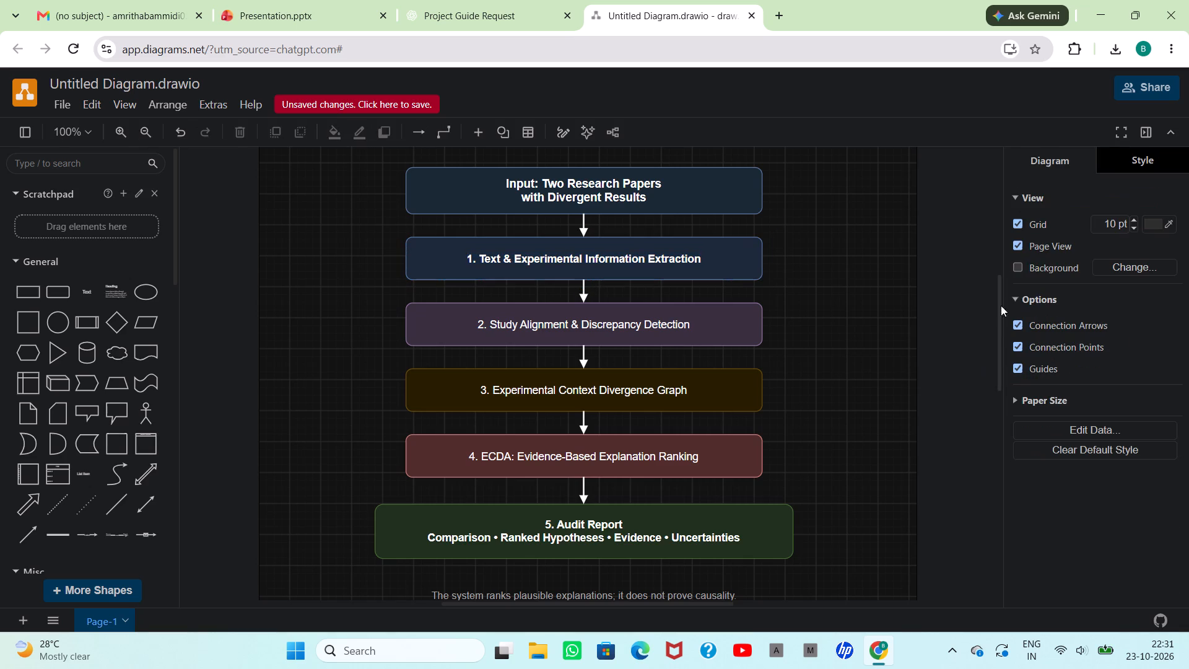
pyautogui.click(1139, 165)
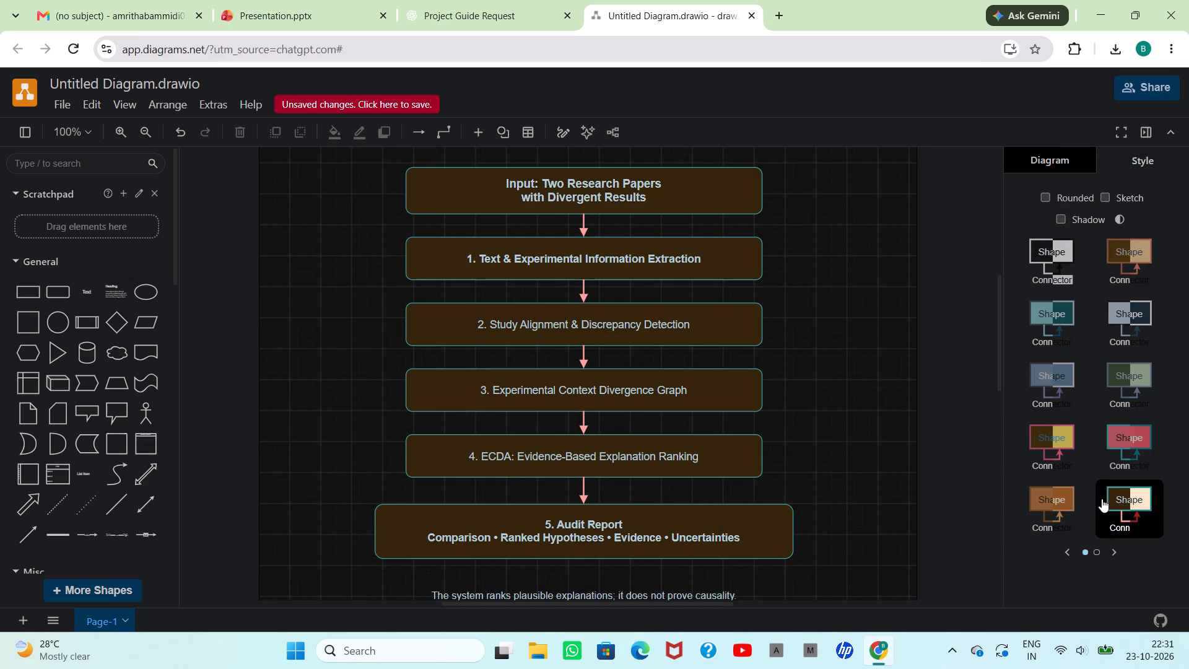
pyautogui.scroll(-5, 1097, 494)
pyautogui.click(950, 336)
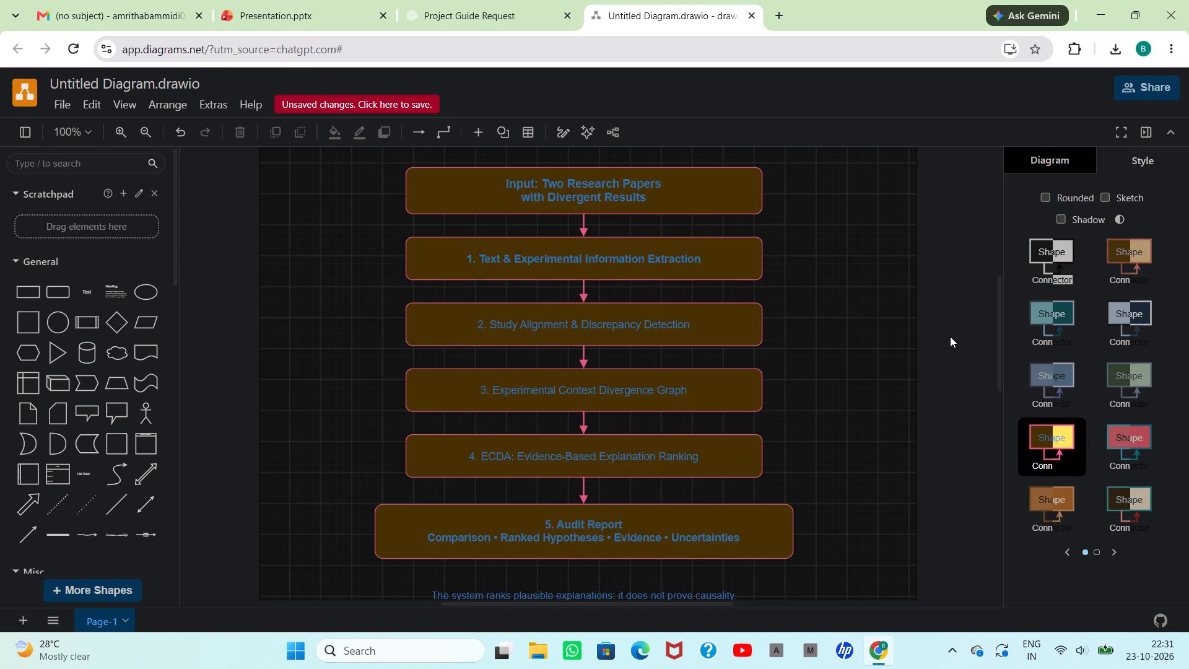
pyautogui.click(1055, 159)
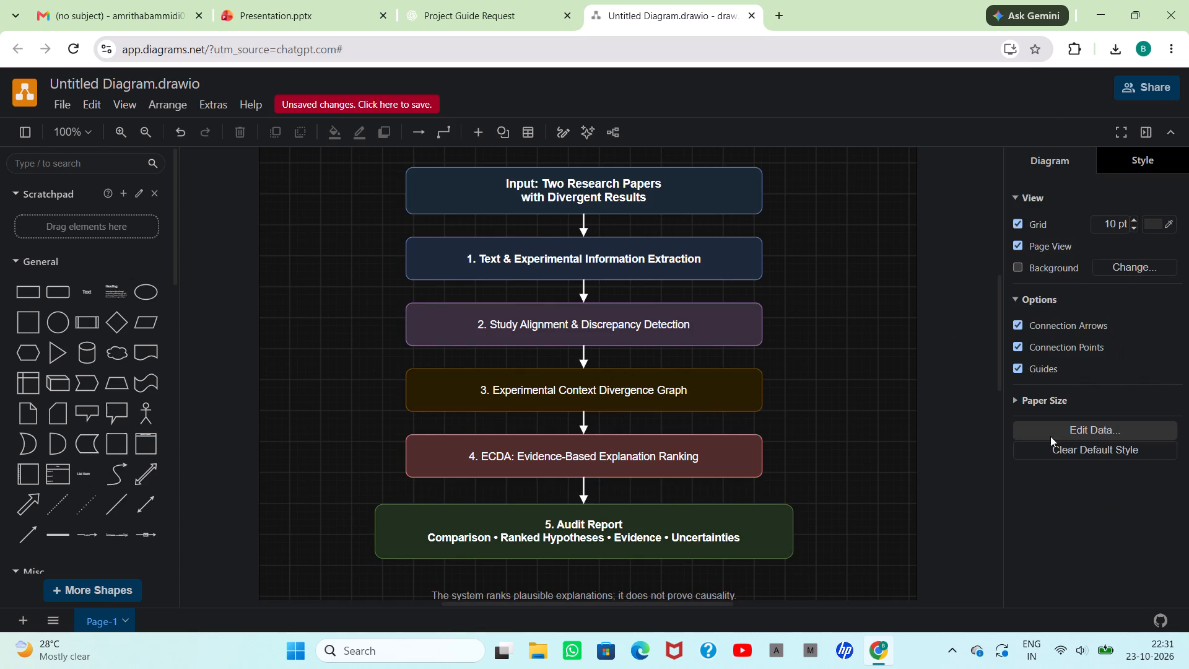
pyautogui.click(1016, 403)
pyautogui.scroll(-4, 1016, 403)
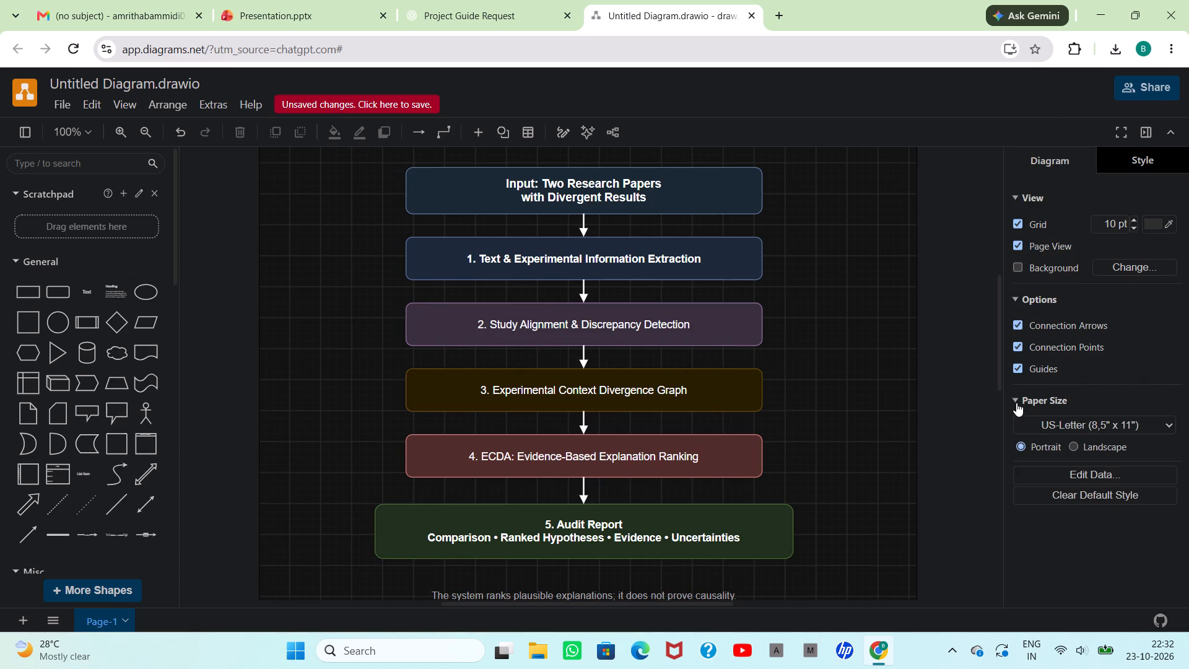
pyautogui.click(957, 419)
# Make the "2. Study Alignment & Discrepancy Detection" box's text bold.
pyautogui.tripleClick(639, 324)
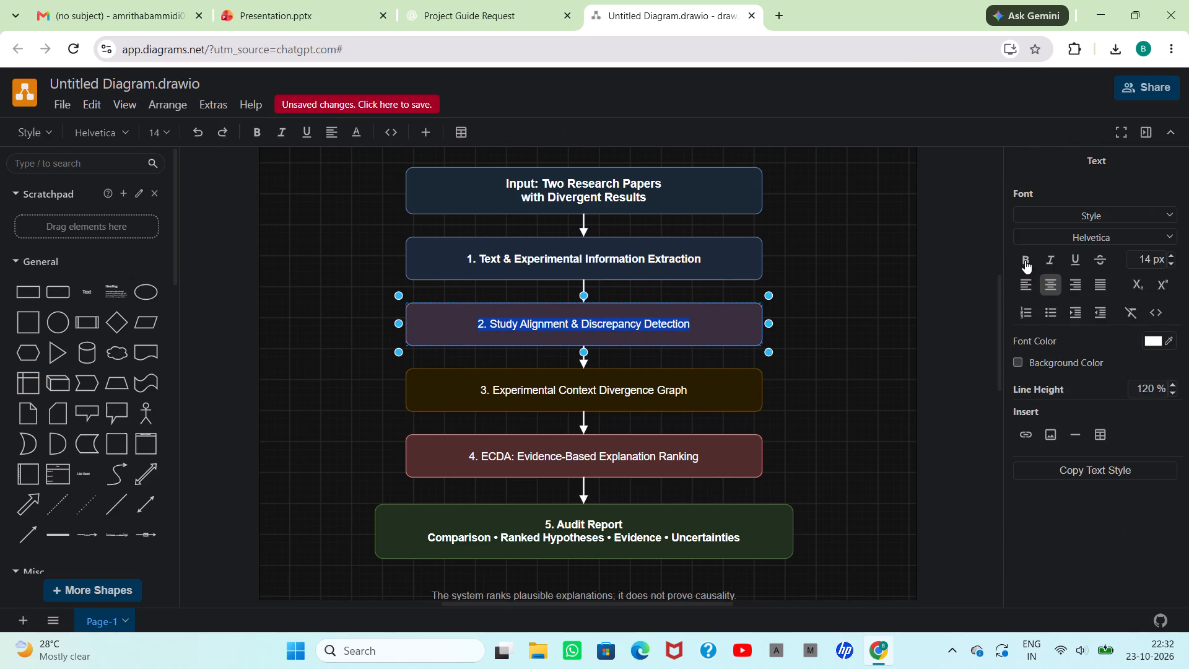
pyautogui.click(1025, 260)
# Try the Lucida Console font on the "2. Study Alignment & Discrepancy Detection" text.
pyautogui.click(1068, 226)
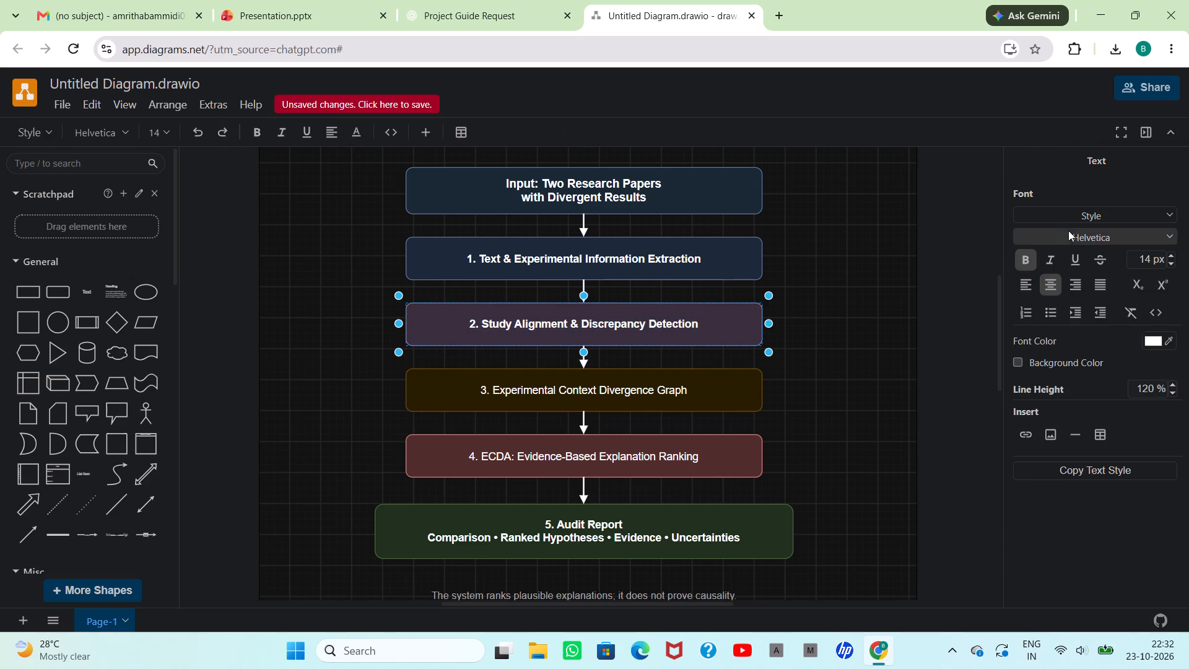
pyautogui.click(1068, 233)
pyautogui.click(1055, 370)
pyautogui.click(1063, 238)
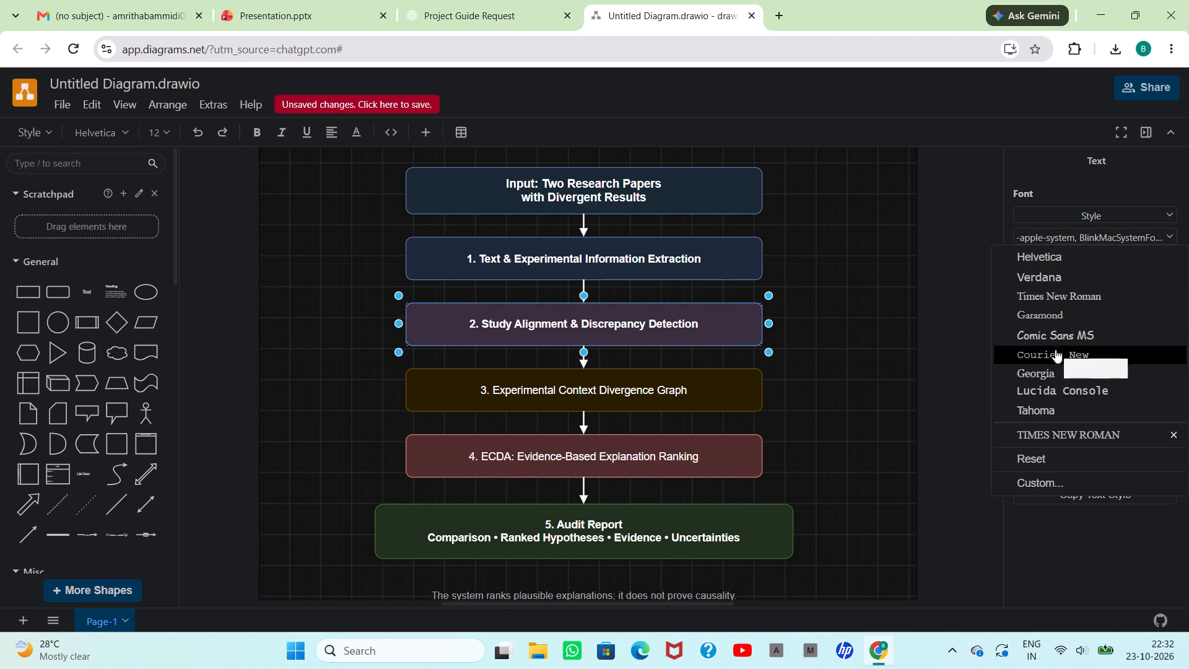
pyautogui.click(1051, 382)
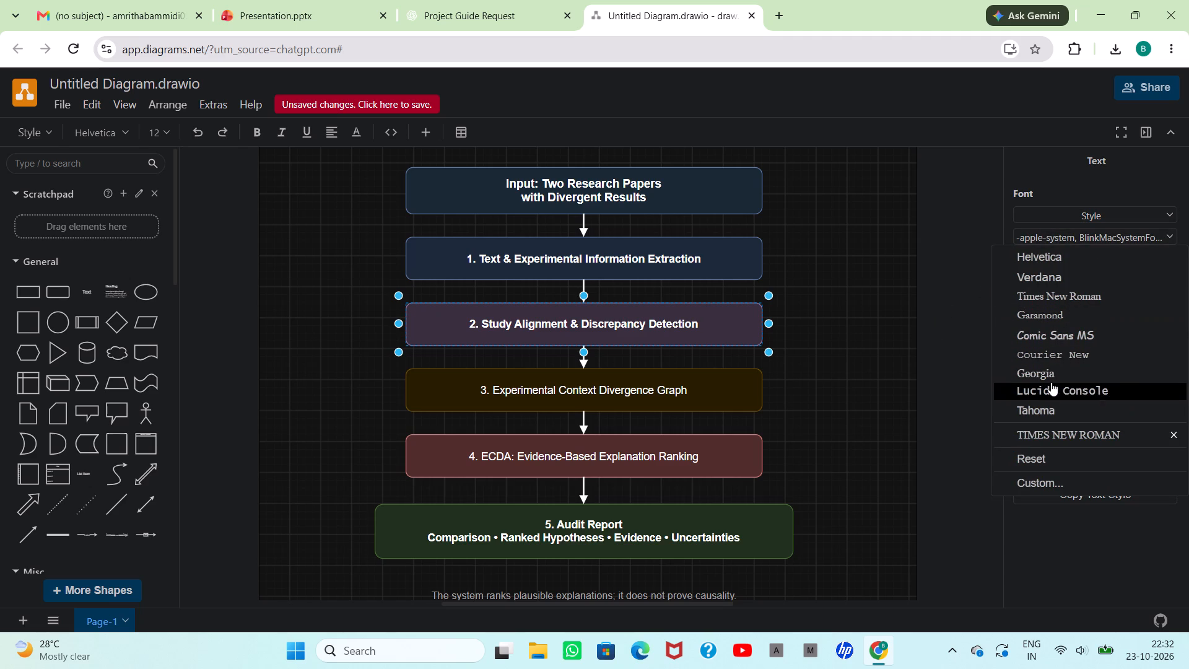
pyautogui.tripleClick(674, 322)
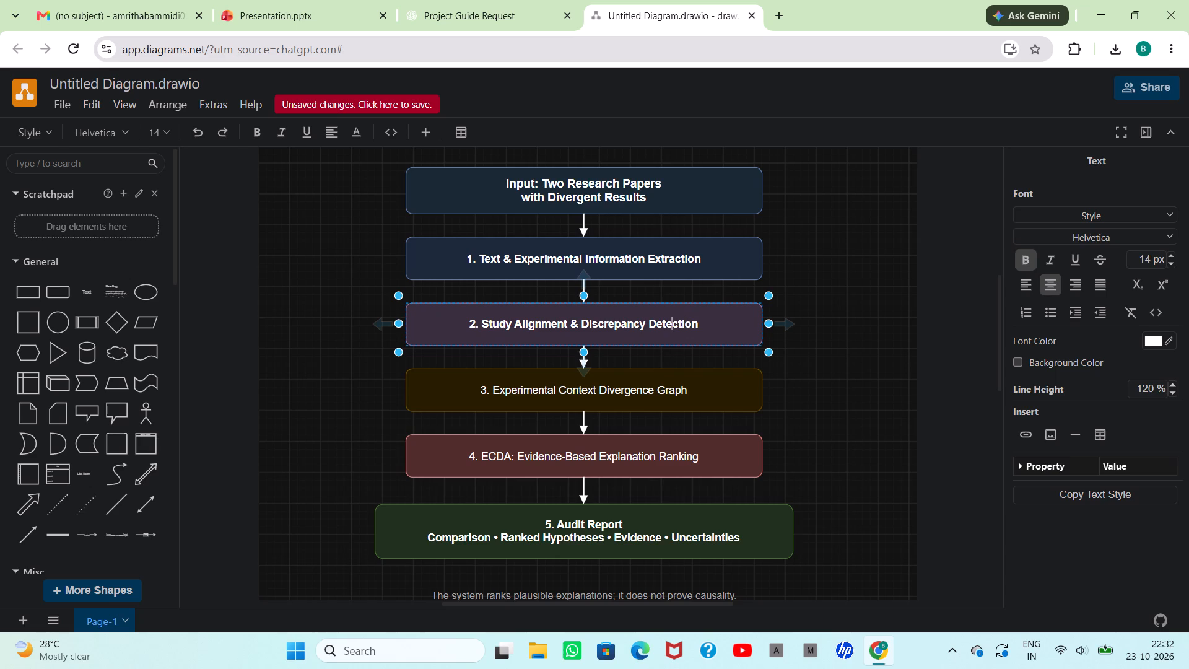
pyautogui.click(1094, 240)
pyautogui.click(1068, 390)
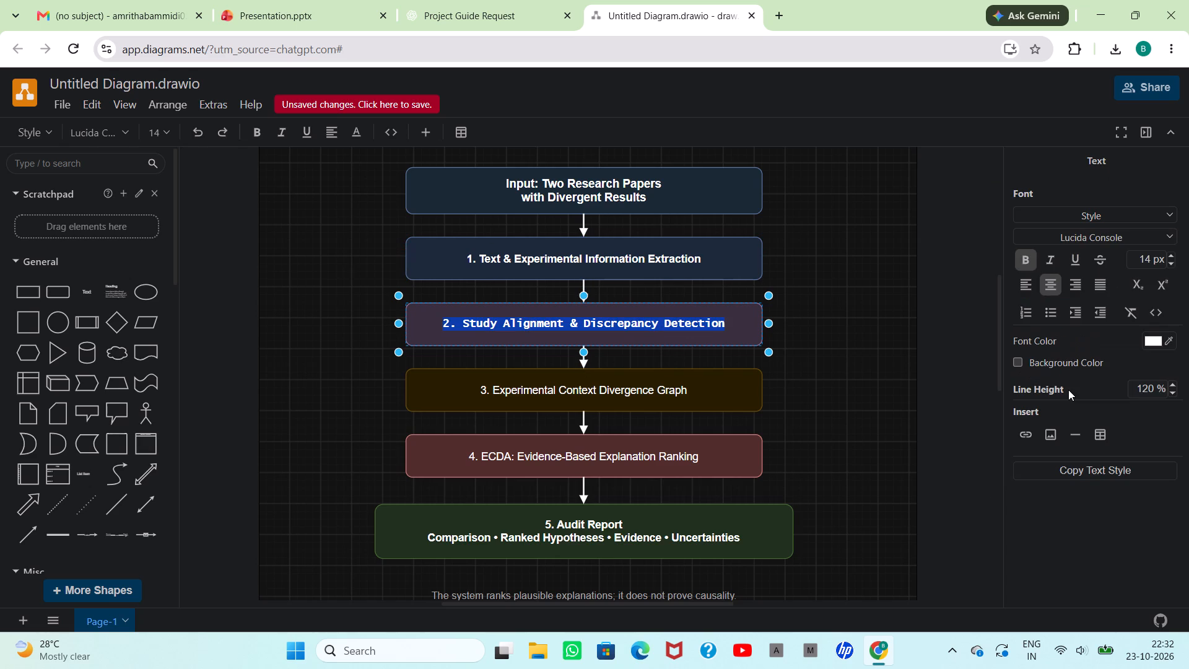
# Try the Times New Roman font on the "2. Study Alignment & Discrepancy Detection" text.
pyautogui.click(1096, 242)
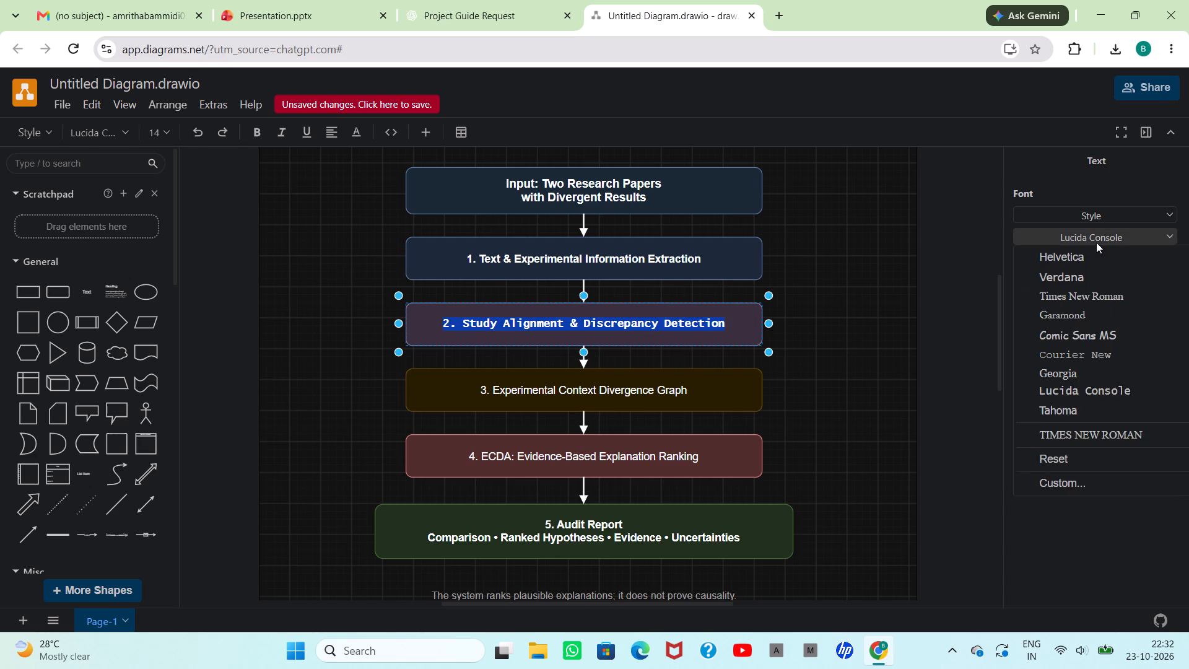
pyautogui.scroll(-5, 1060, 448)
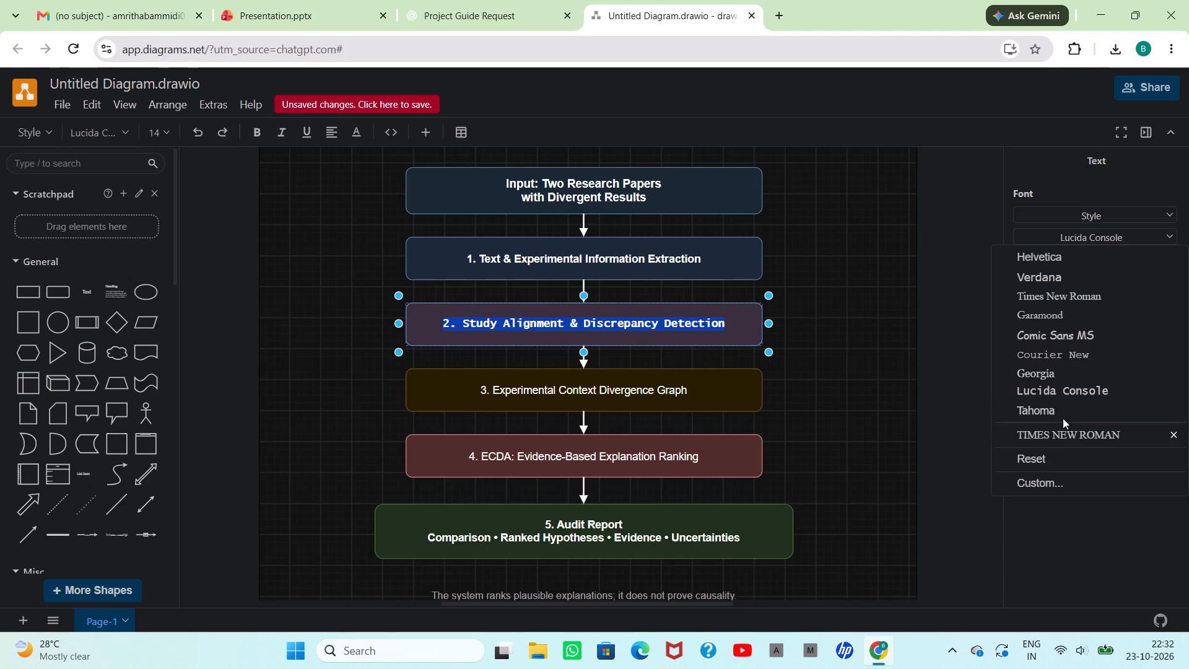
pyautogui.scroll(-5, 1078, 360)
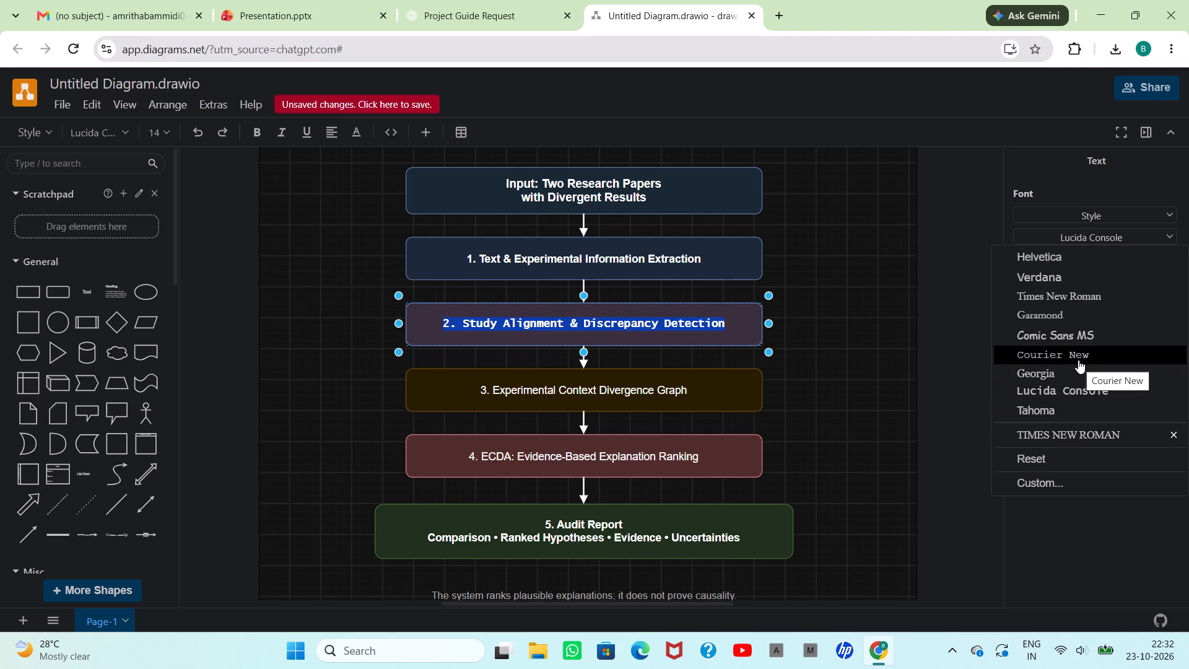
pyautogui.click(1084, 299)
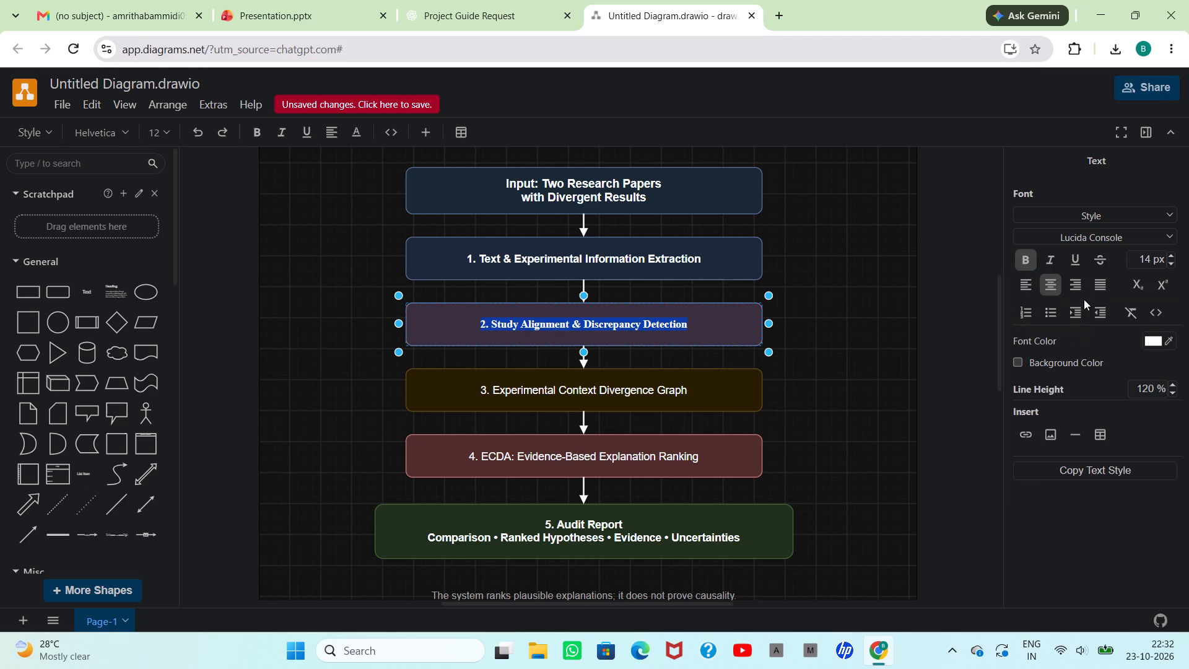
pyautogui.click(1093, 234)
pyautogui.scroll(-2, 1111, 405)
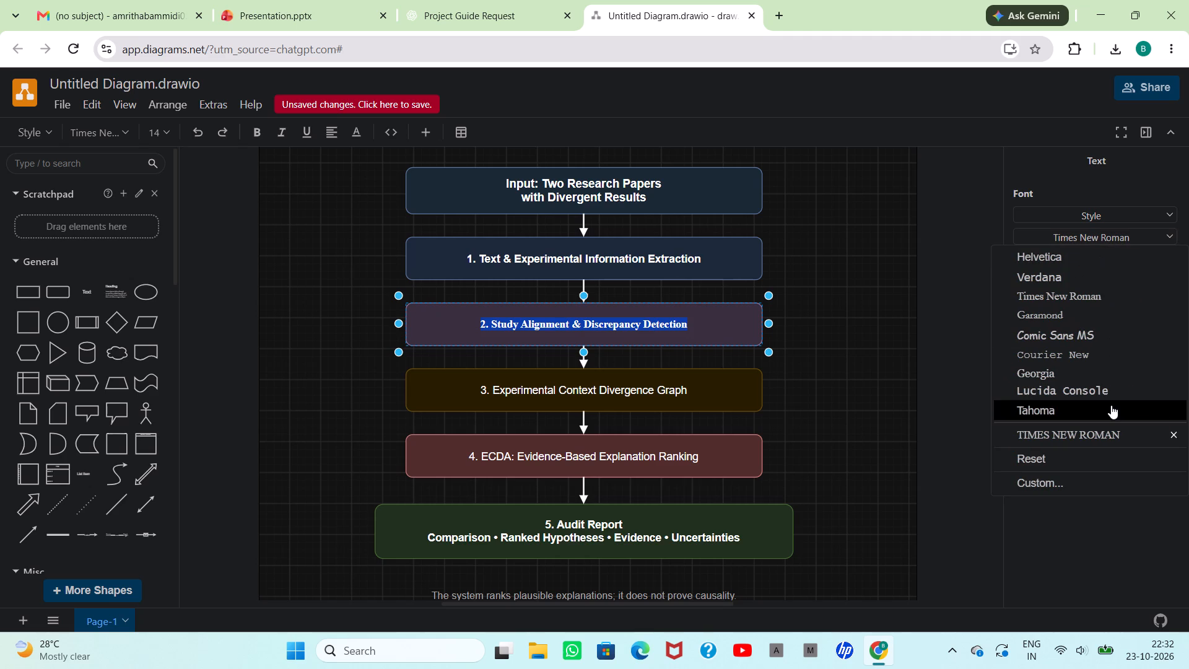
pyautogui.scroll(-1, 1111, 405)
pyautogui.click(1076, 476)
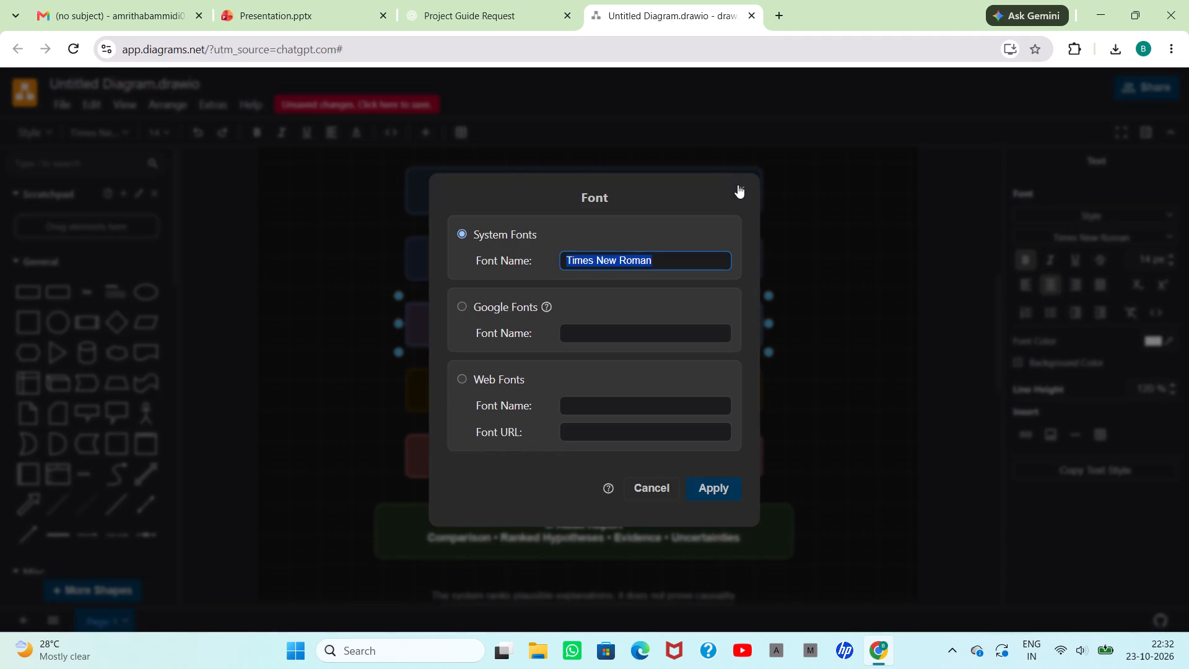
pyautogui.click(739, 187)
# Set the whole text of the "2. Study Alignment & Discrepancy Detection" box to the Georgia font.
pyautogui.click(1089, 237)
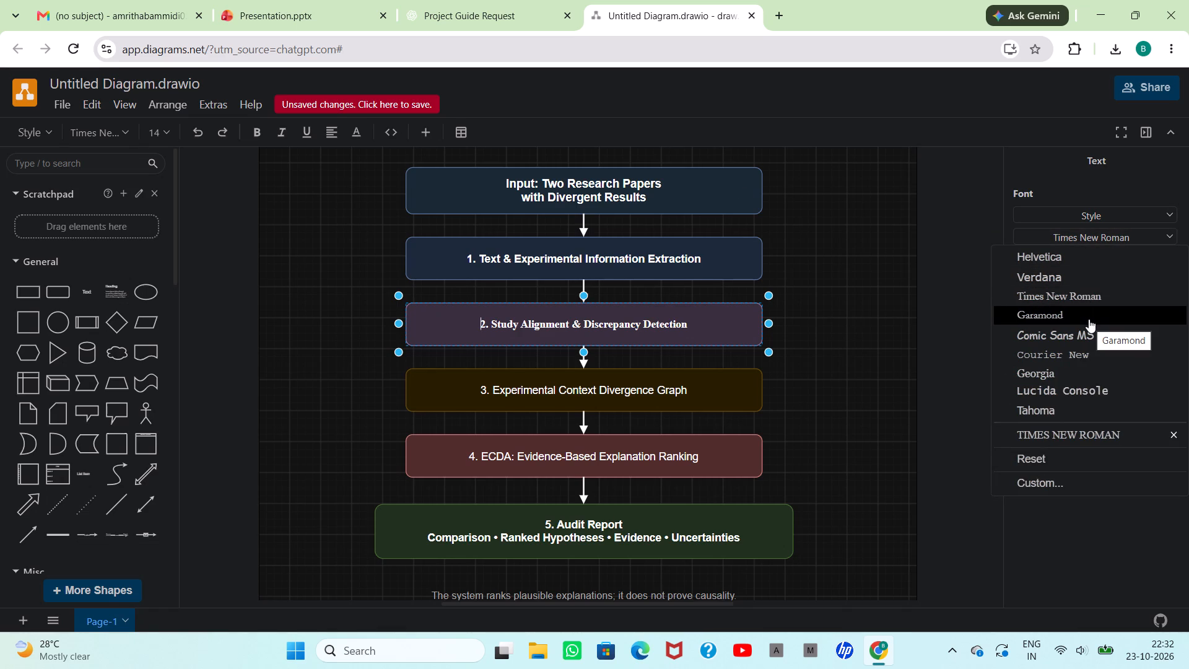
pyautogui.scroll(-2, 1089, 319)
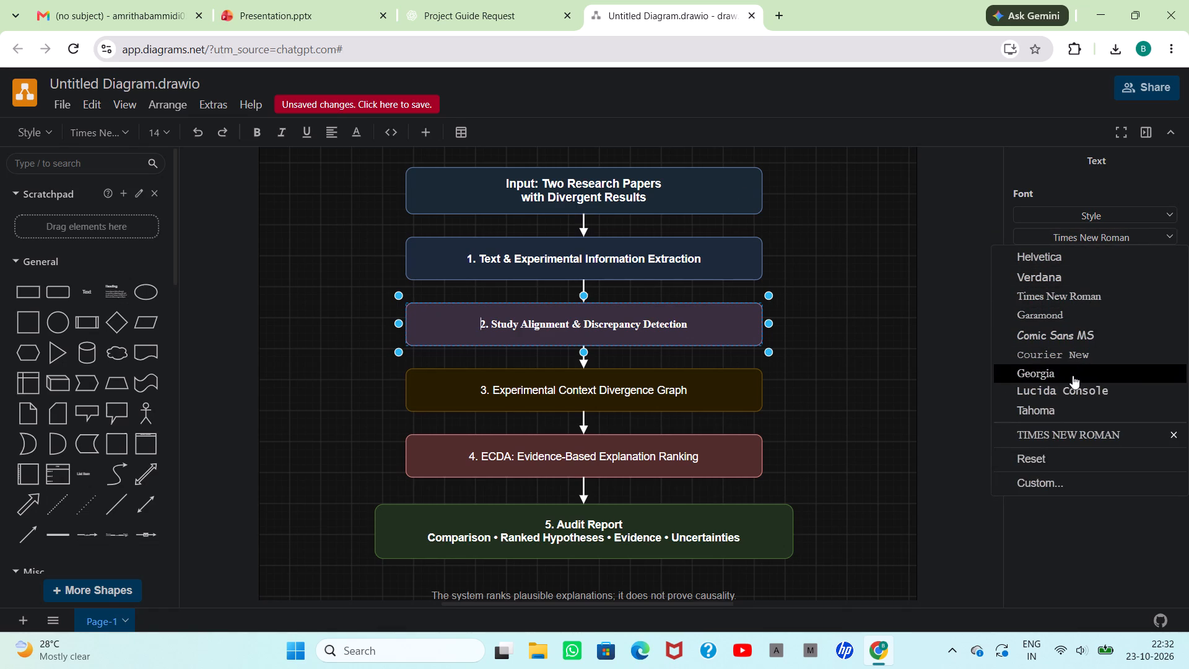
pyautogui.click(1073, 375)
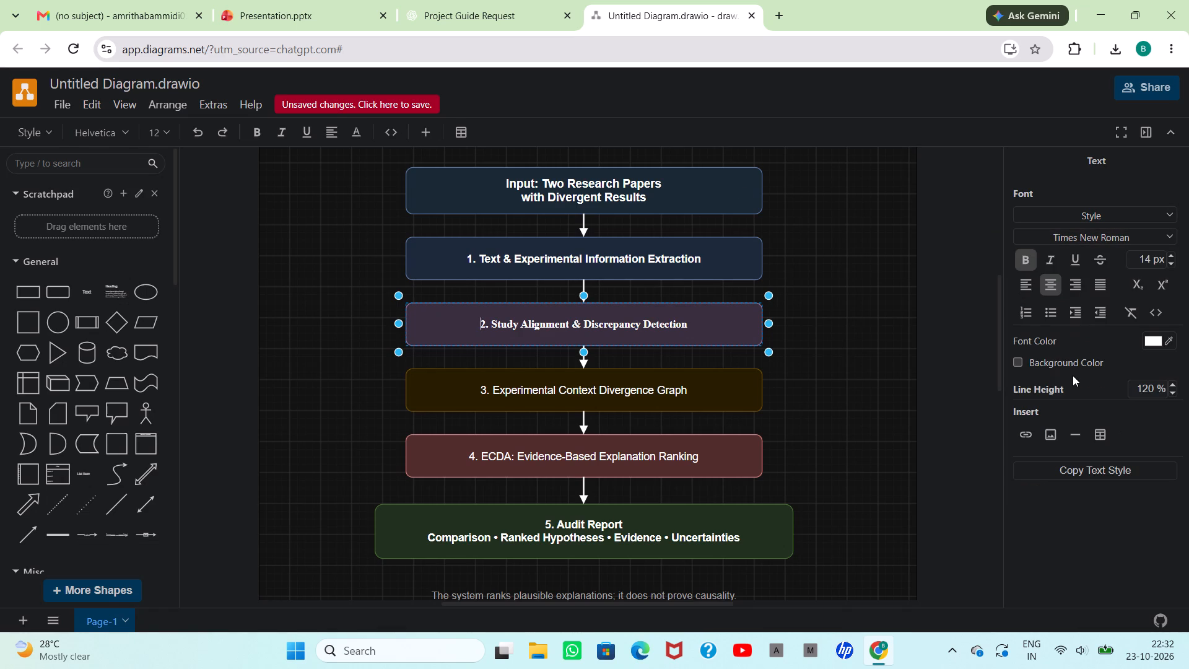
pyautogui.click(1073, 238)
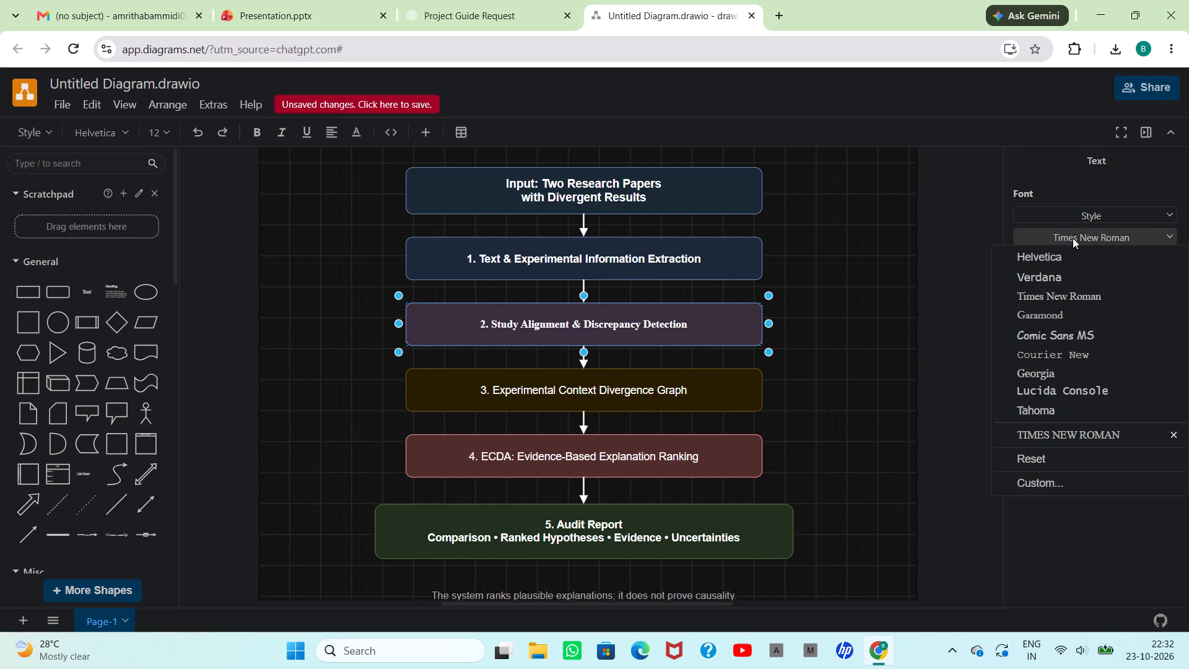
pyautogui.tripleClick(640, 328)
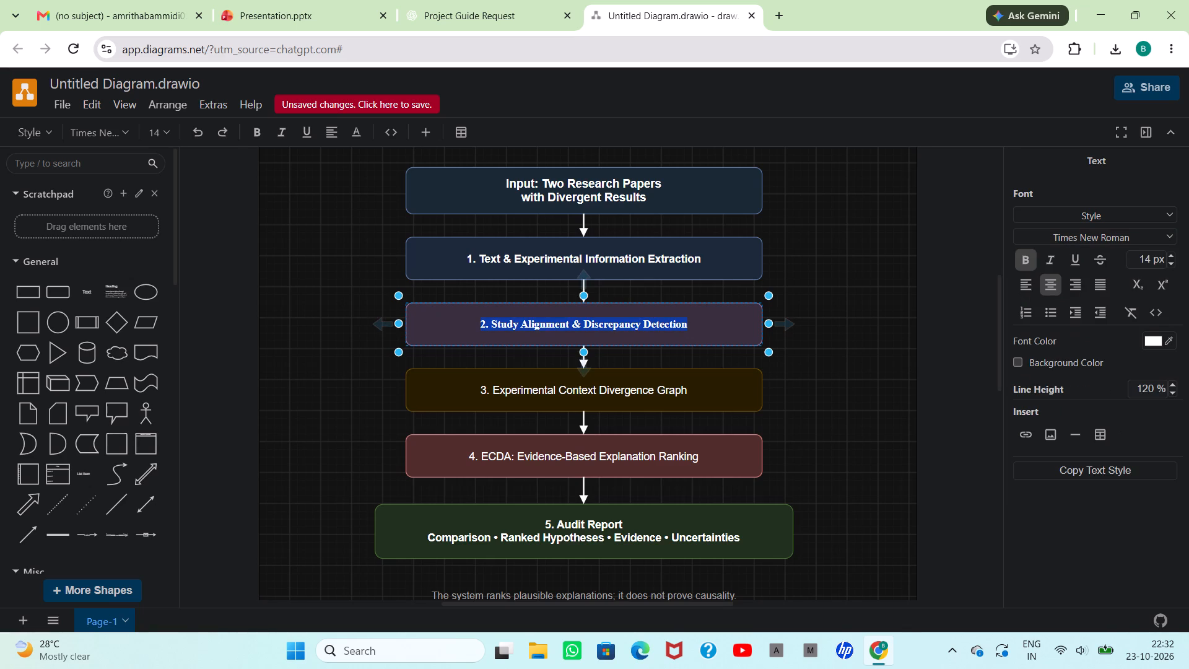
pyautogui.click(1108, 237)
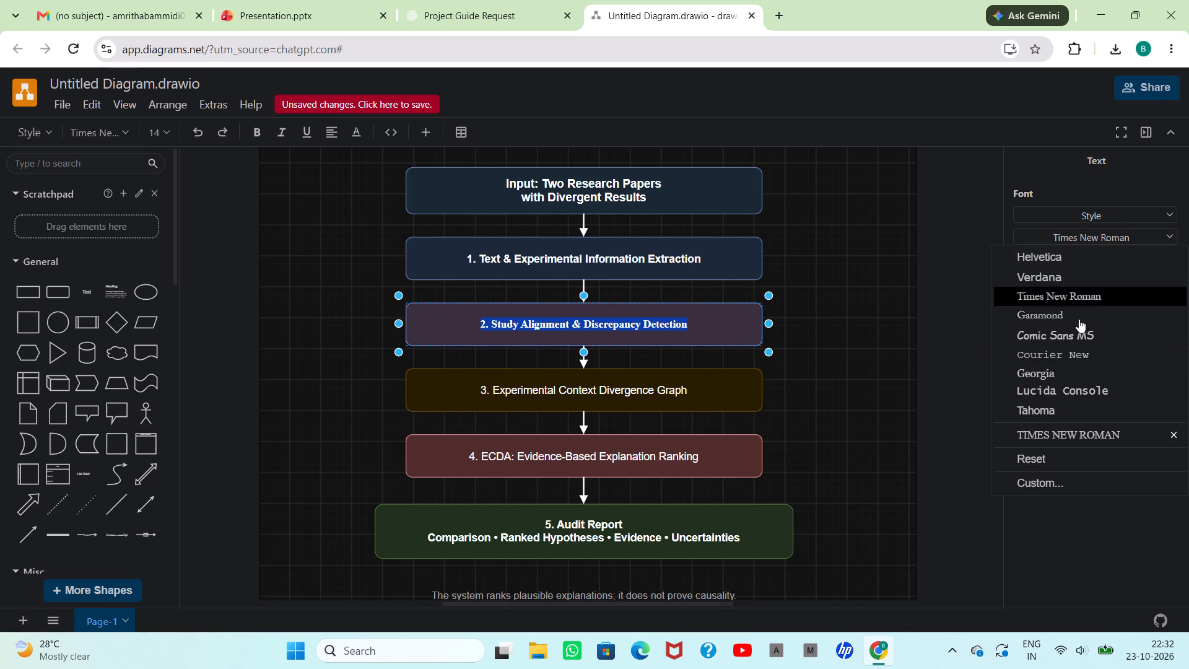
pyautogui.click(1052, 370)
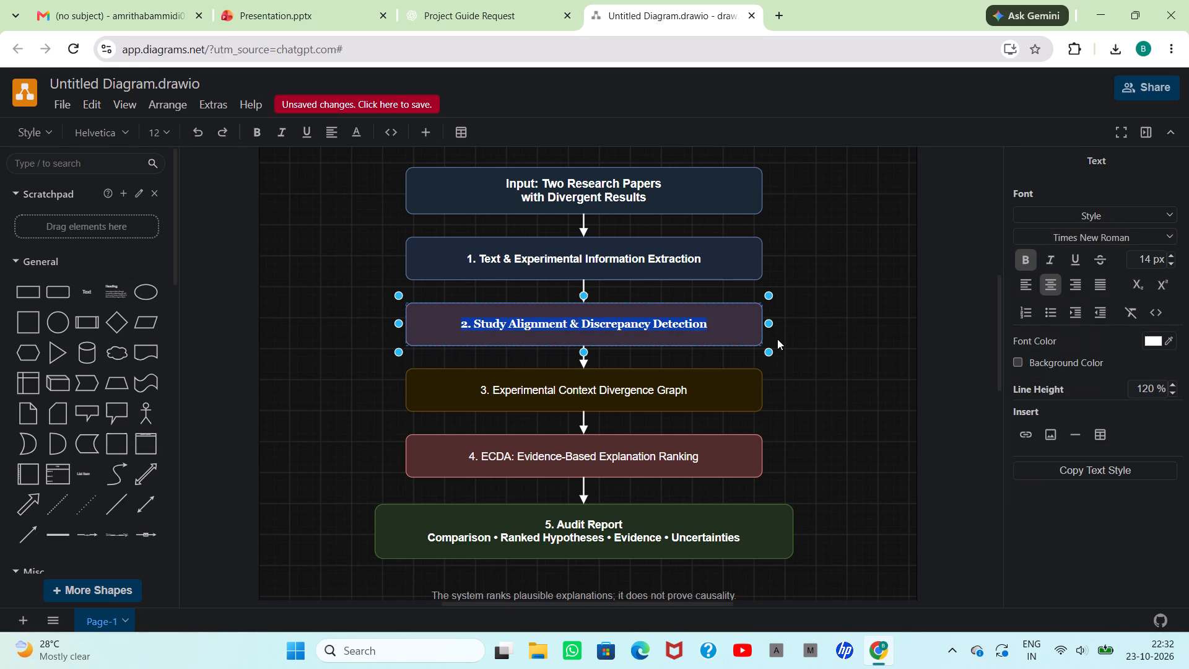
pyautogui.click(673, 353)
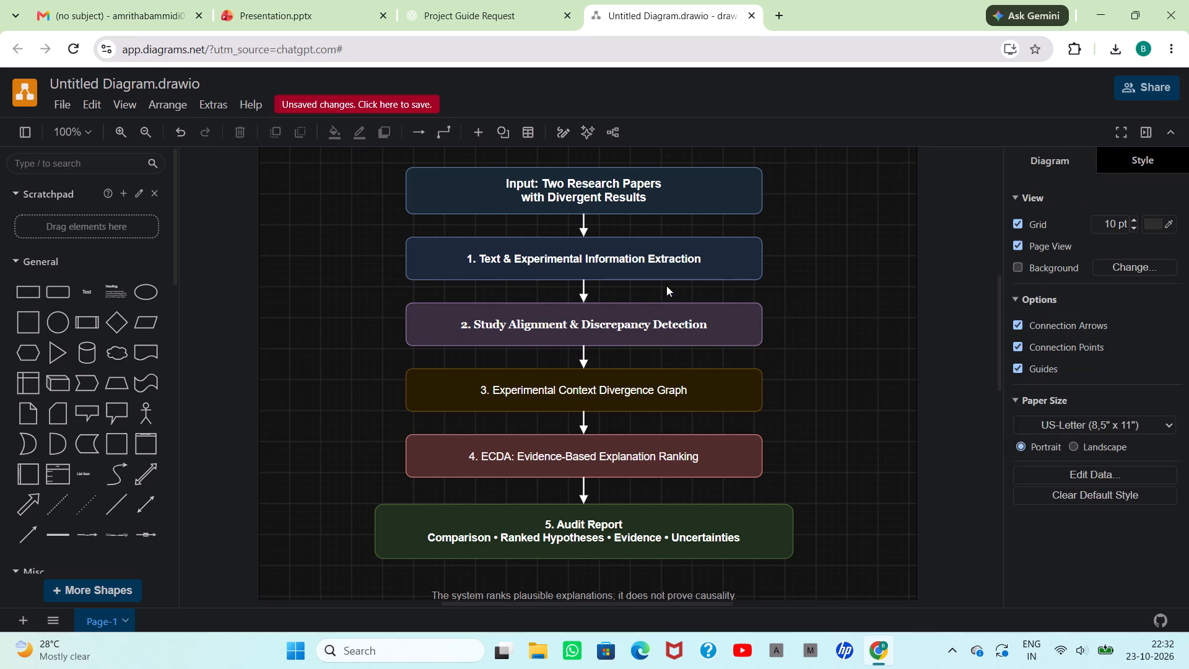
# Set the "1. Text & Experimental Information Extraction" box's text to the Georgia font.
pyautogui.tripleClick(663, 263)
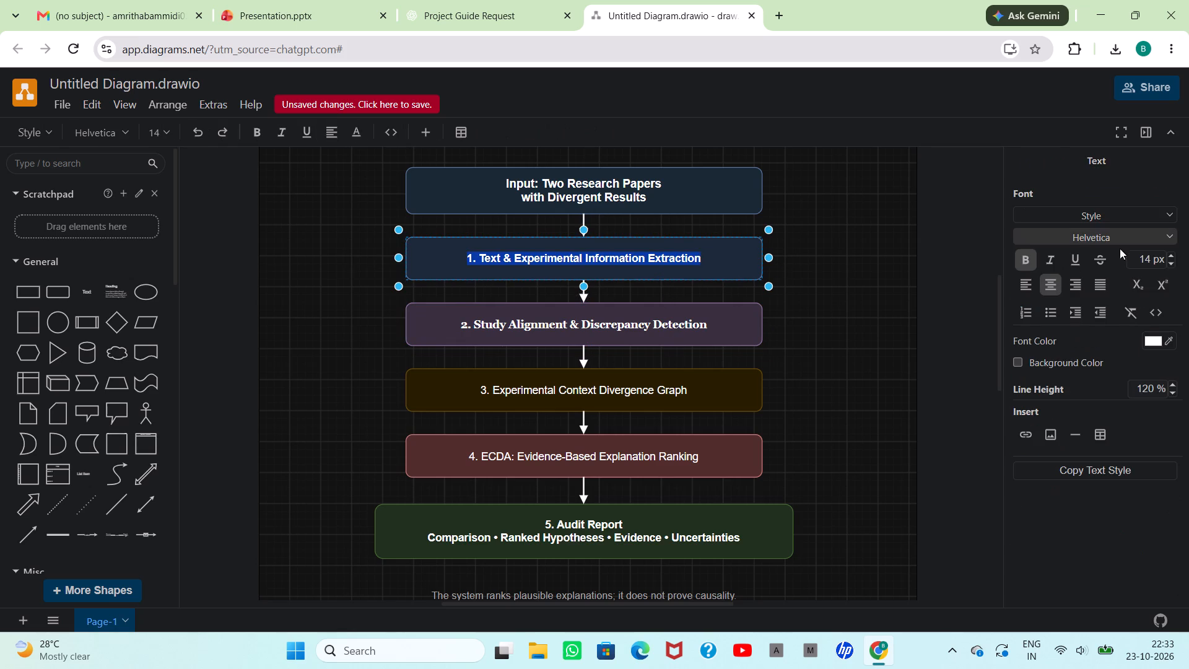
pyautogui.click(1120, 235)
pyautogui.click(1055, 376)
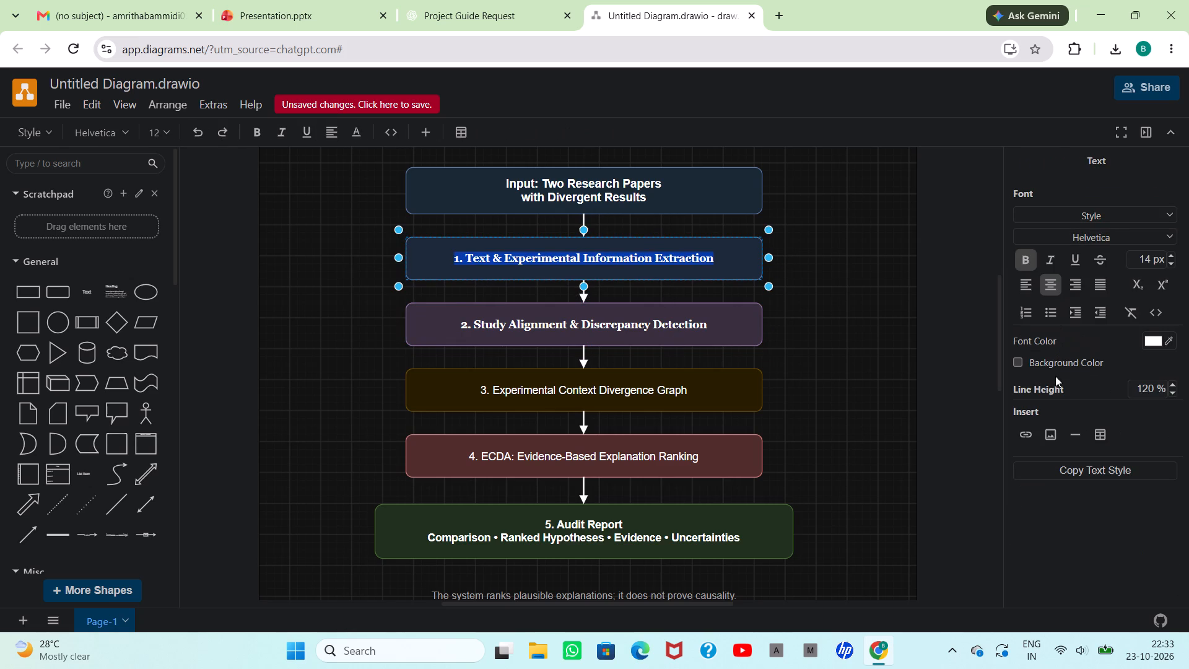
pyautogui.click(898, 411)
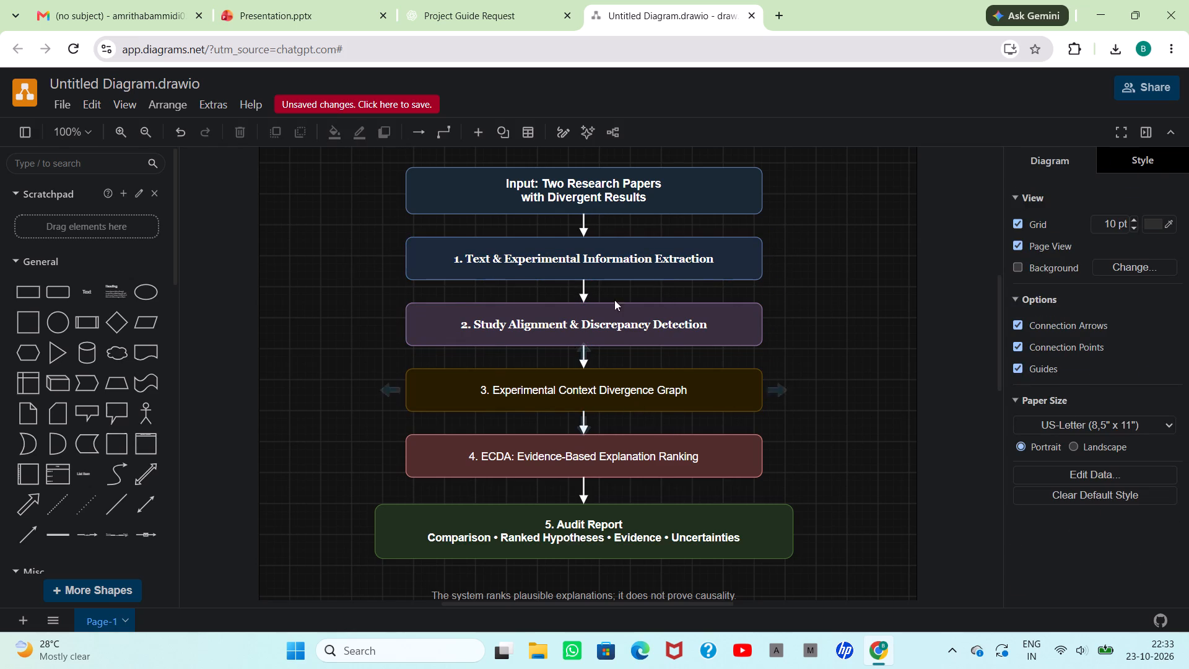
# Set the "Input: Two Research Papers with Divergent Results" box's text to the Georgia font.
pyautogui.doubleClick(604, 192)
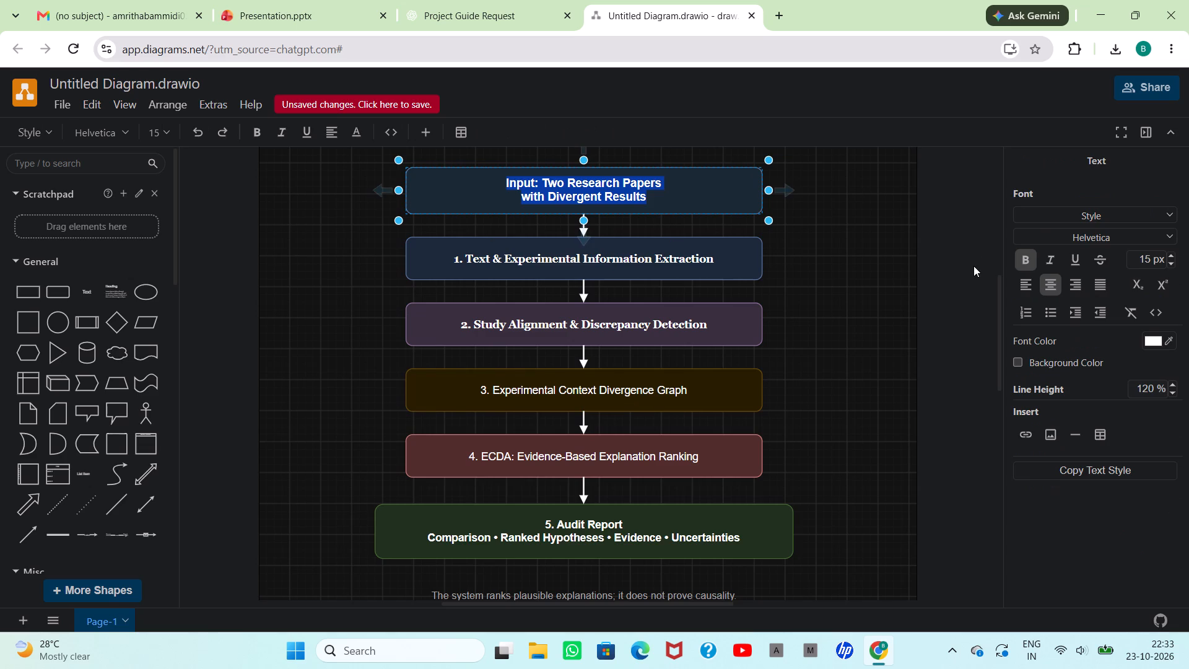
pyautogui.click(1081, 237)
pyautogui.click(1052, 370)
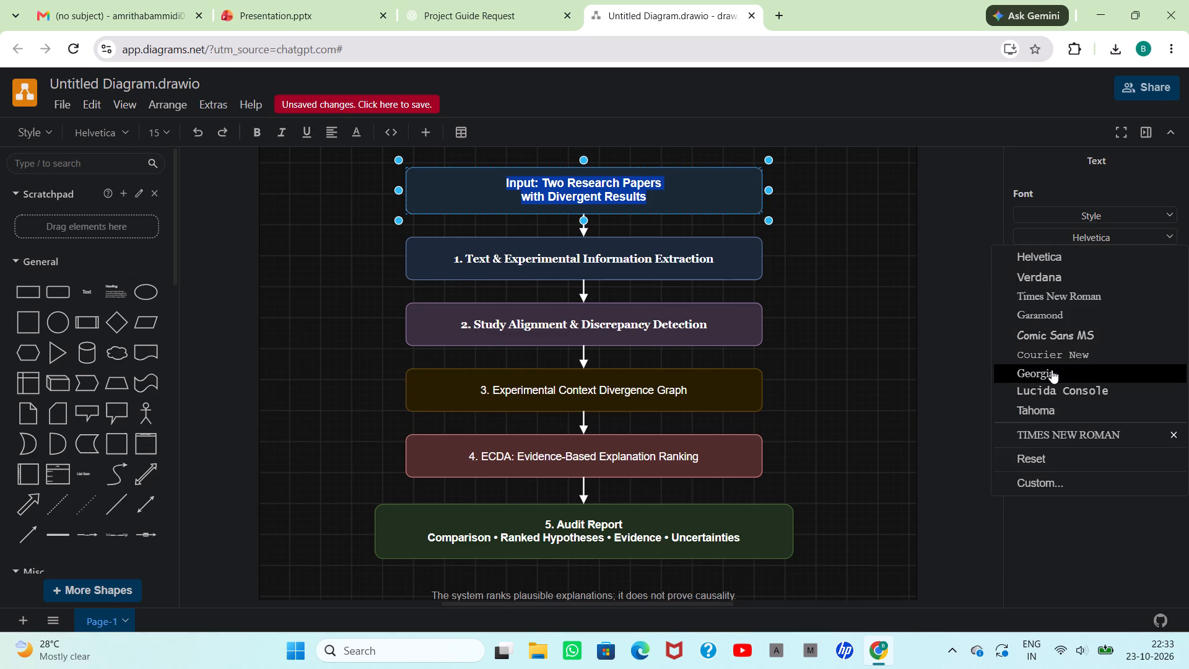
pyautogui.click(721, 425)
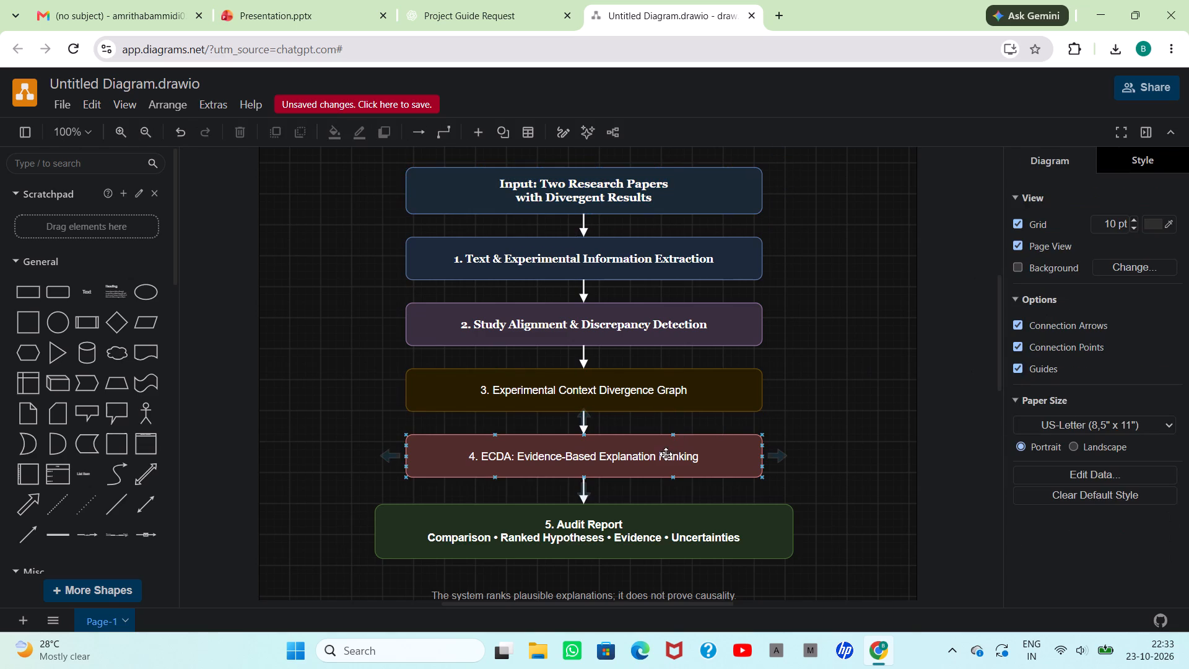
# Make the "3. Experimental Context Divergence Graph" box's text bold in the Georgia font.
pyautogui.doubleClick(643, 393)
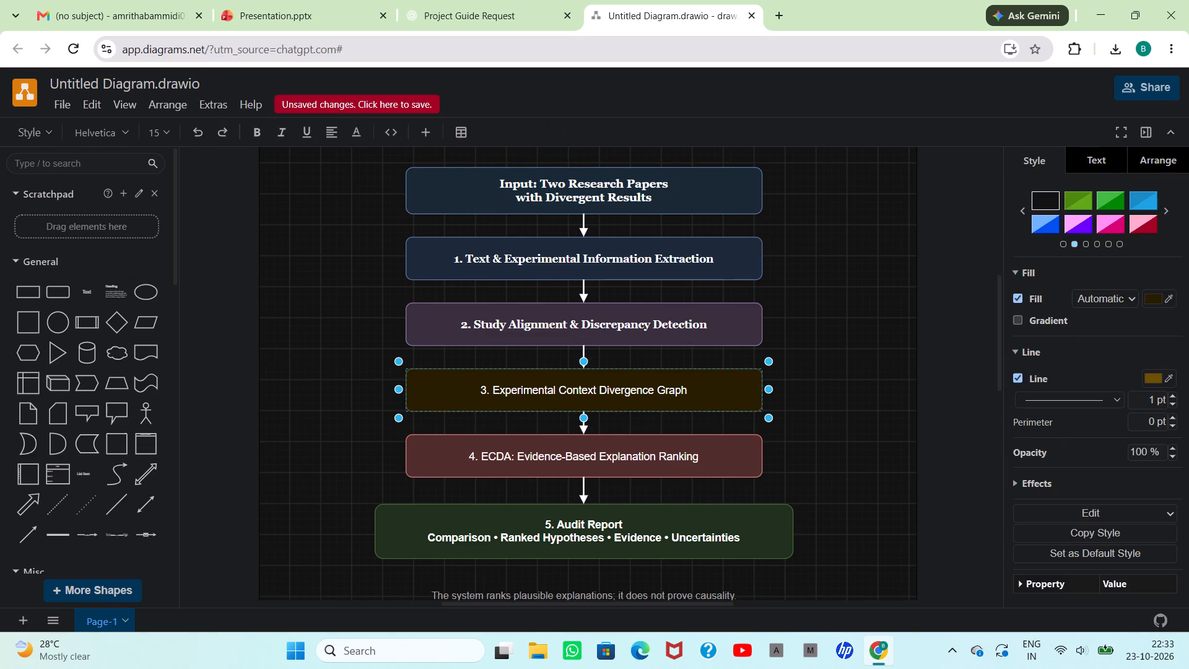
pyautogui.click(1032, 254)
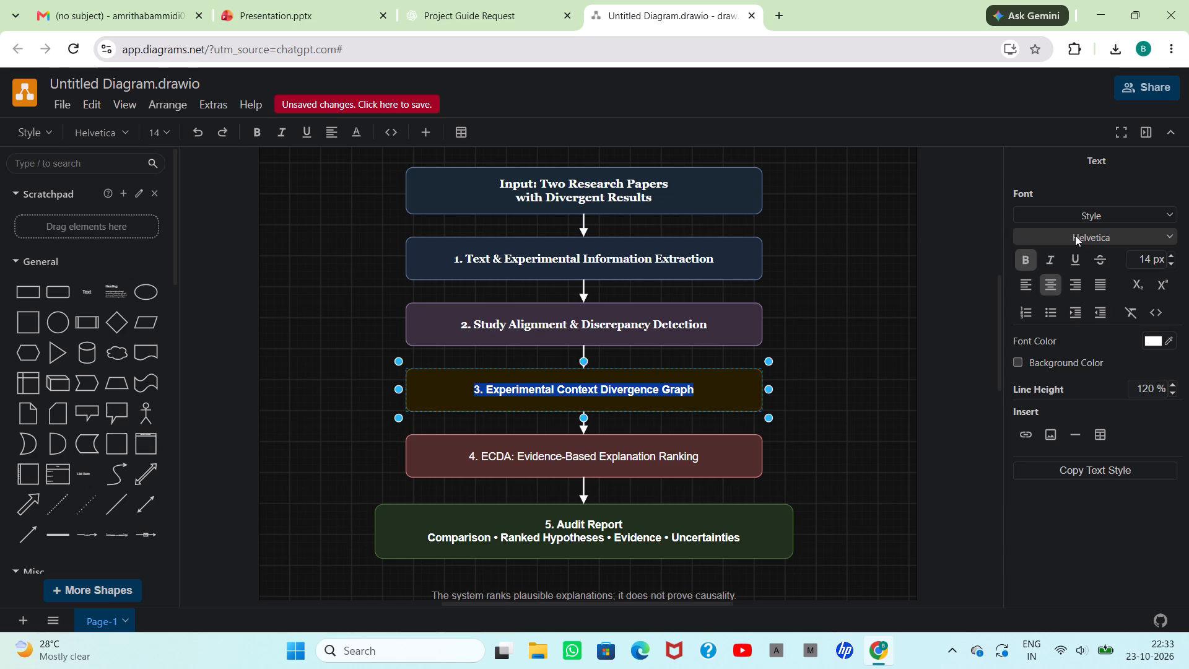
pyautogui.click(1075, 235)
pyautogui.click(1047, 370)
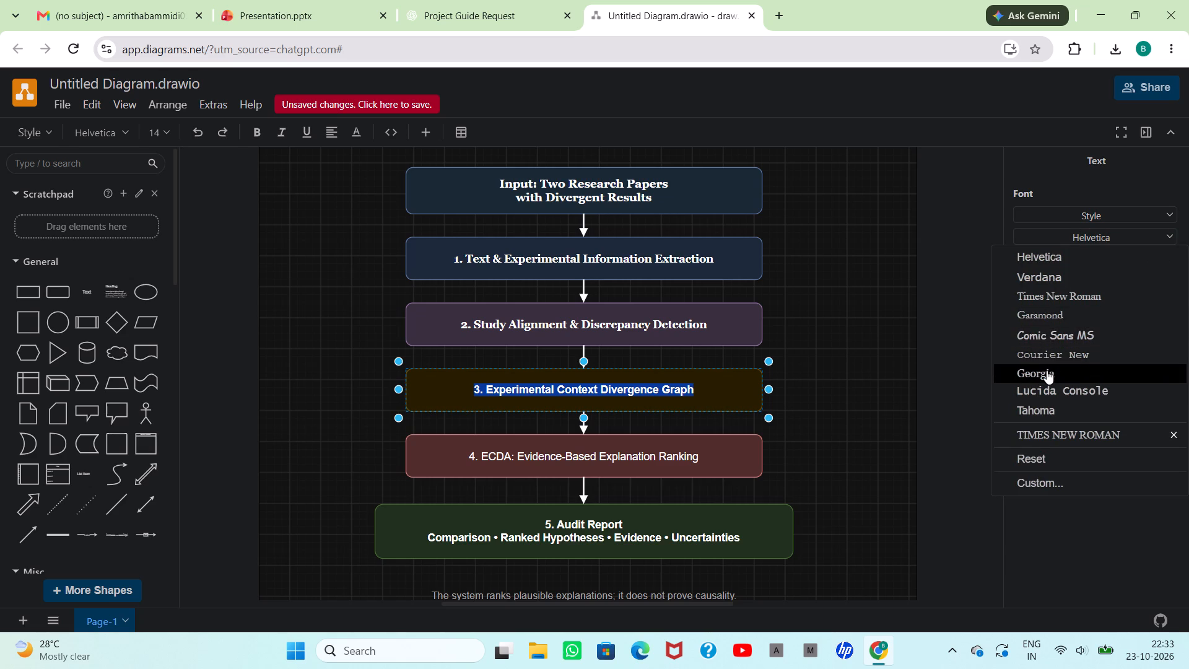
# Set the "4. ECDA: Evidence-Based Explanation Ranking" box's text to bold Georgia.
pyautogui.tripleClick(673, 457)
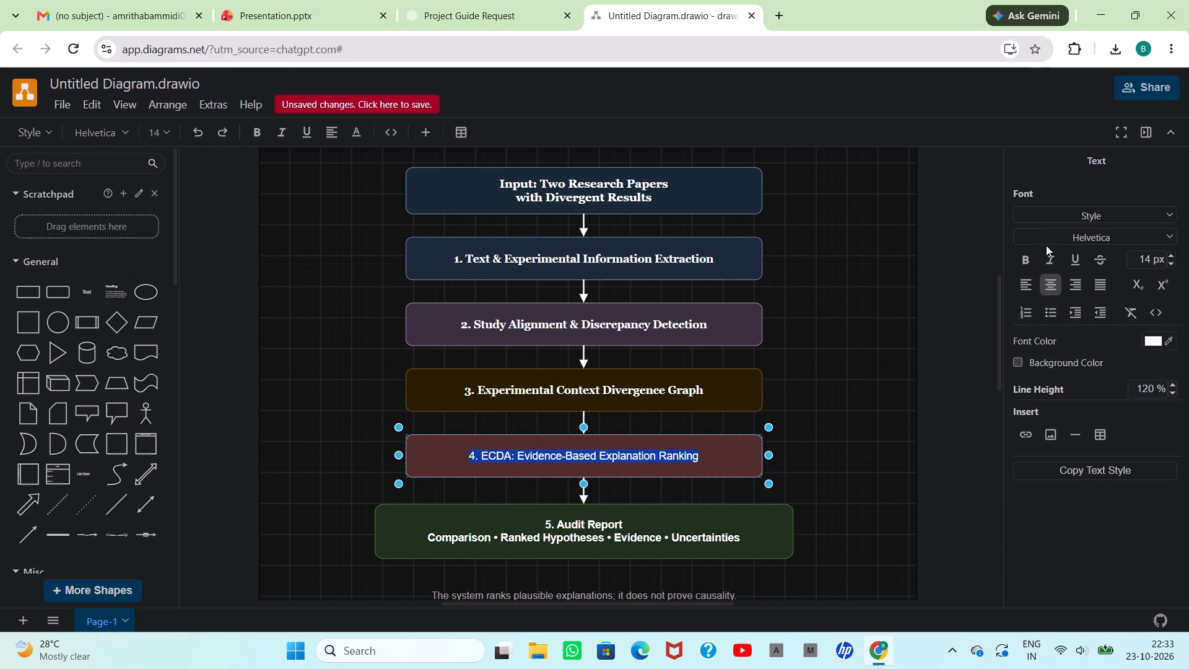
pyautogui.click(1055, 238)
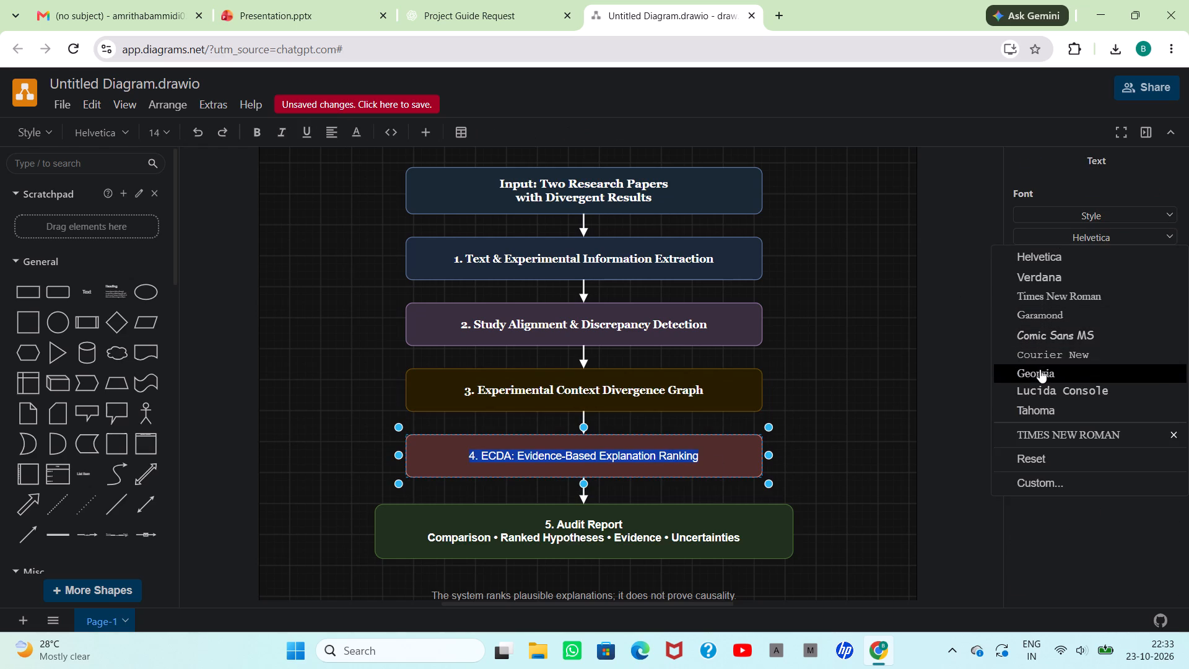
pyautogui.click(1040, 370)
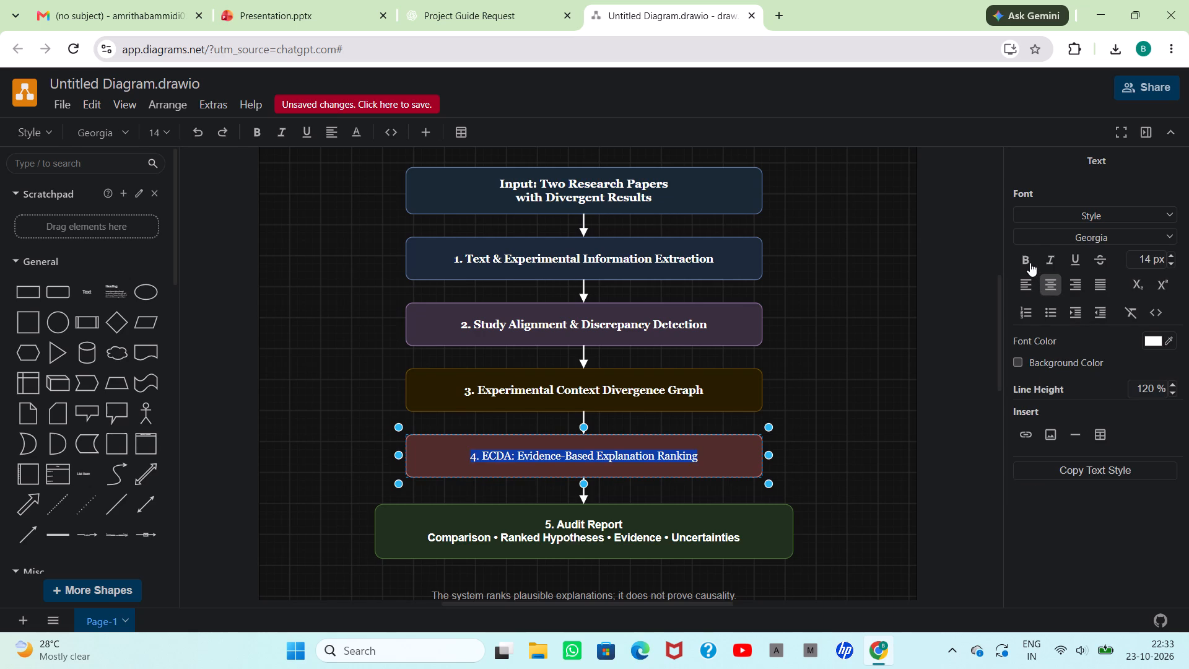
pyautogui.click(1030, 263)
pyautogui.scroll(-4, 741, 422)
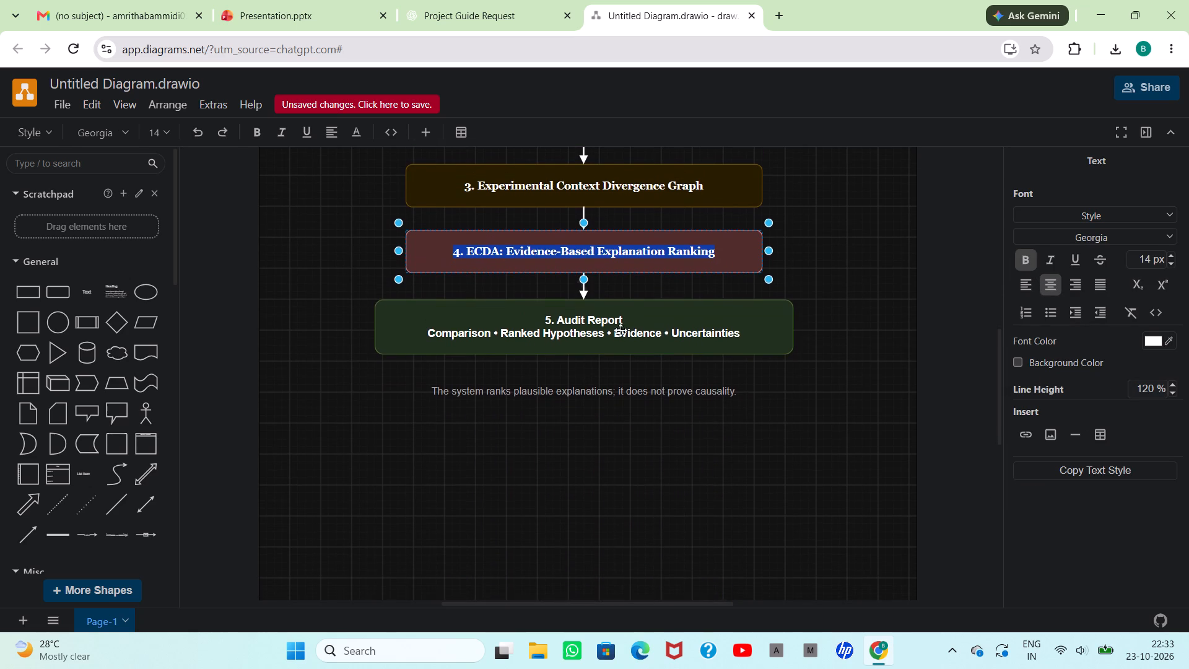
# Set both lines of the "5. Audit Report" box's text to the Georgia font.
pyautogui.tripleClick(617, 330)
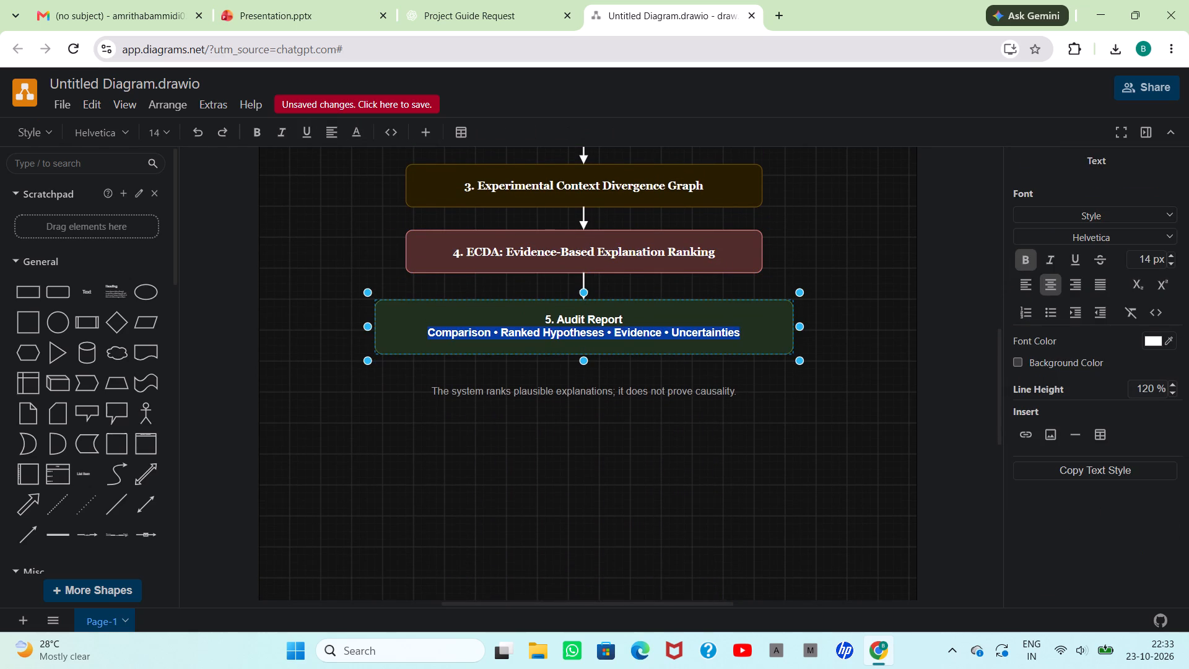
pyautogui.tripleClick(554, 321)
pyautogui.hotkey('shift', 'Down')
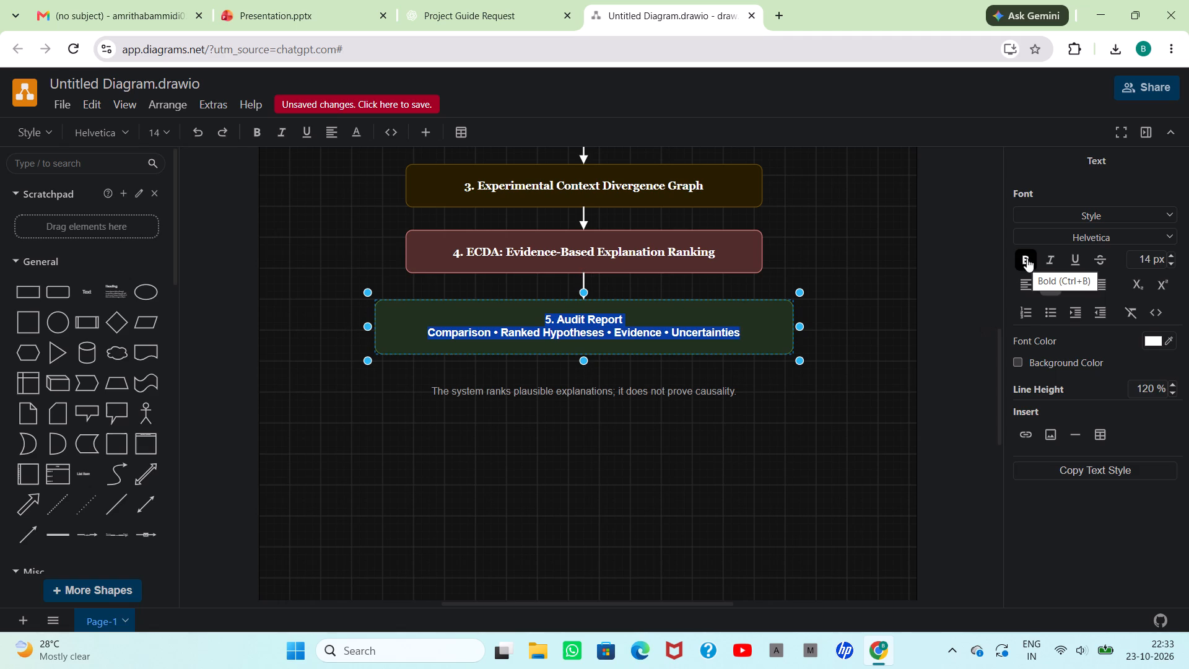
pyautogui.click(1068, 237)
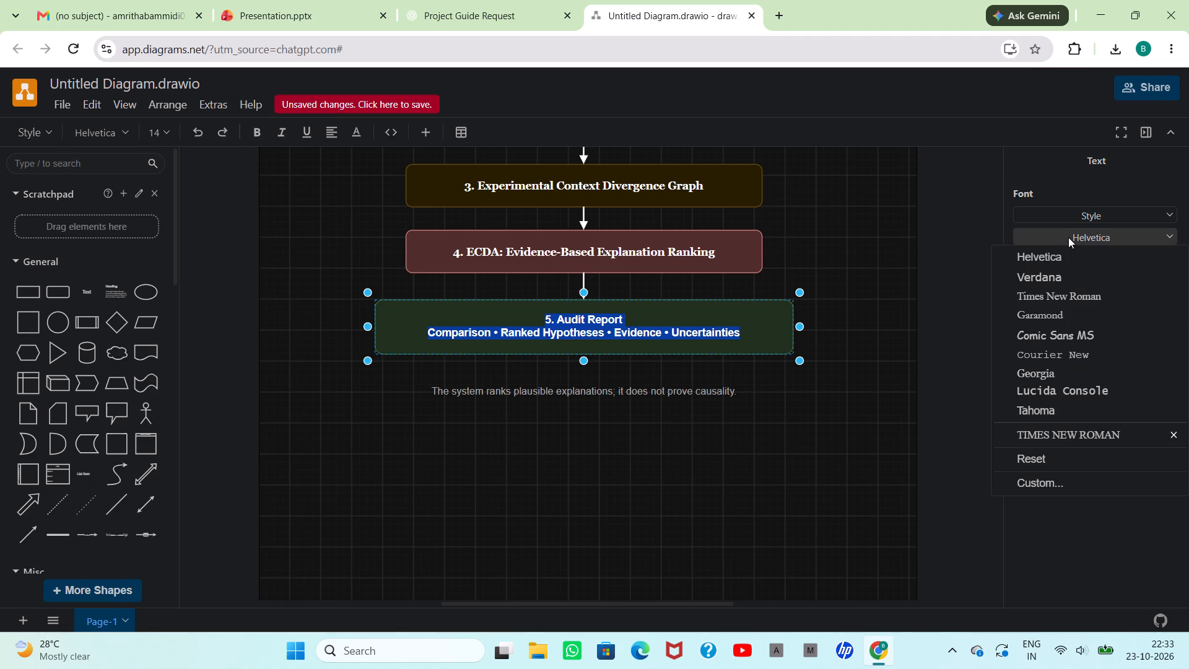
pyautogui.click(1045, 375)
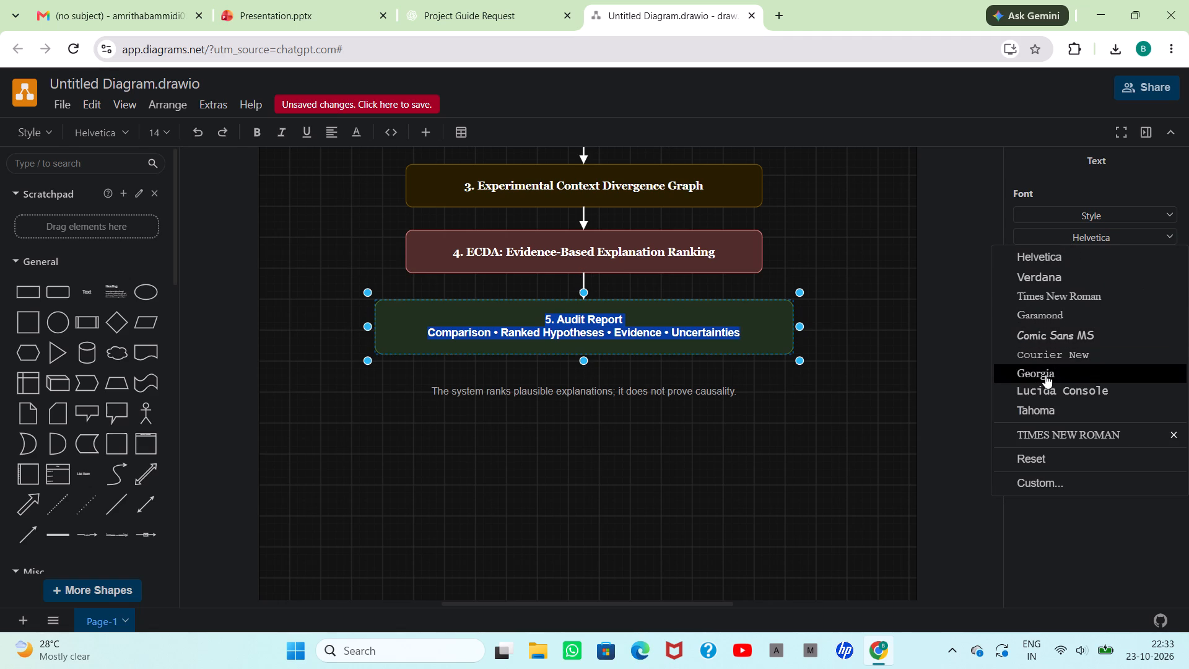
pyautogui.click(683, 437)
# Try several preset colour styles on the "Input: Two Research Papers with Divergent Results" box and settle on the bright pink one.
pyautogui.scroll(1, 683, 437)
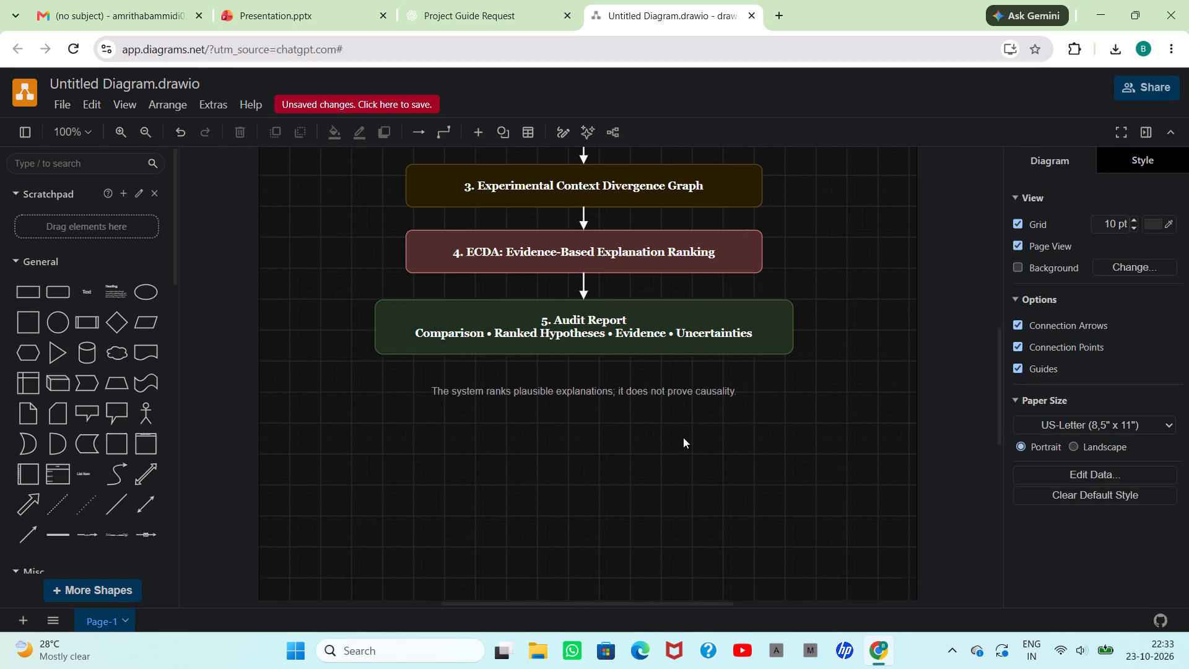
pyautogui.scroll(4, 683, 437)
pyautogui.click(741, 274)
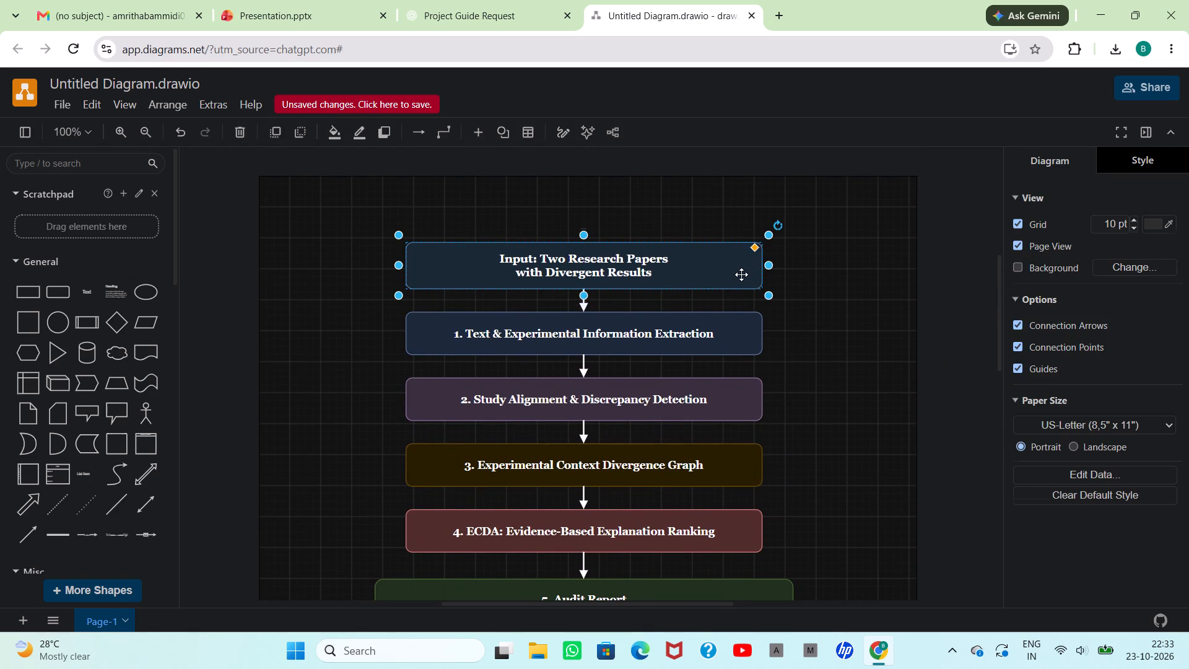
pyautogui.click(1047, 226)
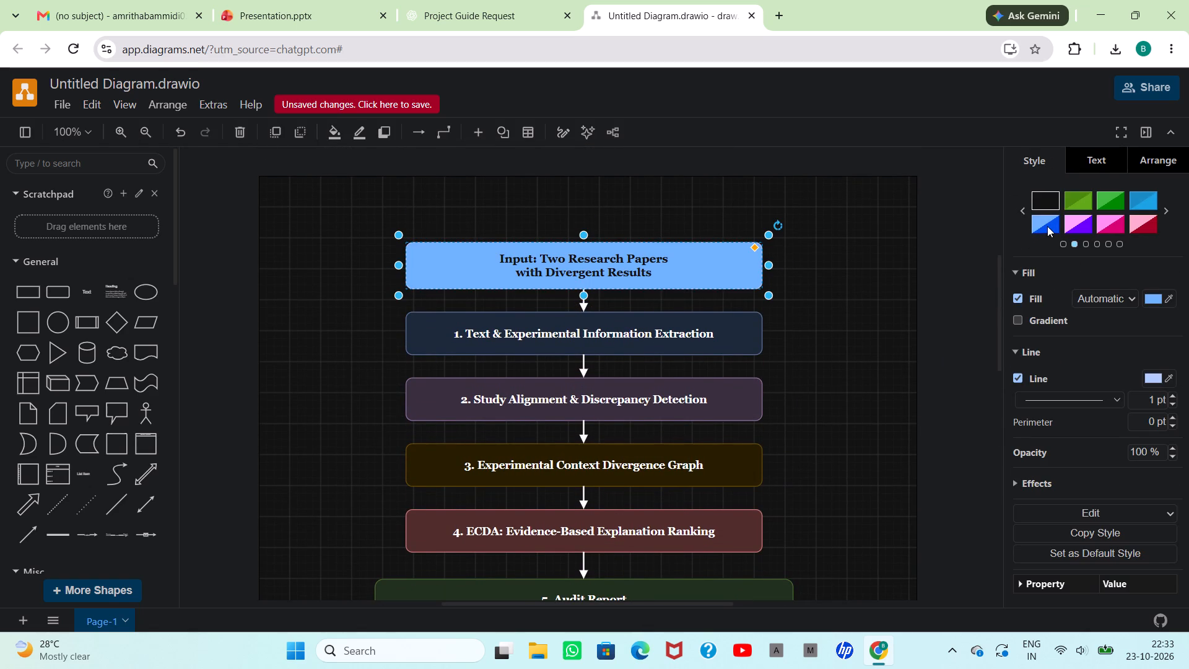
pyautogui.click(1076, 227)
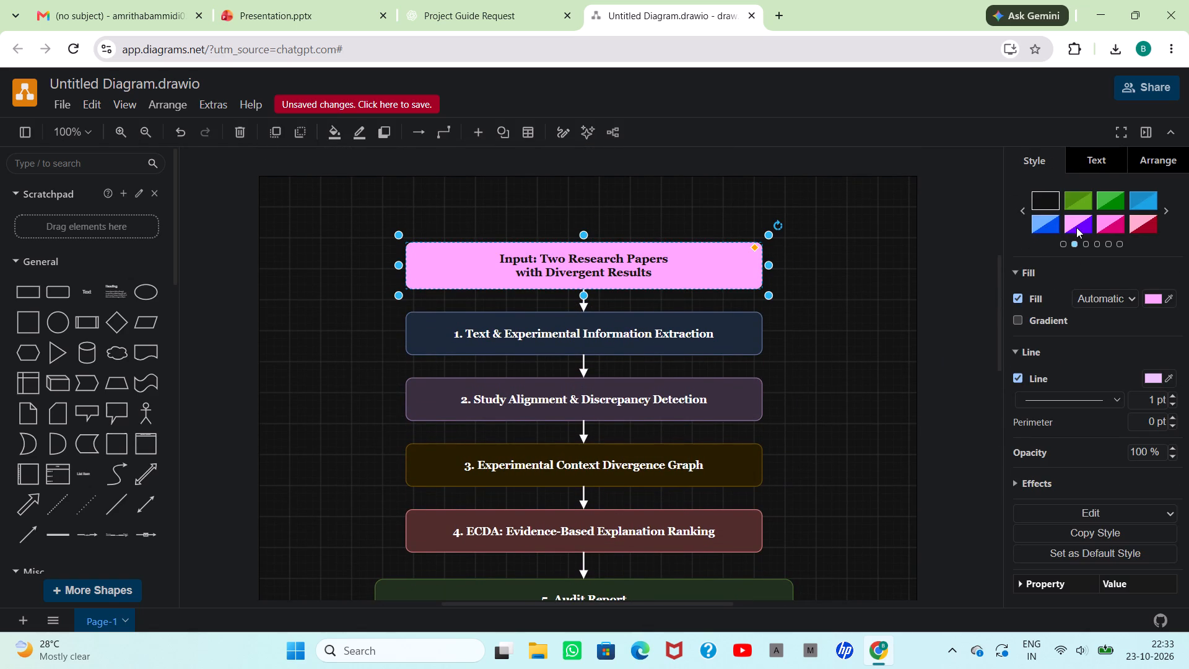
pyautogui.click(1108, 224)
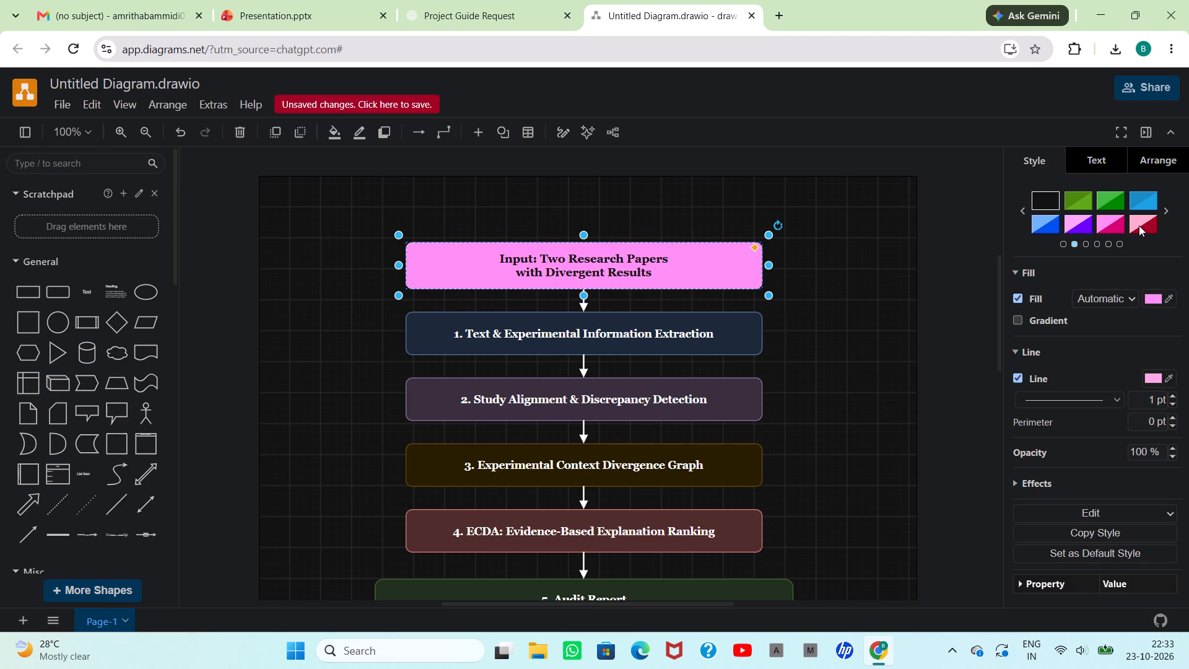
pyautogui.click(1139, 225)
pyautogui.click(1166, 205)
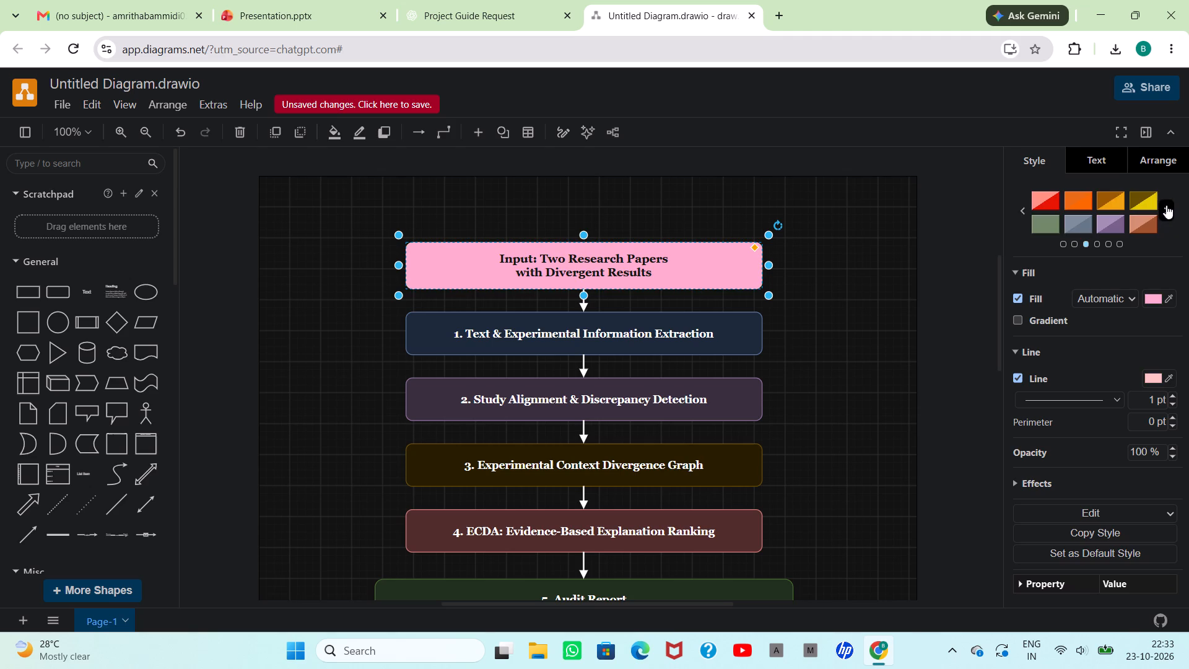
pyautogui.click(1033, 204)
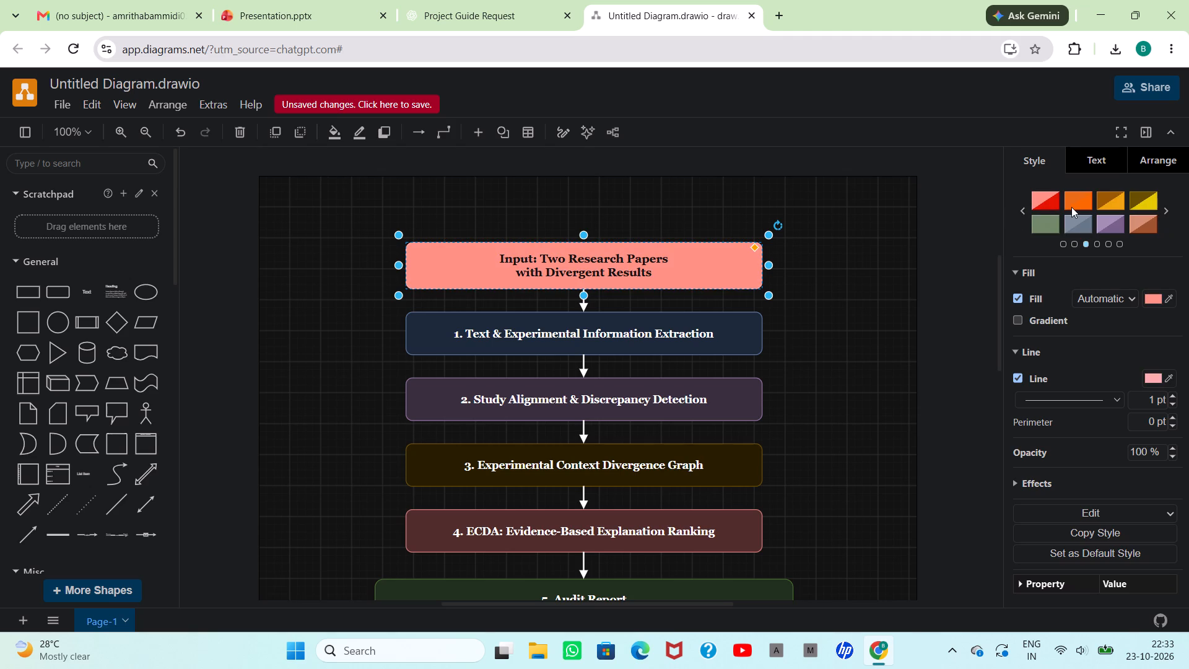
pyautogui.click(1071, 207)
pyautogui.click(1136, 199)
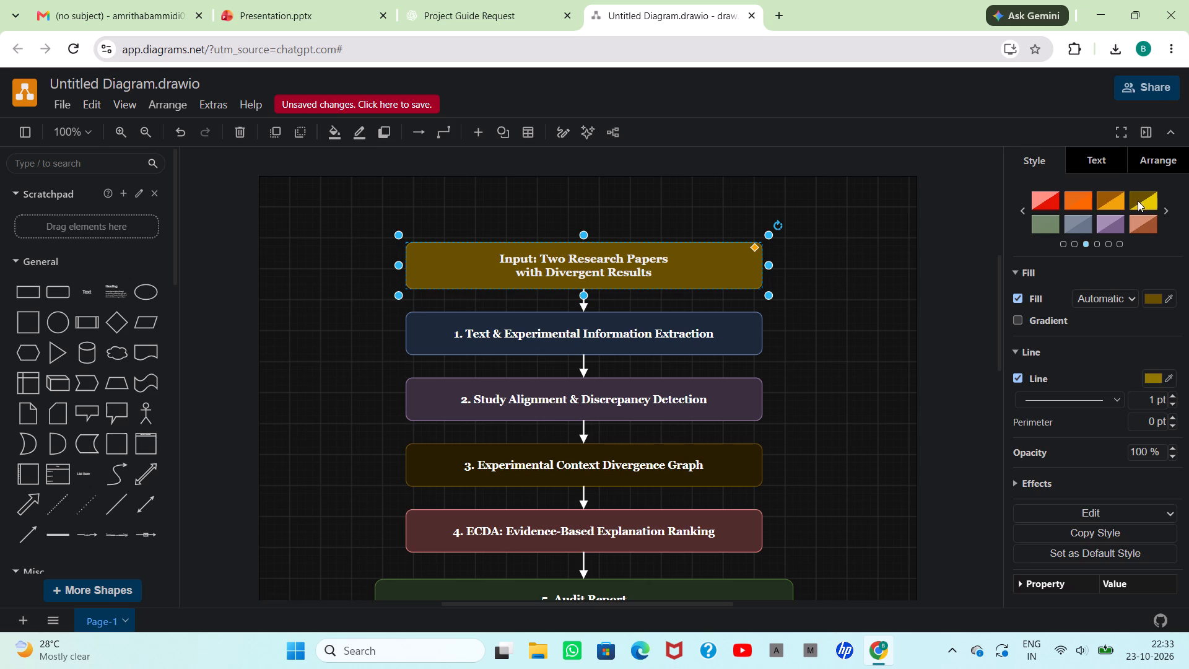
pyautogui.click(1137, 232)
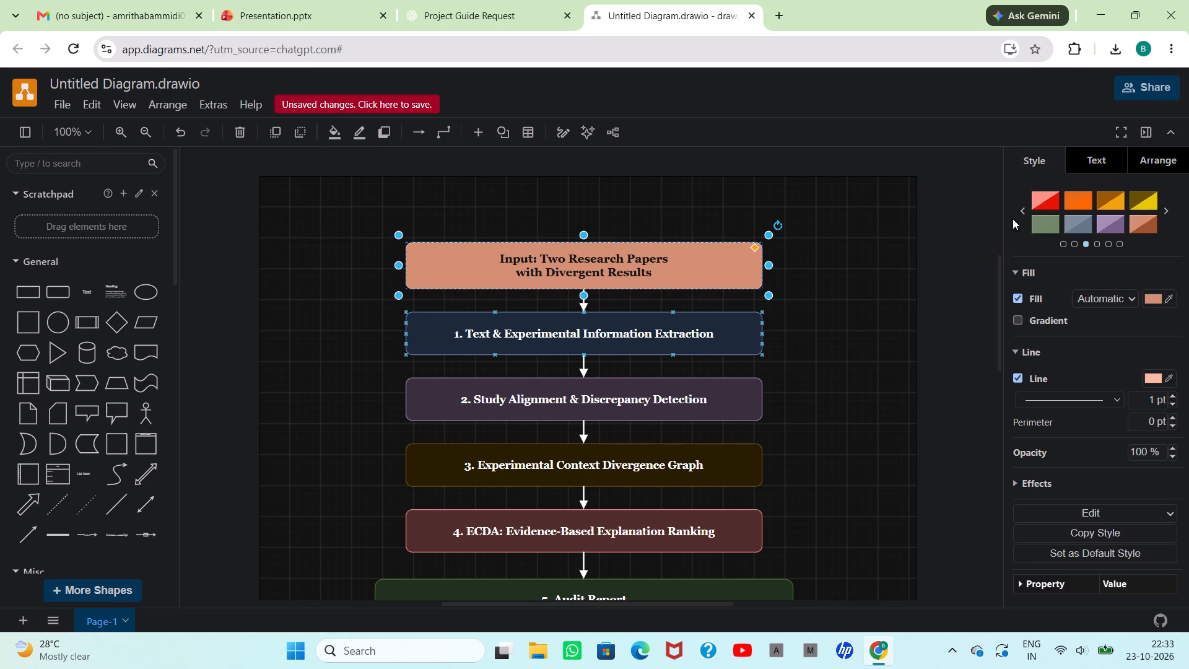
pyautogui.click(1026, 211)
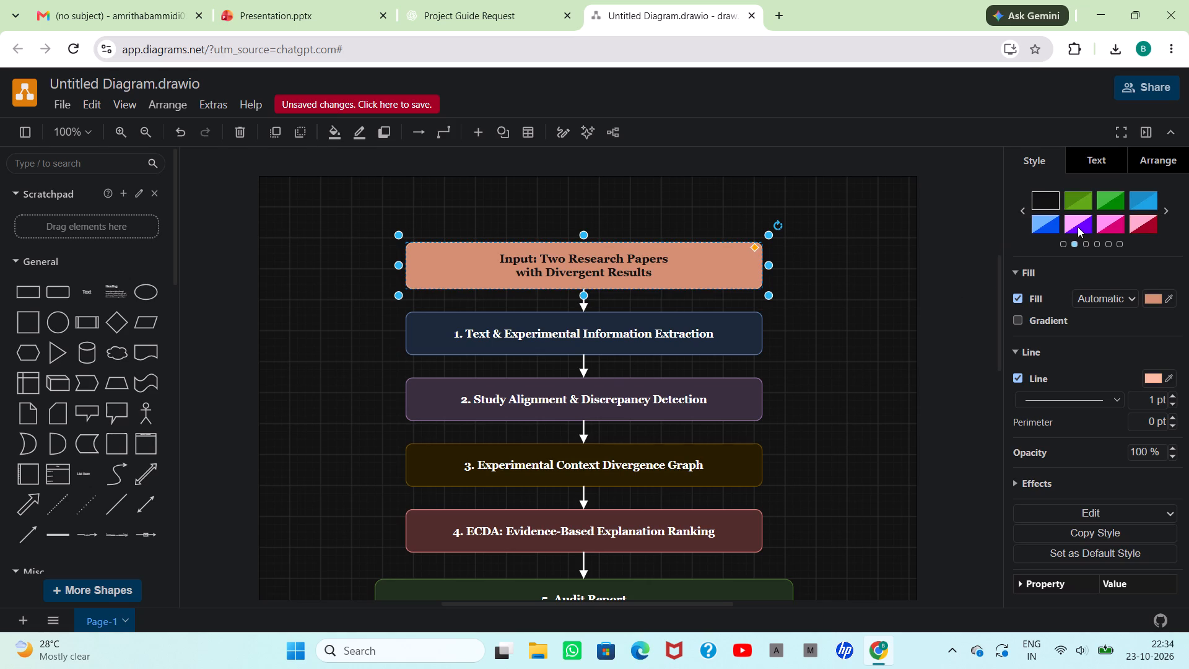
pyautogui.click(1079, 227)
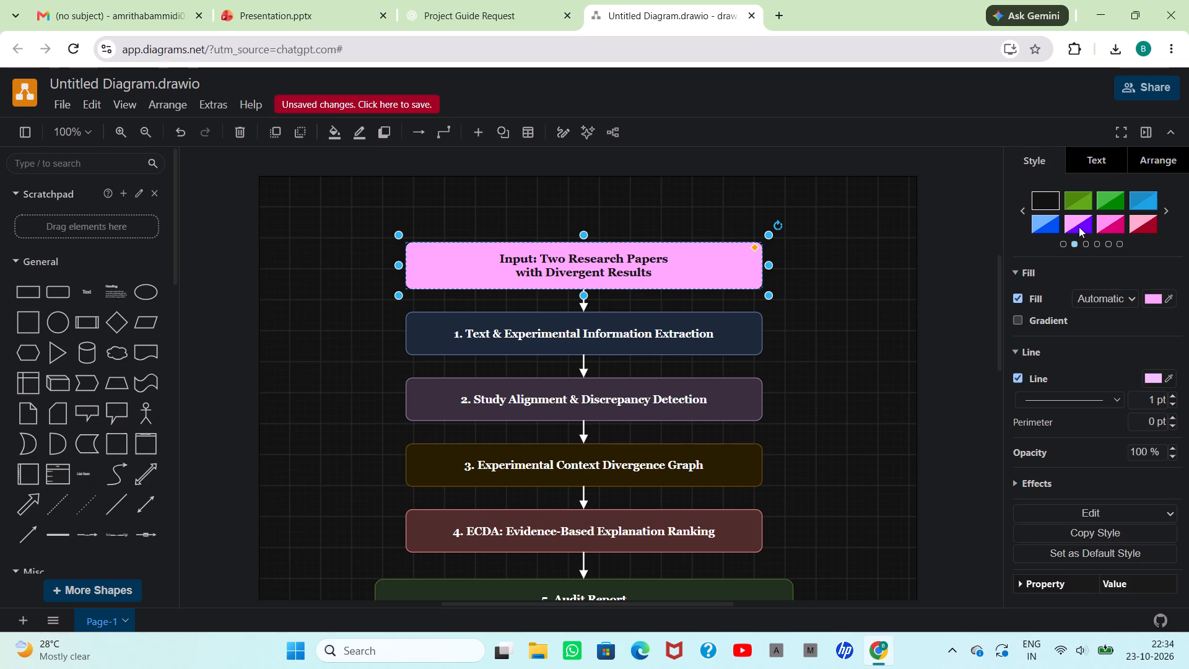
pyautogui.click(1115, 230)
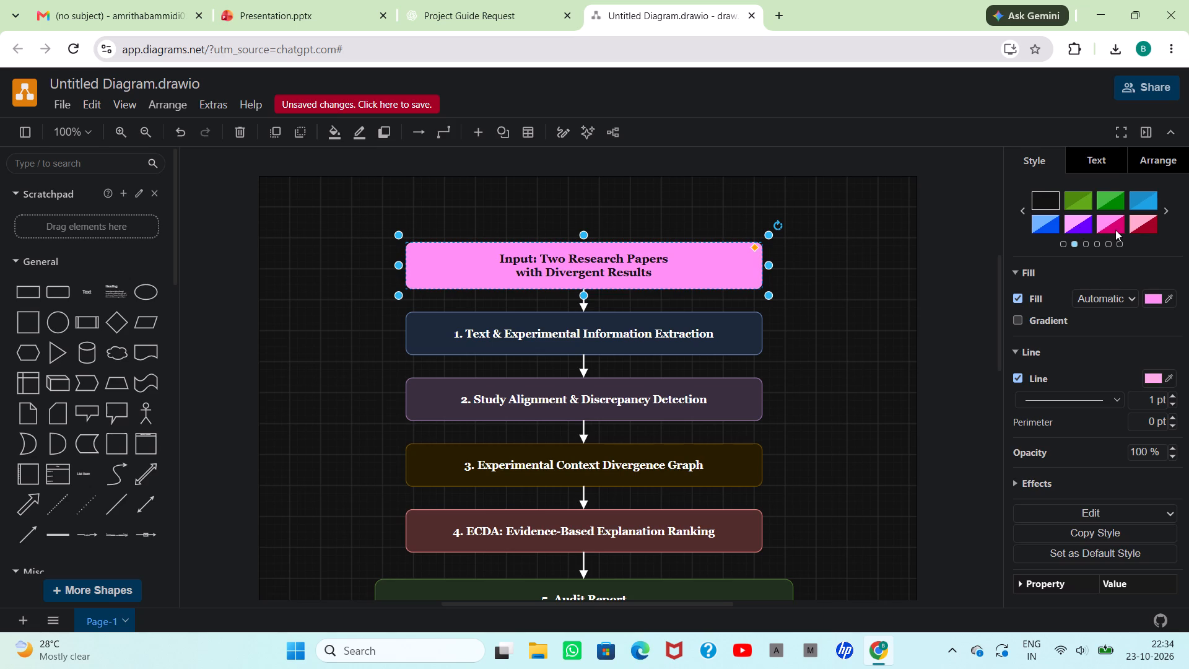
# Recolour the "1. Text & Experimental Information Extraction" box with the solid medium-blue preset style, after trying light blue and light pink.
pyautogui.click(690, 321)
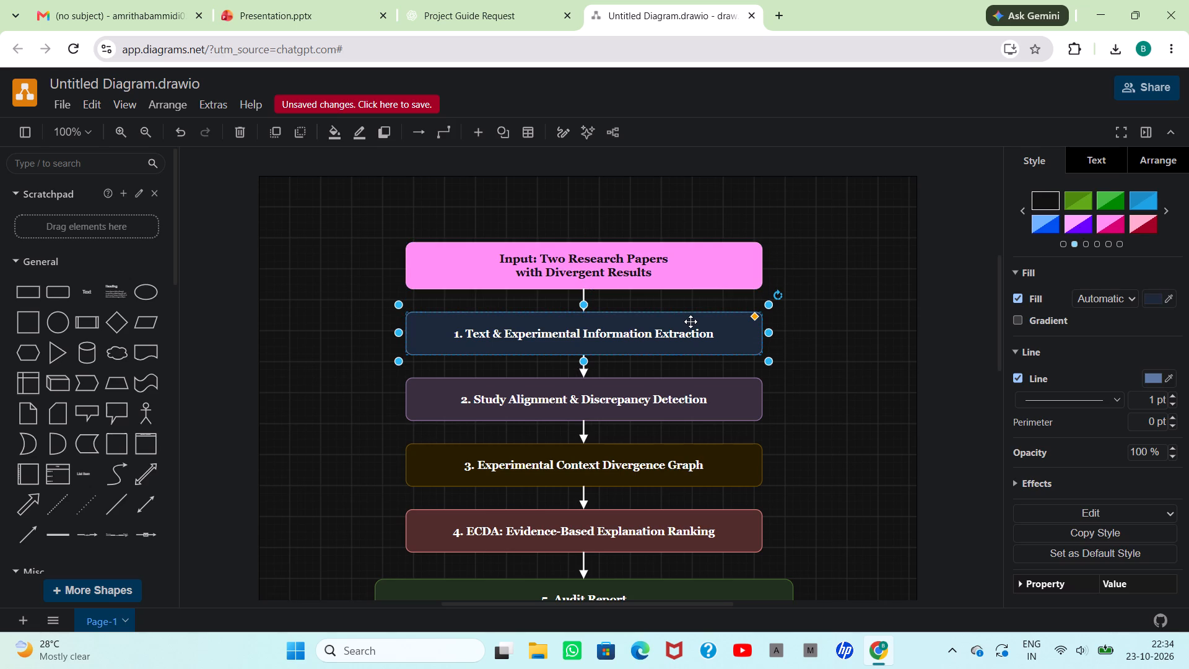
pyautogui.click(1046, 227)
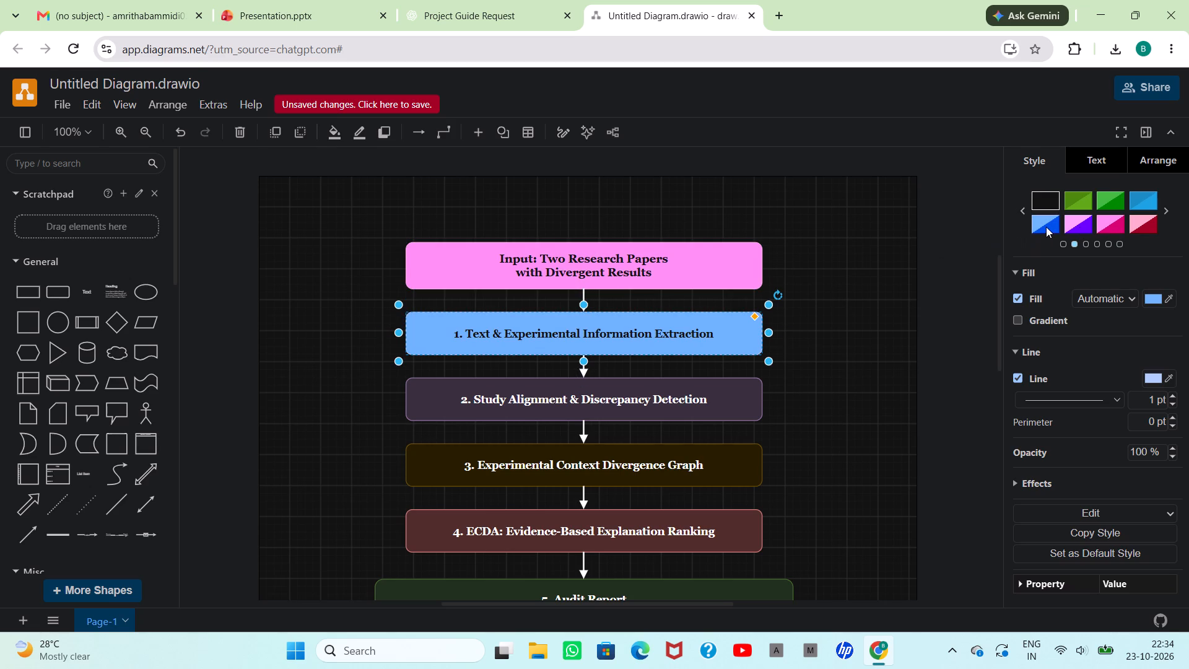
pyautogui.click(1086, 224)
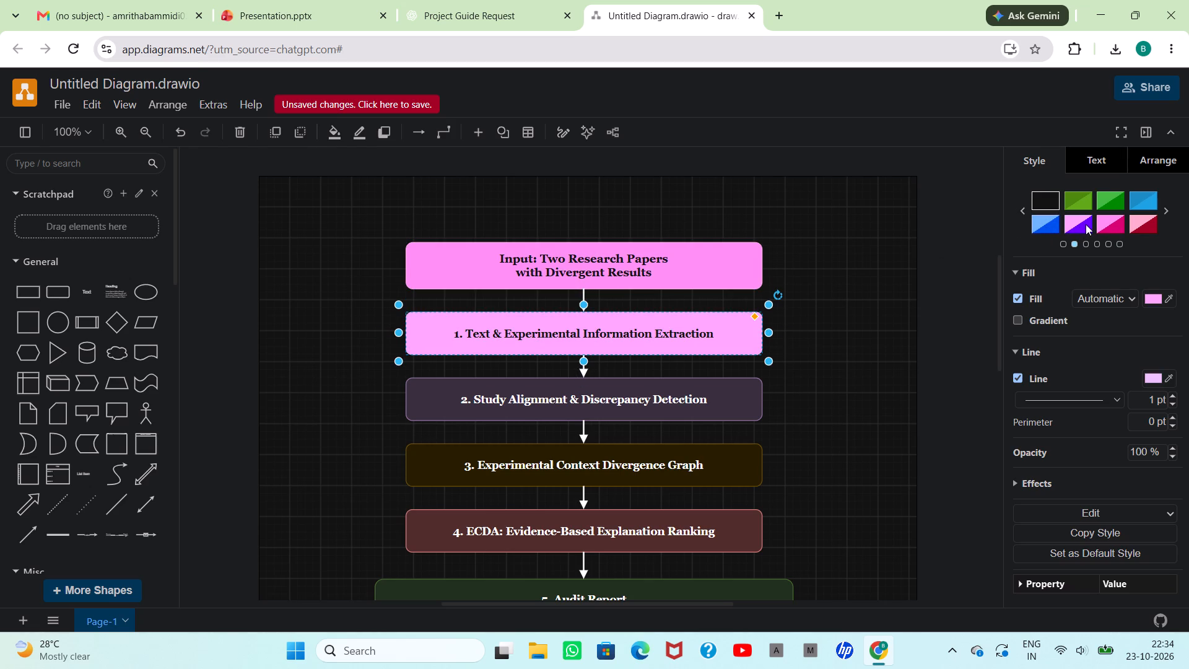
pyautogui.click(1152, 202)
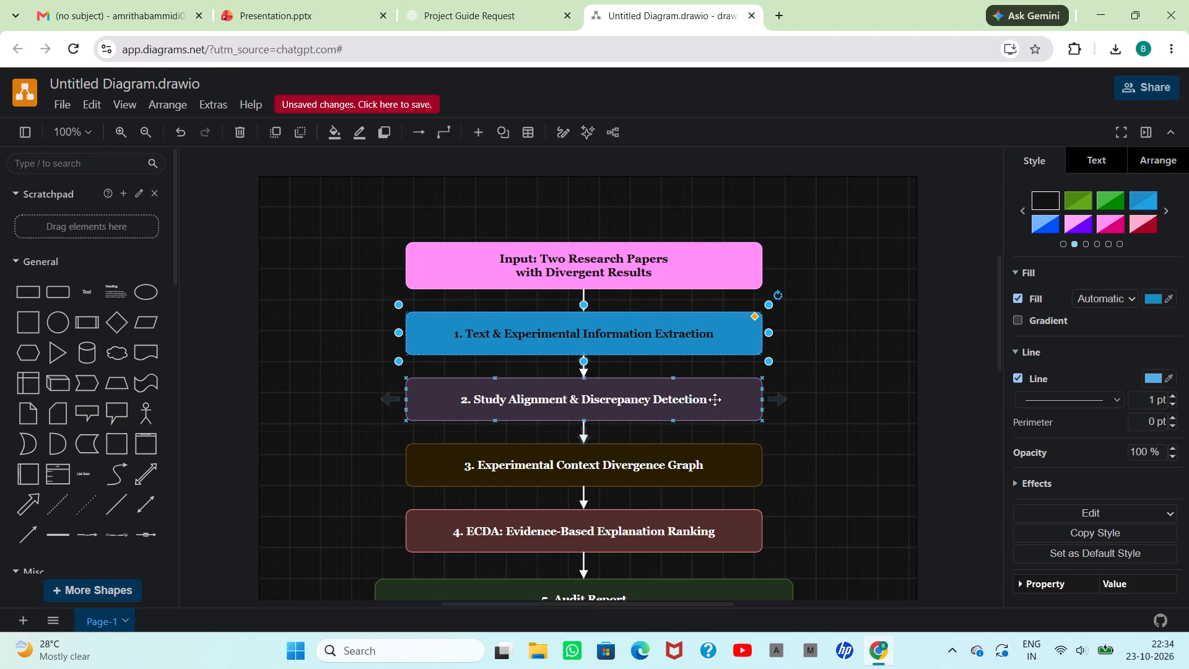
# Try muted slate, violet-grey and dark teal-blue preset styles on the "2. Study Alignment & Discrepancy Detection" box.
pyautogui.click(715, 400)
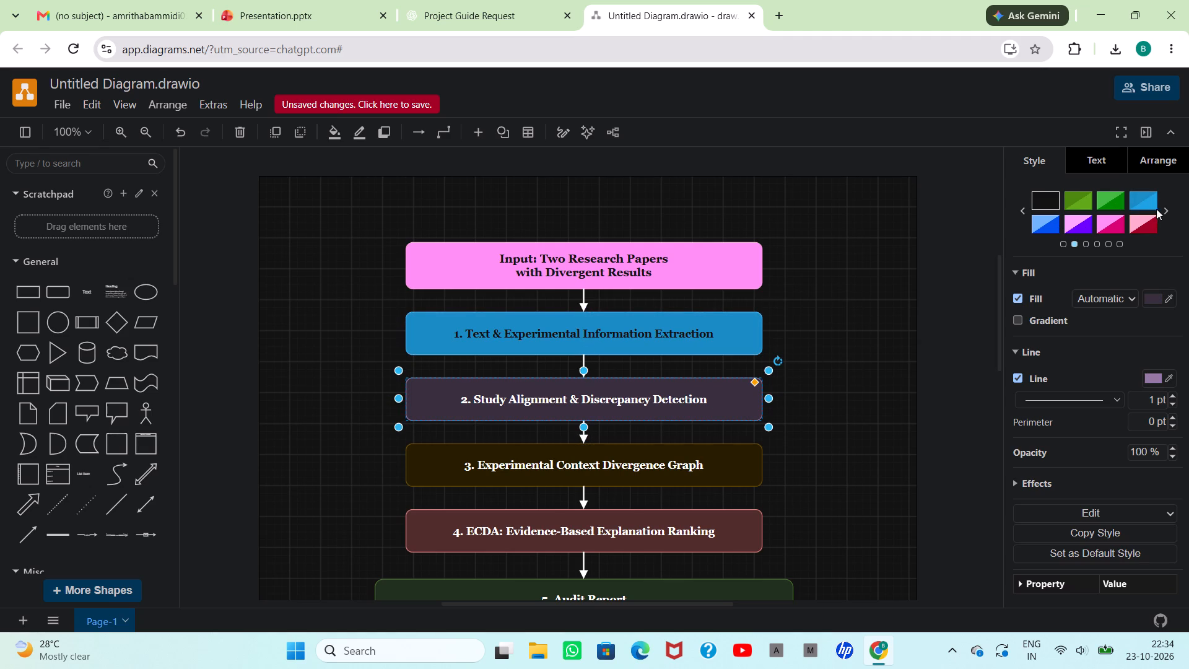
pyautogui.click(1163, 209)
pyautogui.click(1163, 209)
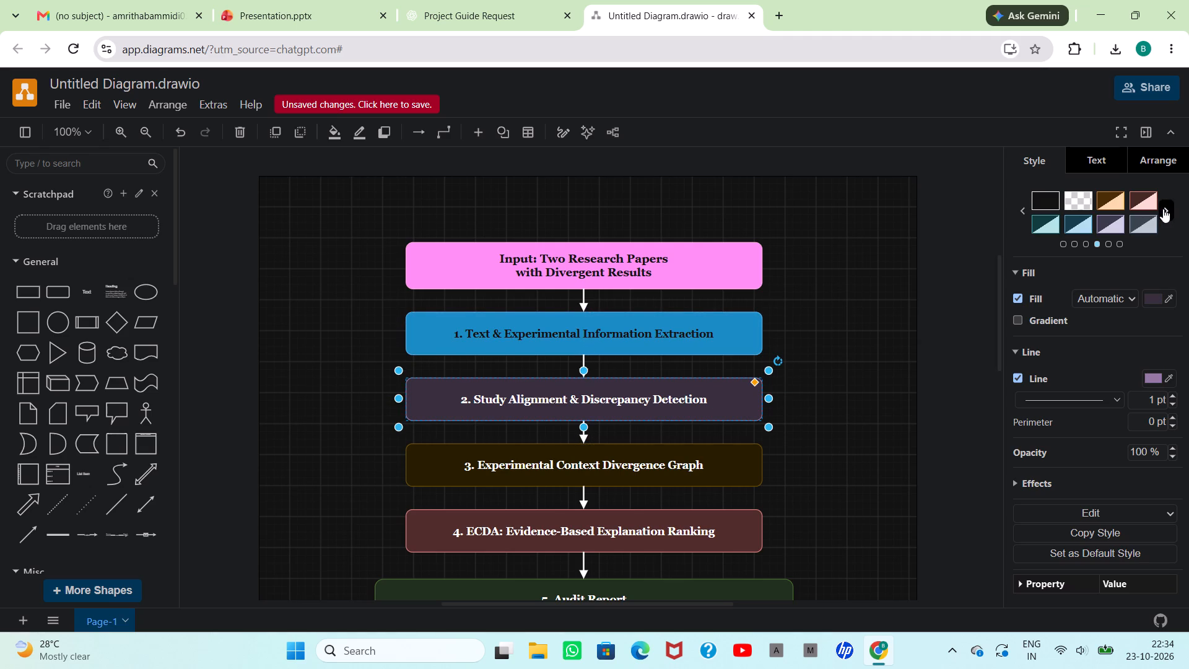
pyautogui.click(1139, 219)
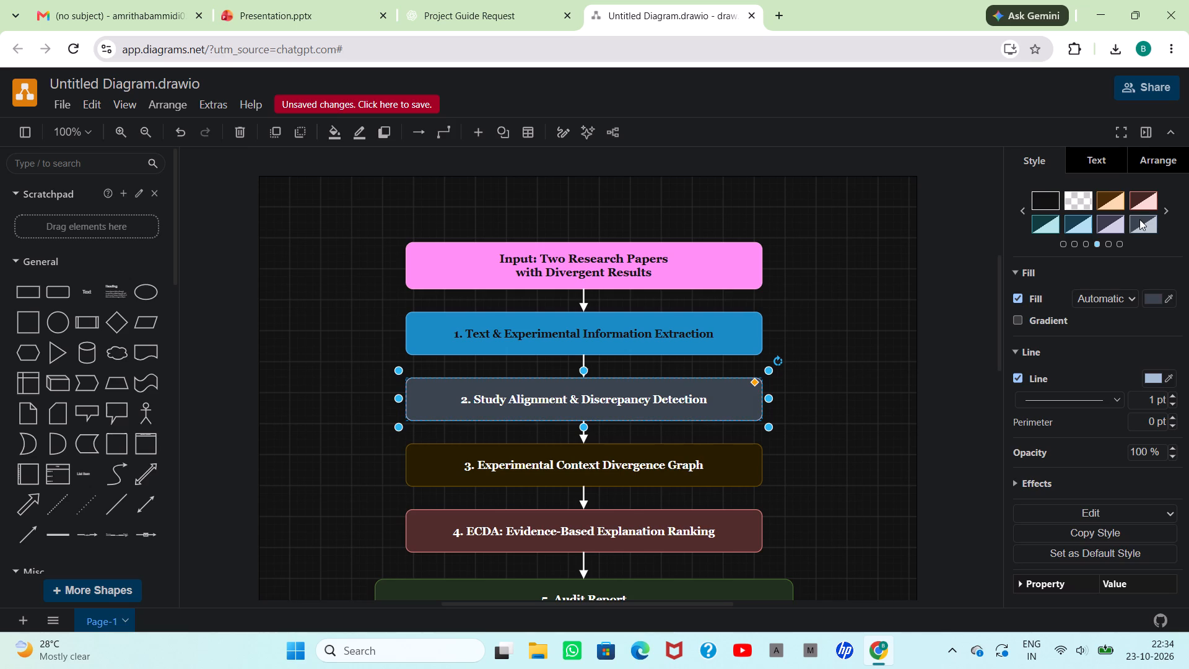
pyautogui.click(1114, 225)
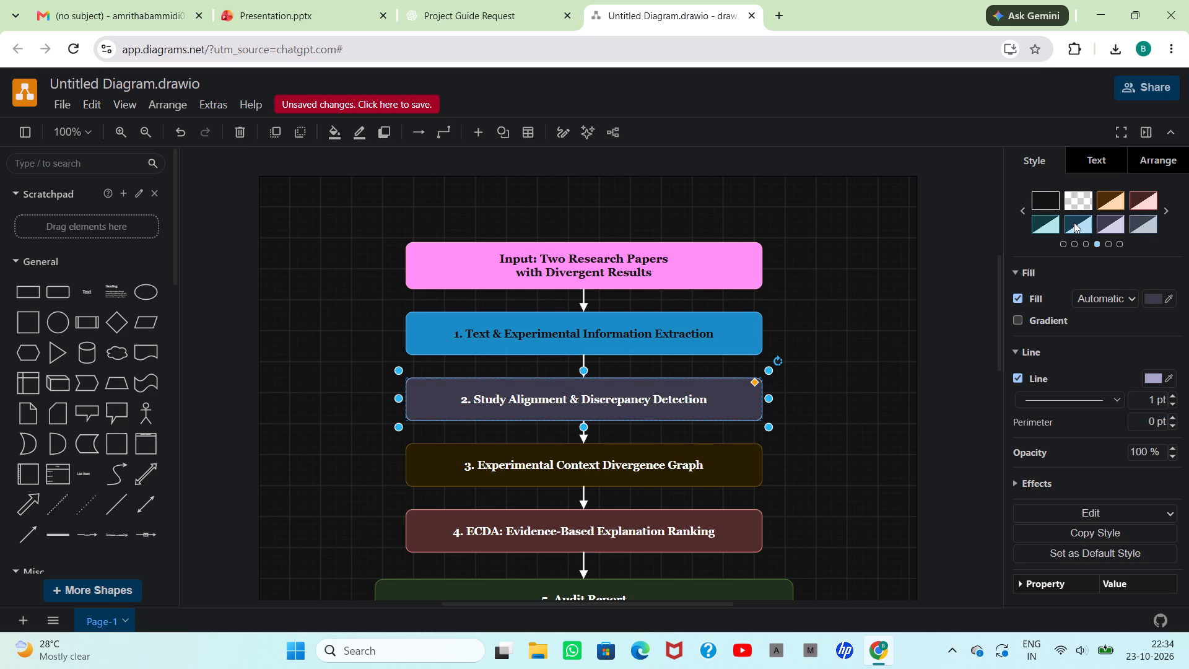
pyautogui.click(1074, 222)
# Recolour the "3. Experimental Context Divergence Graph" box with the brown preset style with an orange outline.
pyautogui.click(716, 473)
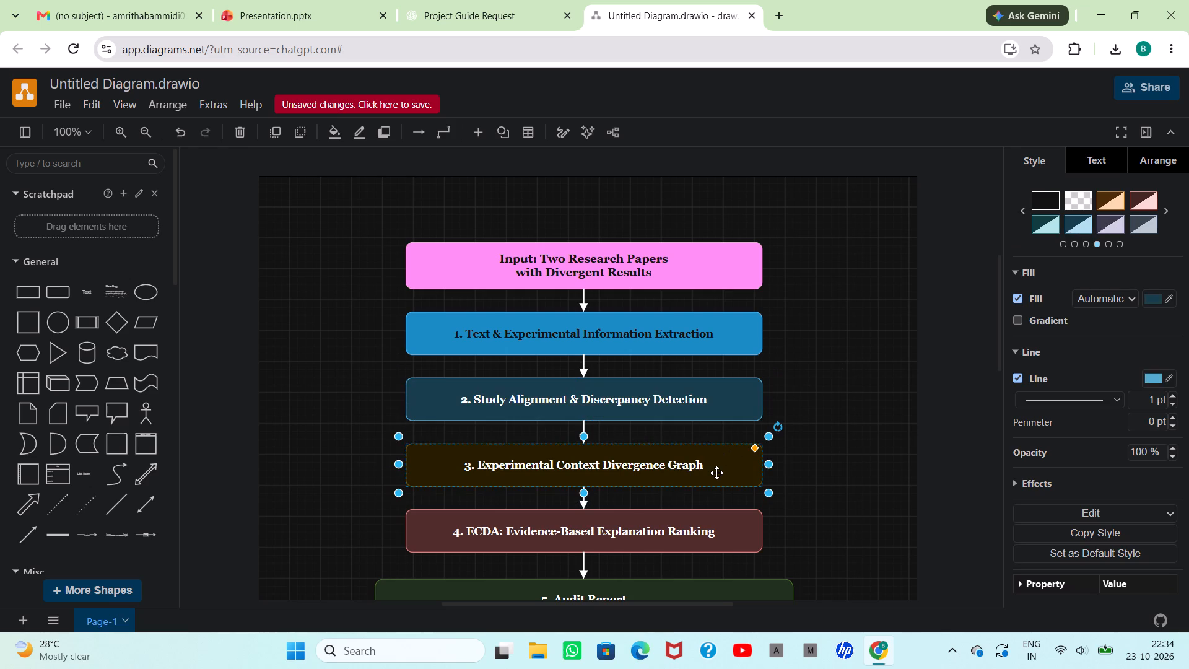
pyautogui.click(1113, 199)
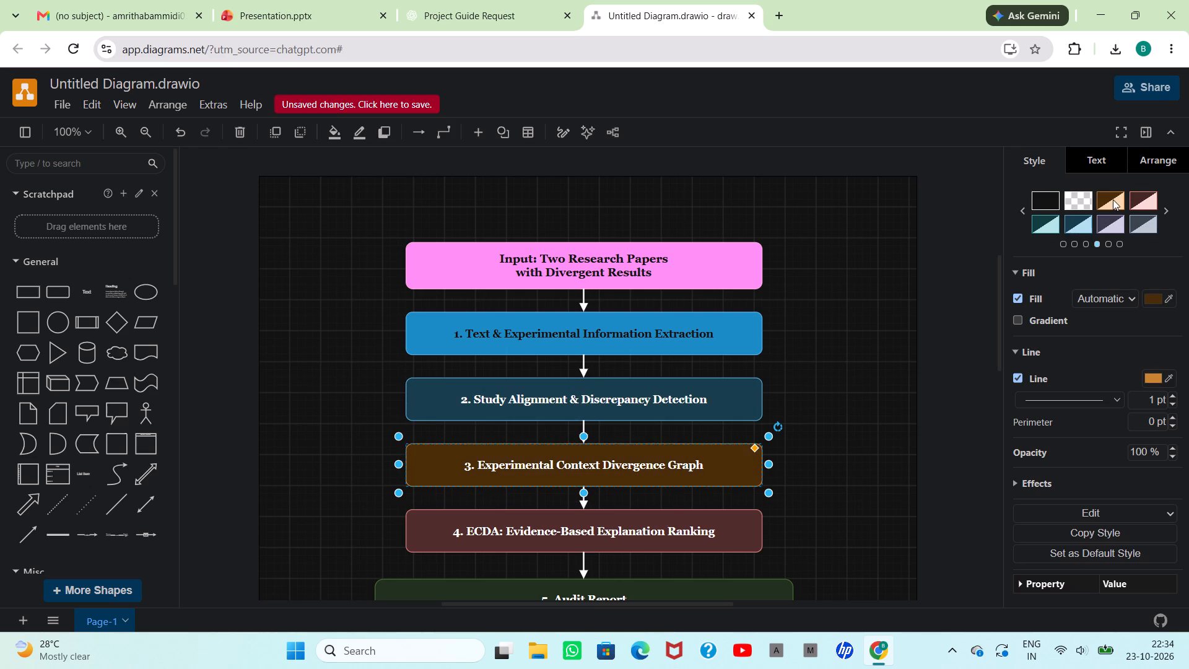
# Recolour the "4. ECDA: Evidence-Based Explanation Ranking" box with the dark red preset style with a salmon outline.
pyautogui.click(702, 528)
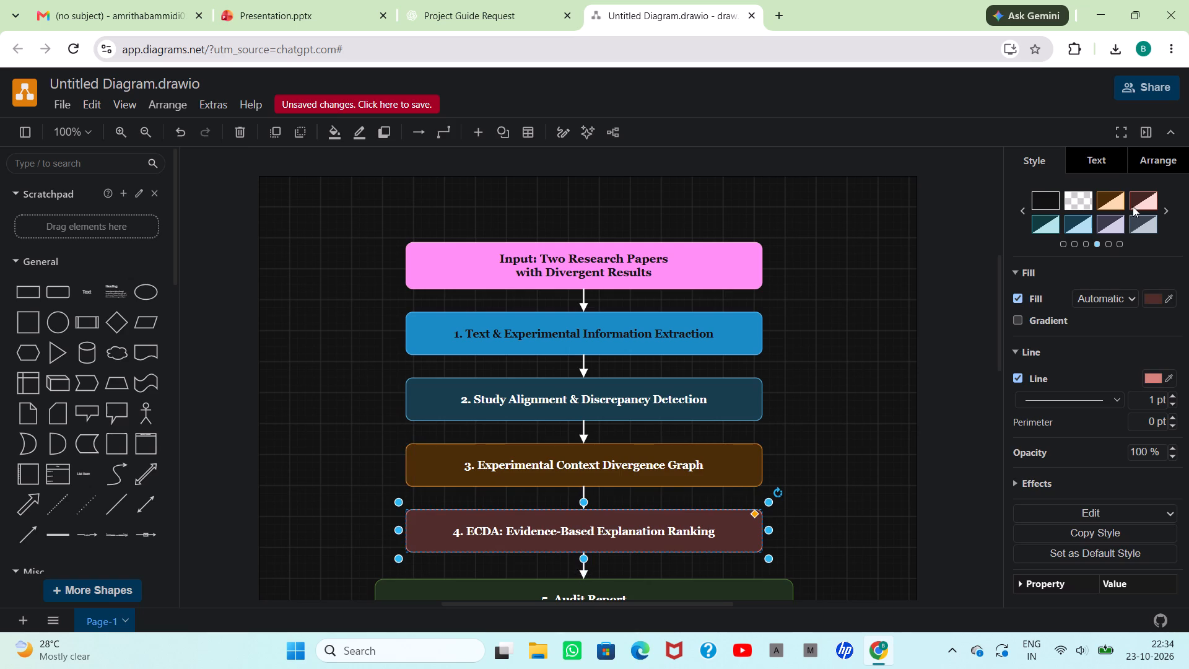
pyautogui.click(1142, 198)
# Recolour the "2. Study Alignment & Discrepancy Detection" box with the muted mauve preset style, after trying black, brown, teal-blue, blue gradient and navy.
pyautogui.scroll(-2, 873, 403)
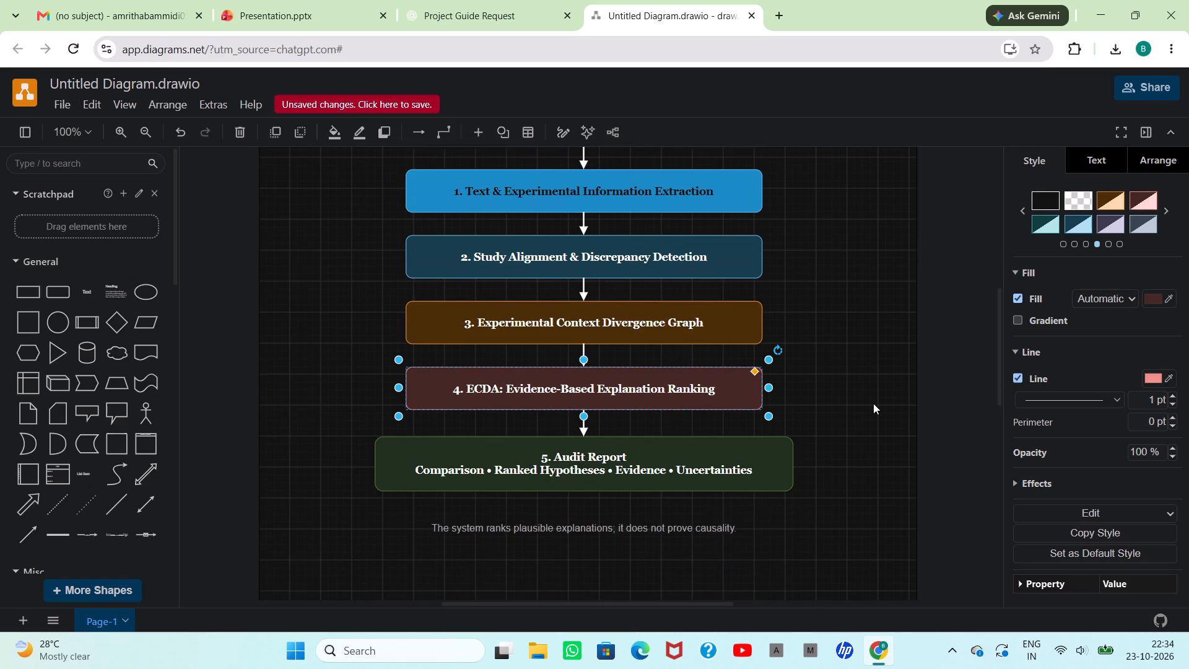
pyautogui.scroll(-1, 873, 403)
pyautogui.scroll(2, 783, 391)
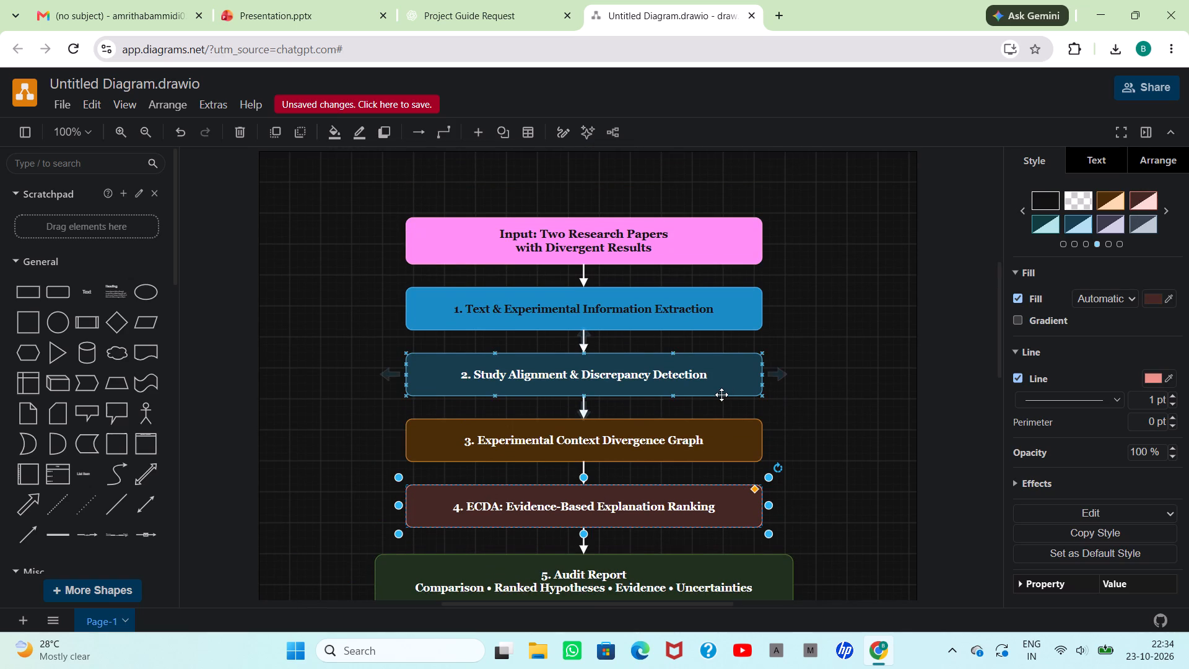
pyautogui.click(721, 395)
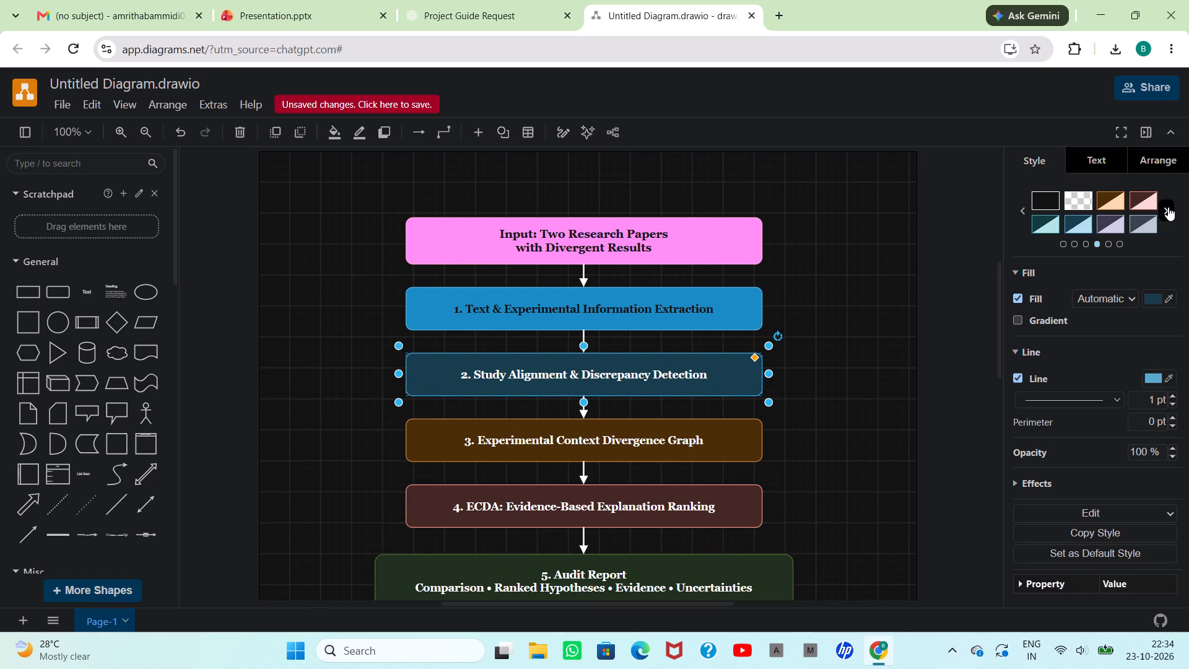
pyautogui.click(1048, 197)
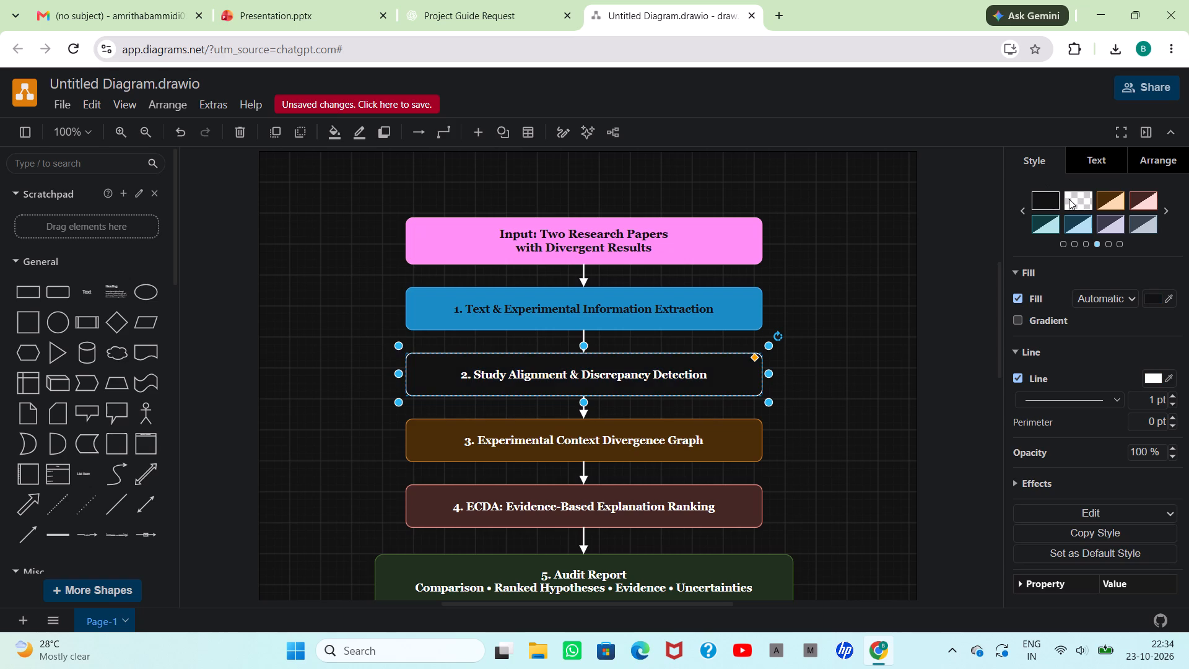
pyautogui.click(1106, 203)
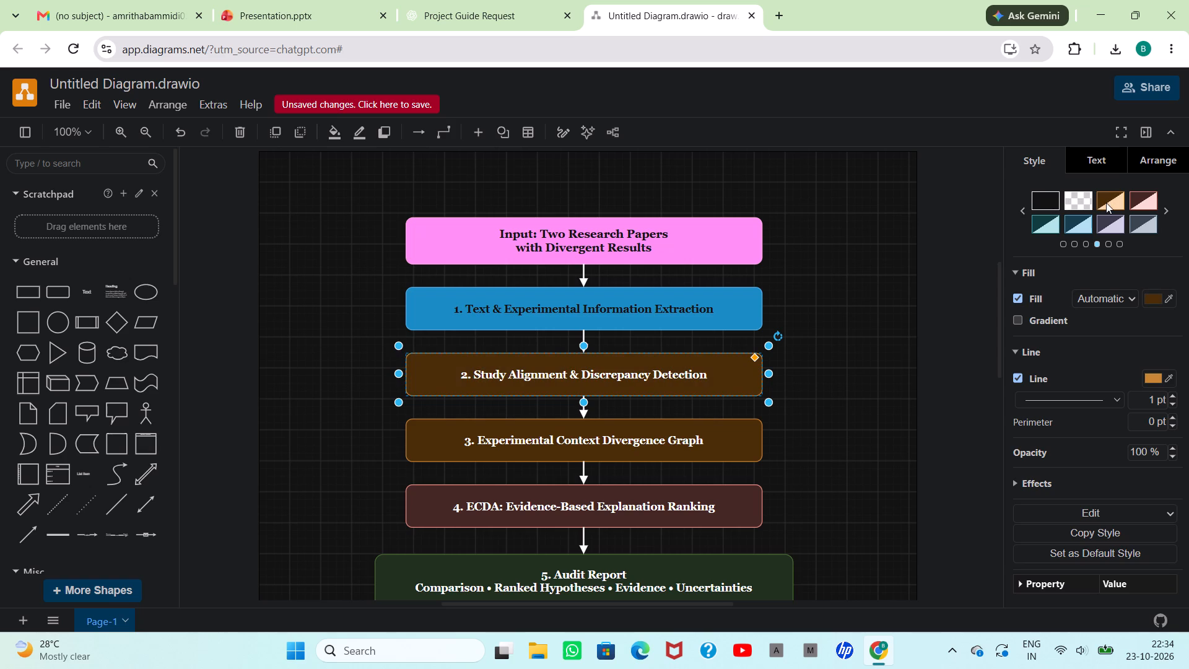
pyautogui.click(1087, 232)
pyautogui.click(1165, 211)
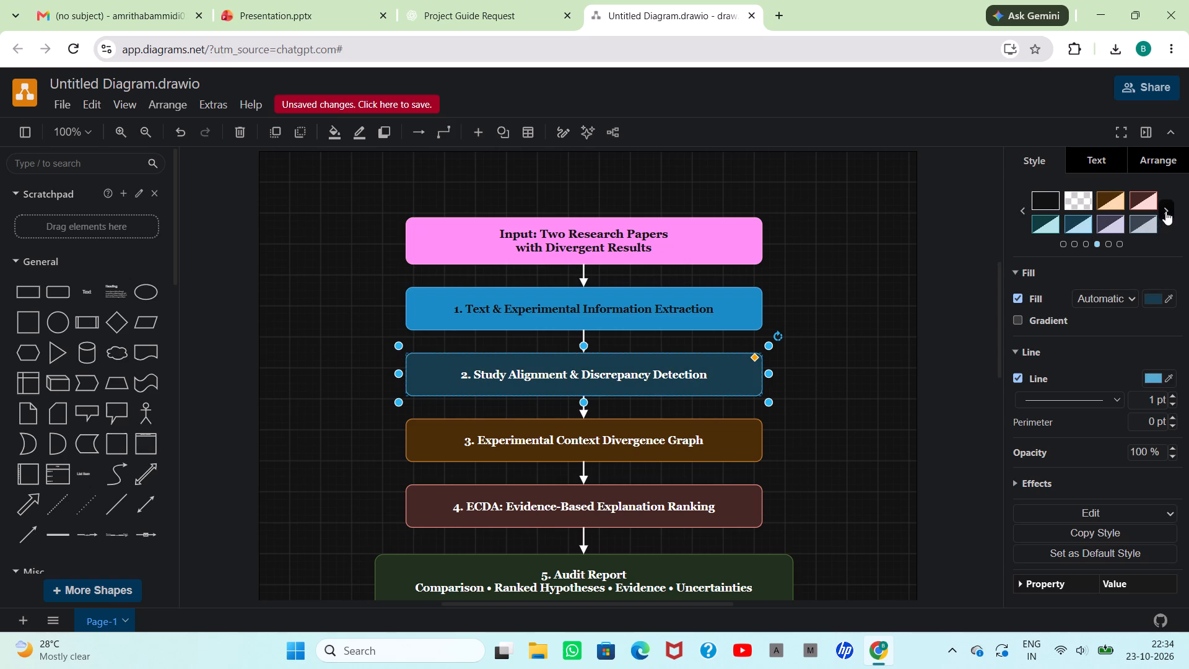
pyautogui.click(1108, 204)
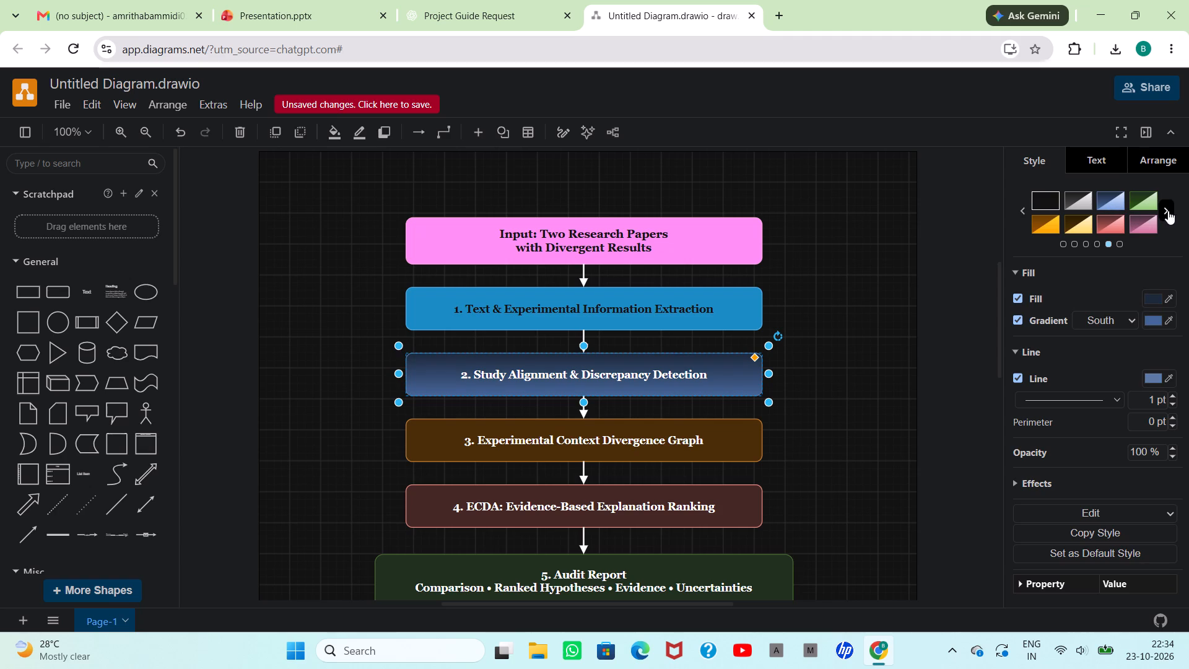
pyautogui.click(1168, 211)
pyautogui.click(1113, 199)
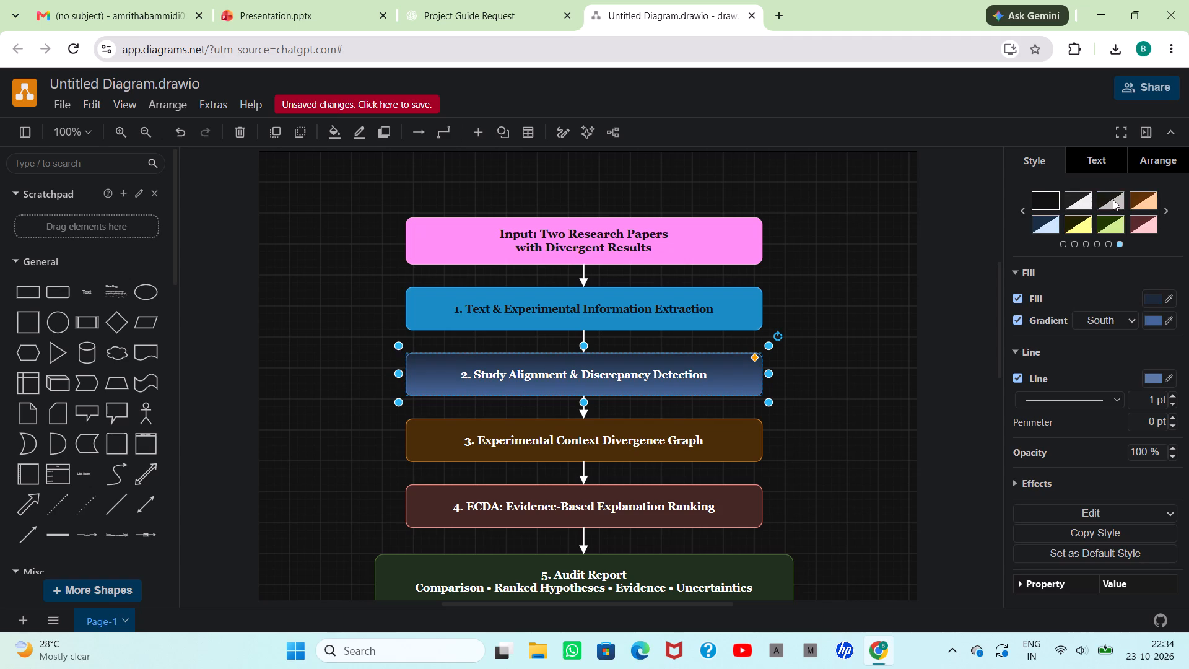
pyautogui.click(1042, 217)
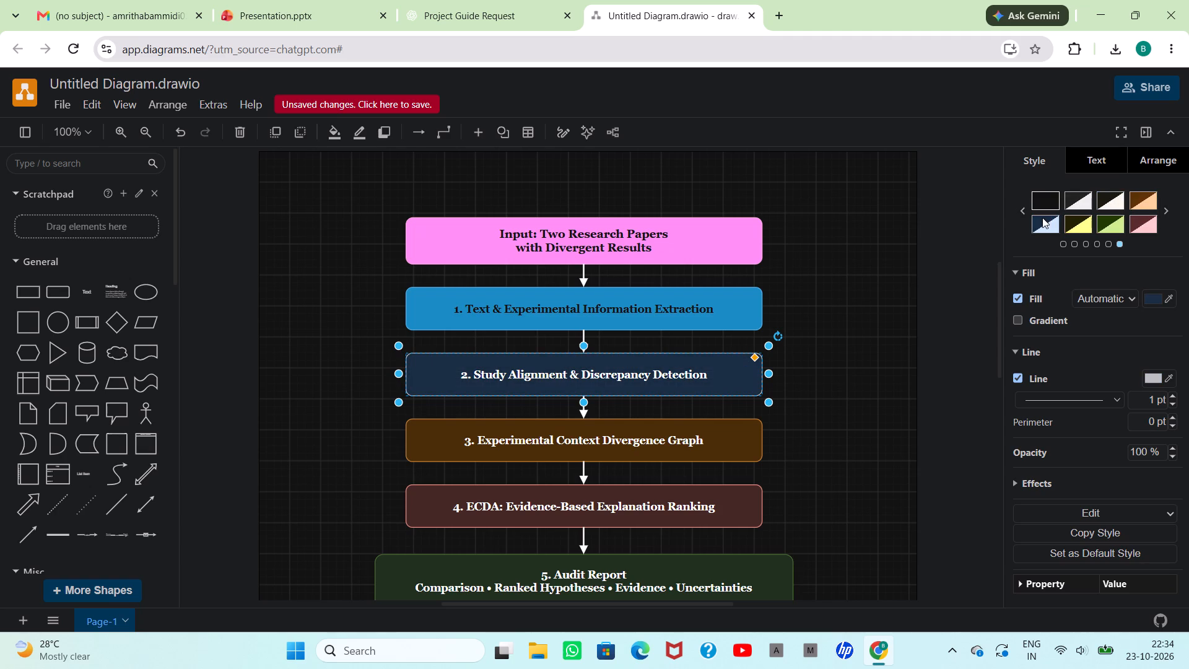
pyautogui.tripleClick(1167, 210)
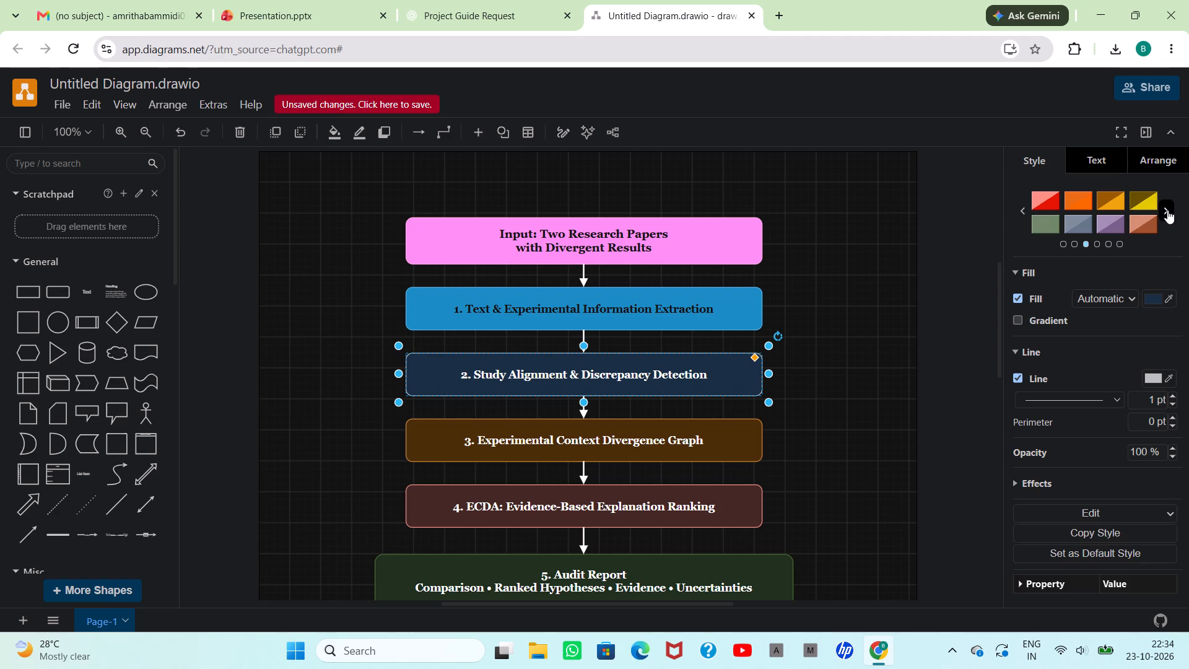
pyautogui.click(1111, 224)
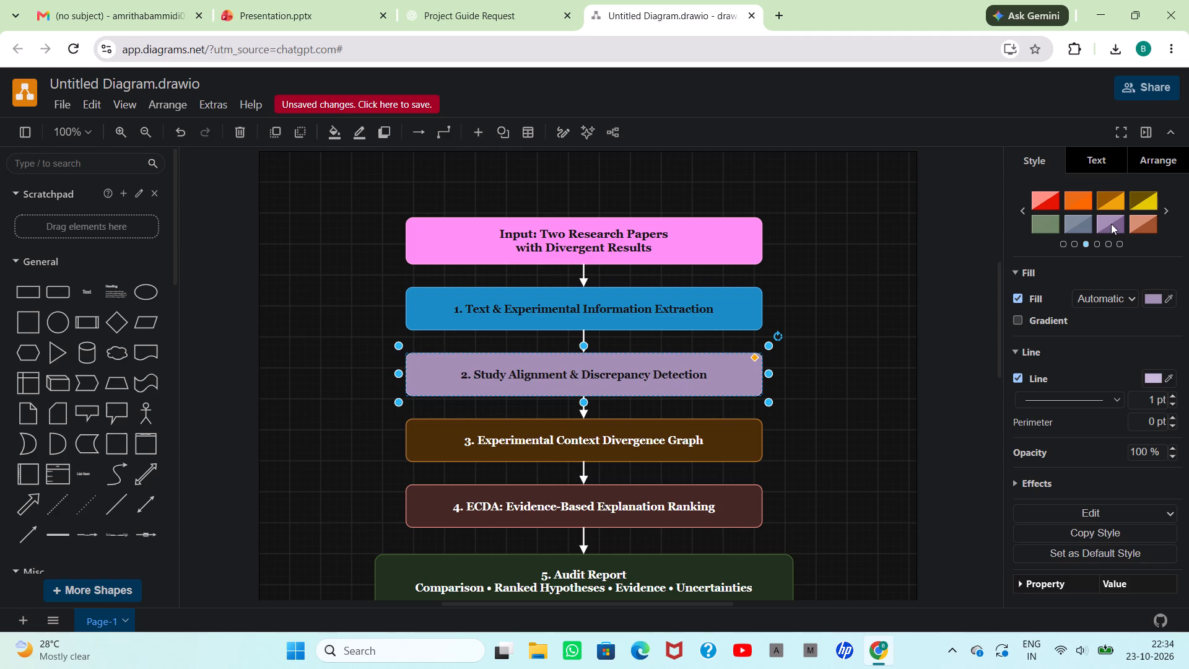
# Recolour the "3. Experimental Context Divergence Graph" box with the light terracotta preset style.
pyautogui.click(734, 442)
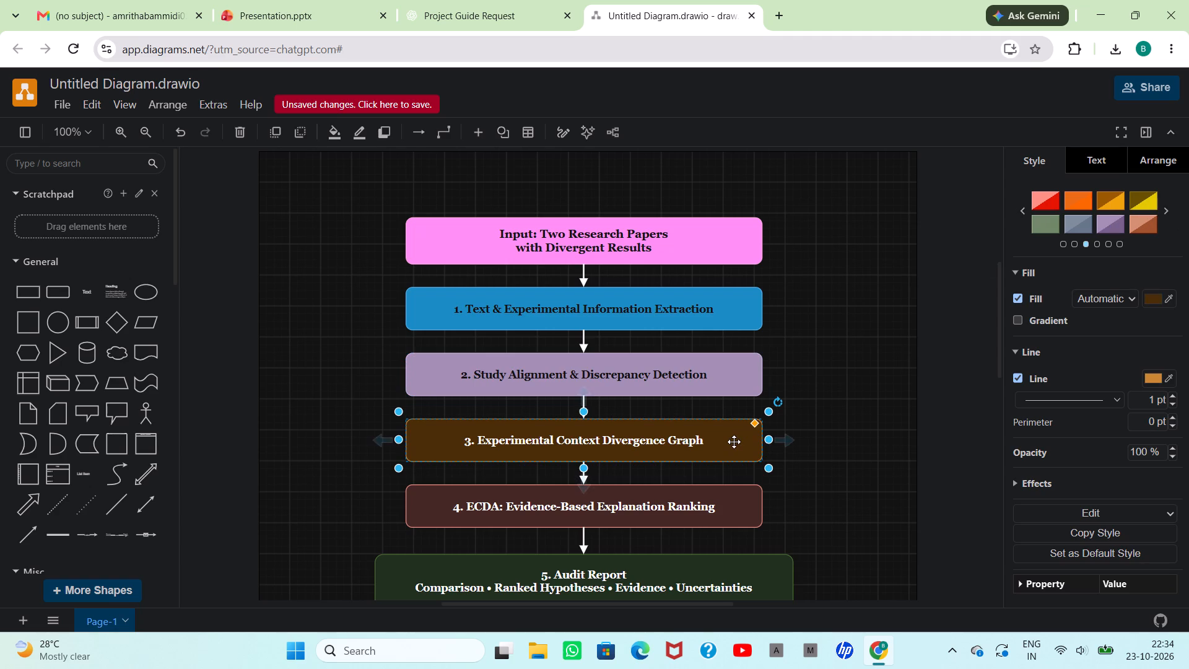
pyautogui.click(1138, 220)
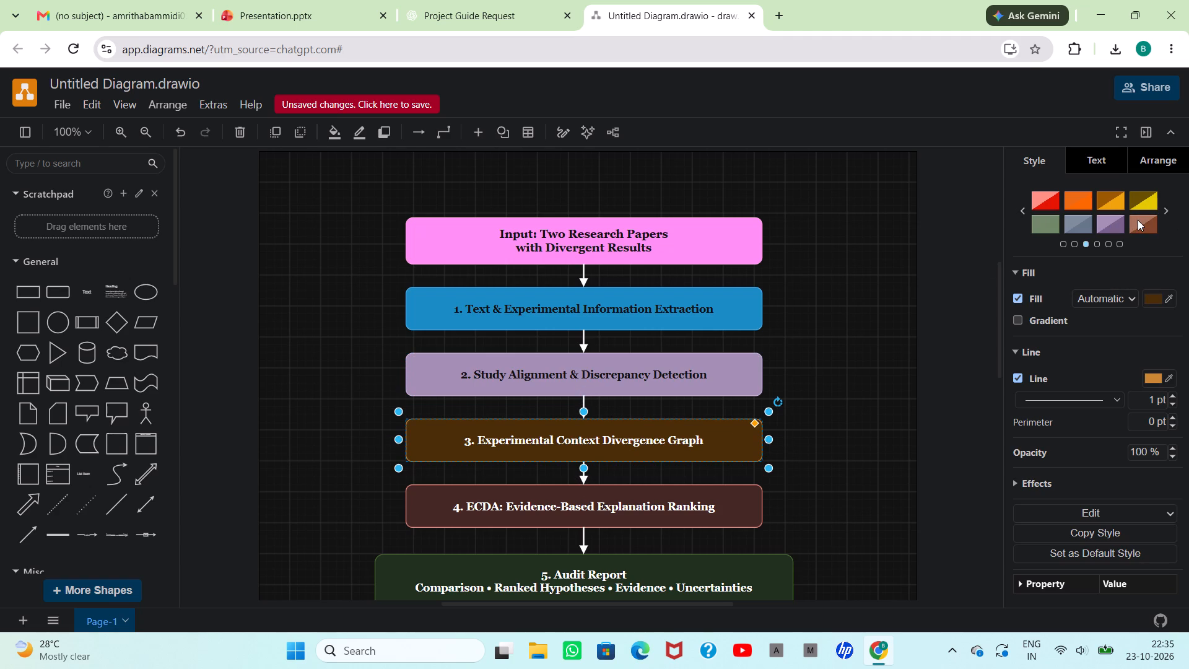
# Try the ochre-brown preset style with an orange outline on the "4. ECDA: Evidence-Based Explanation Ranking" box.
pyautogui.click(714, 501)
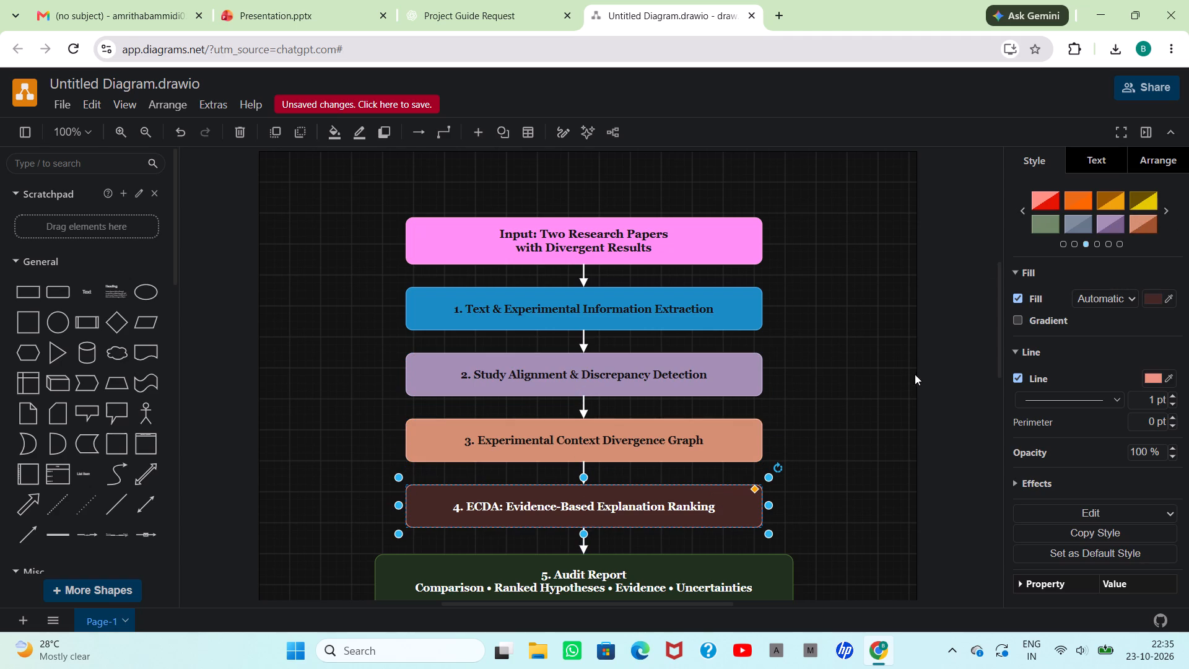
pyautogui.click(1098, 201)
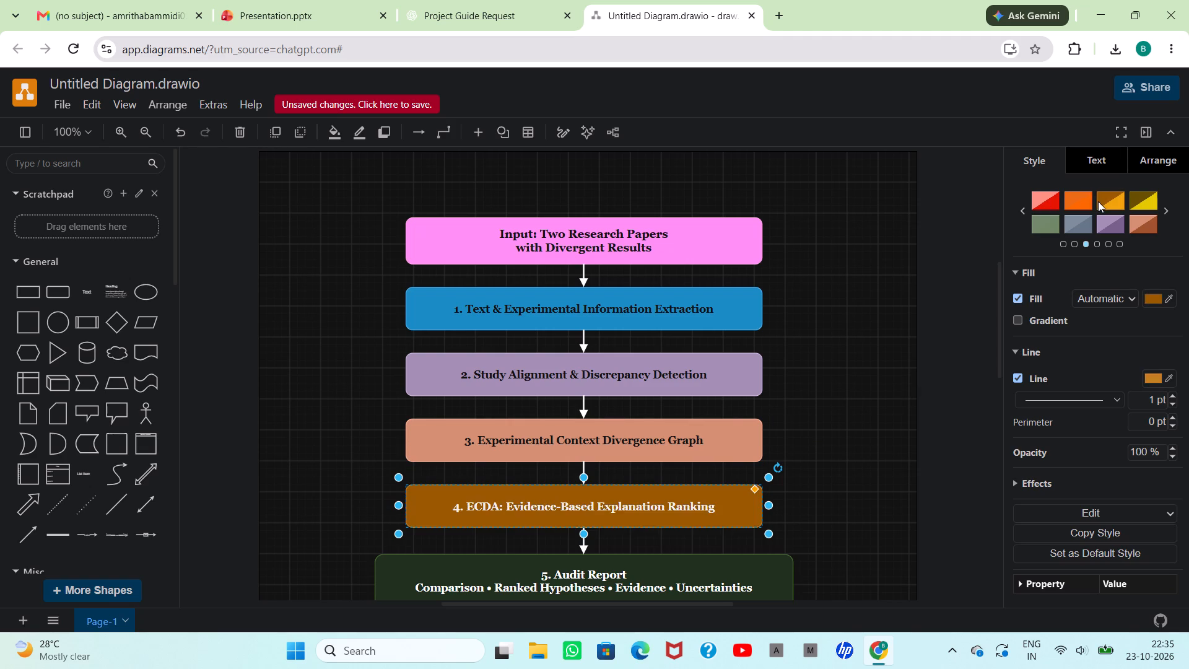
# Recolour the "5. Audit Report" box with the muted sage-green preset style.
pyautogui.scroll(-1, 782, 517)
pyautogui.click(769, 524)
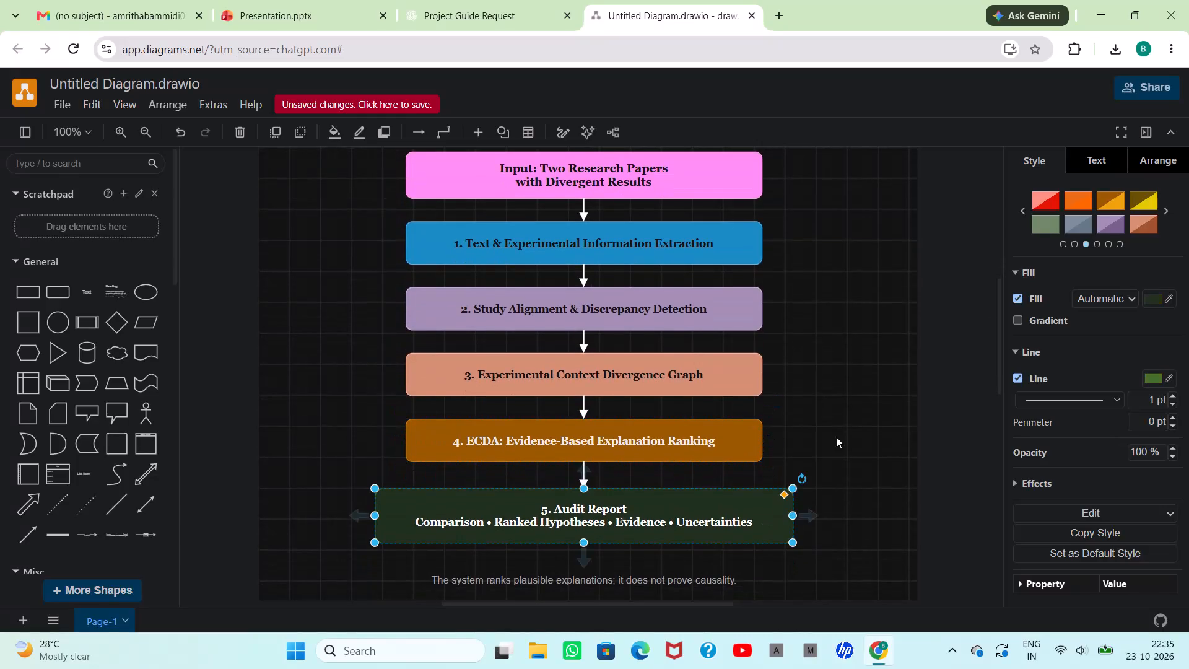
pyautogui.click(1035, 225)
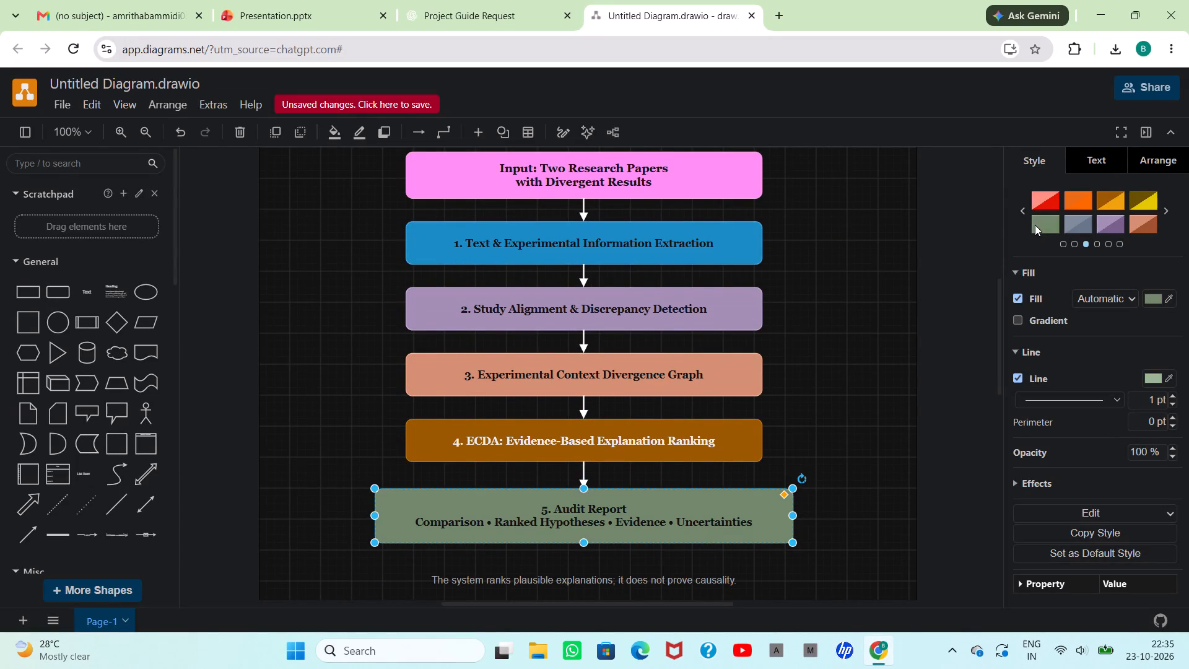
pyautogui.click(811, 432)
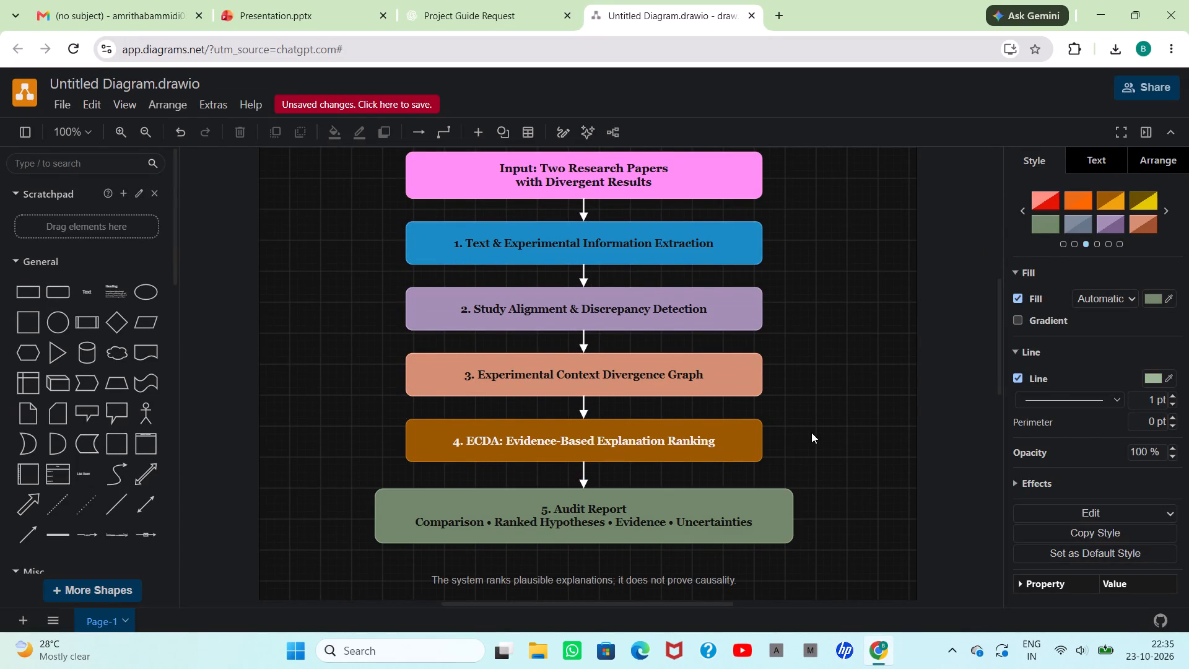
# Recolour the "4. ECDA: Evidence-Based Explanation Ranking" box with the light pink preset style, after trying orange, ochre-brown and light terracotta.
pyautogui.scroll(3, 755, 496)
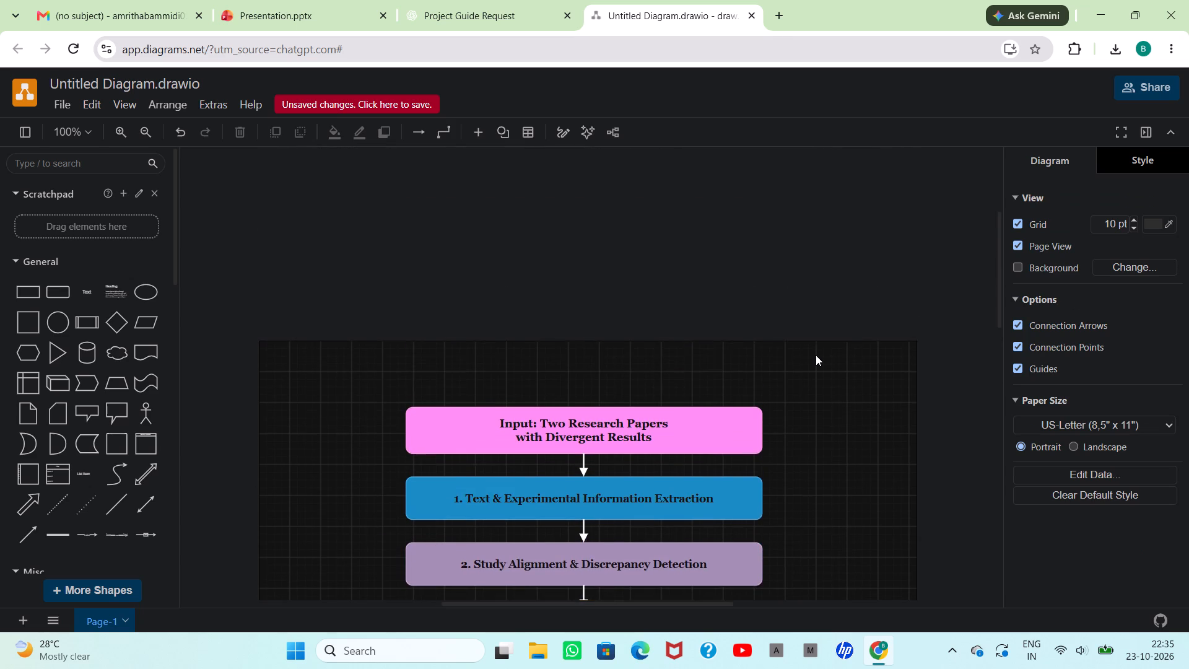
pyautogui.scroll(-4, 816, 355)
pyautogui.scroll(2, 816, 355)
pyautogui.scroll(-1, 816, 355)
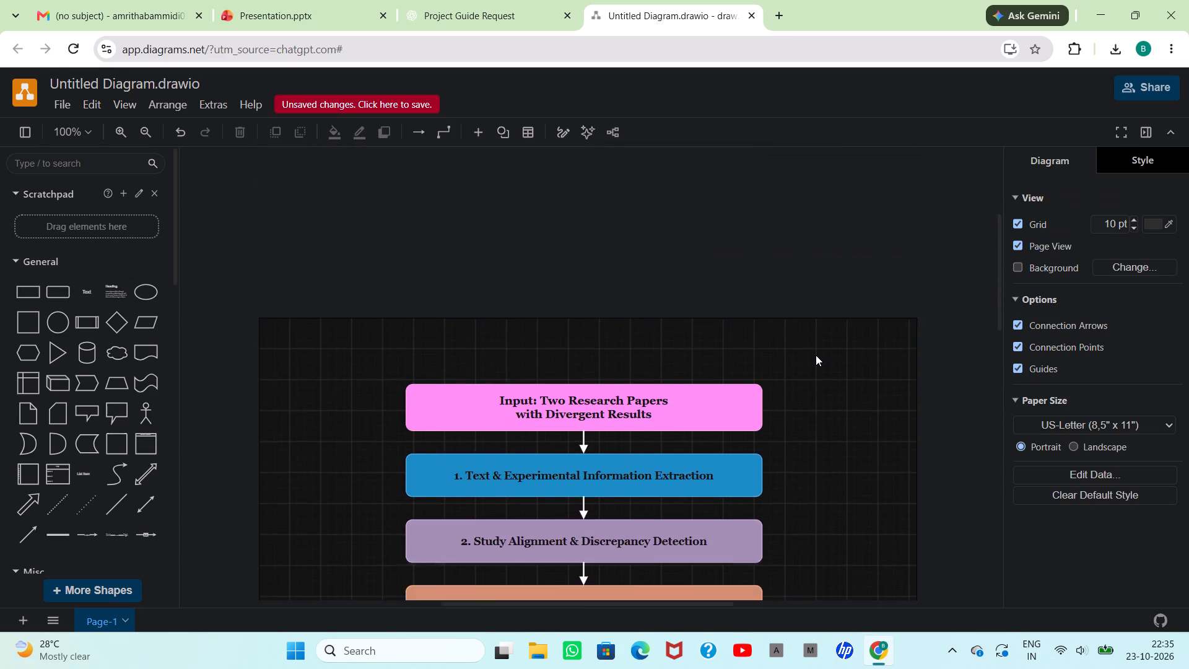
pyautogui.scroll(-2, 816, 355)
pyautogui.scroll(1, 816, 355)
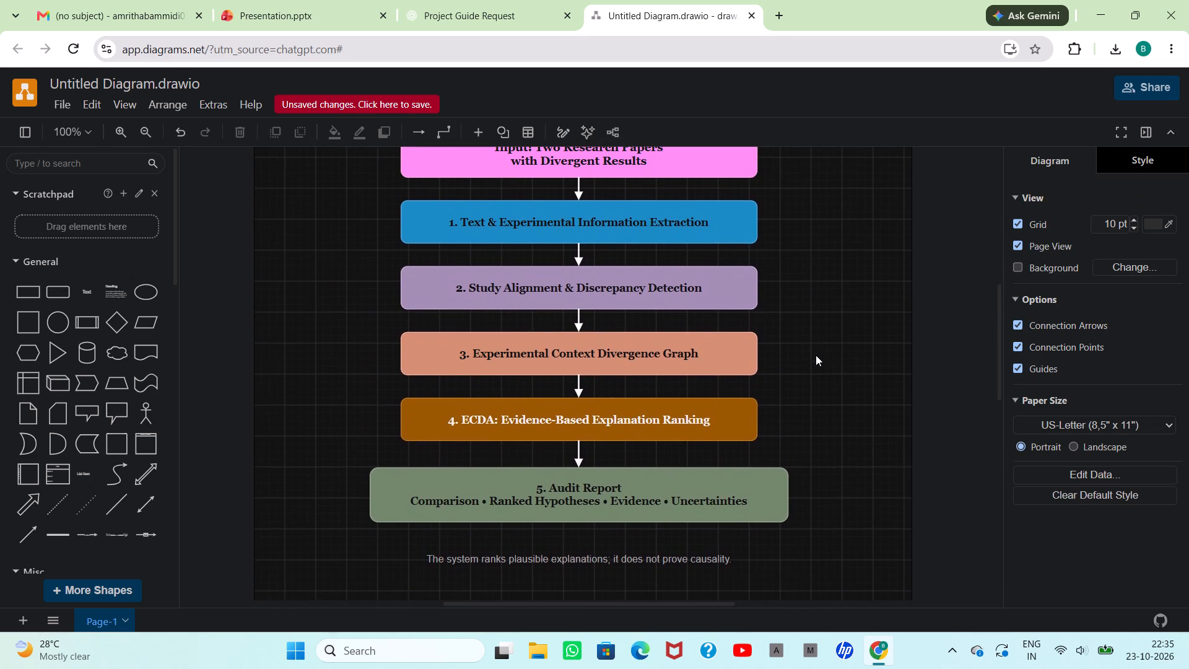
pyautogui.scroll(1, 816, 355)
pyautogui.click(745, 411)
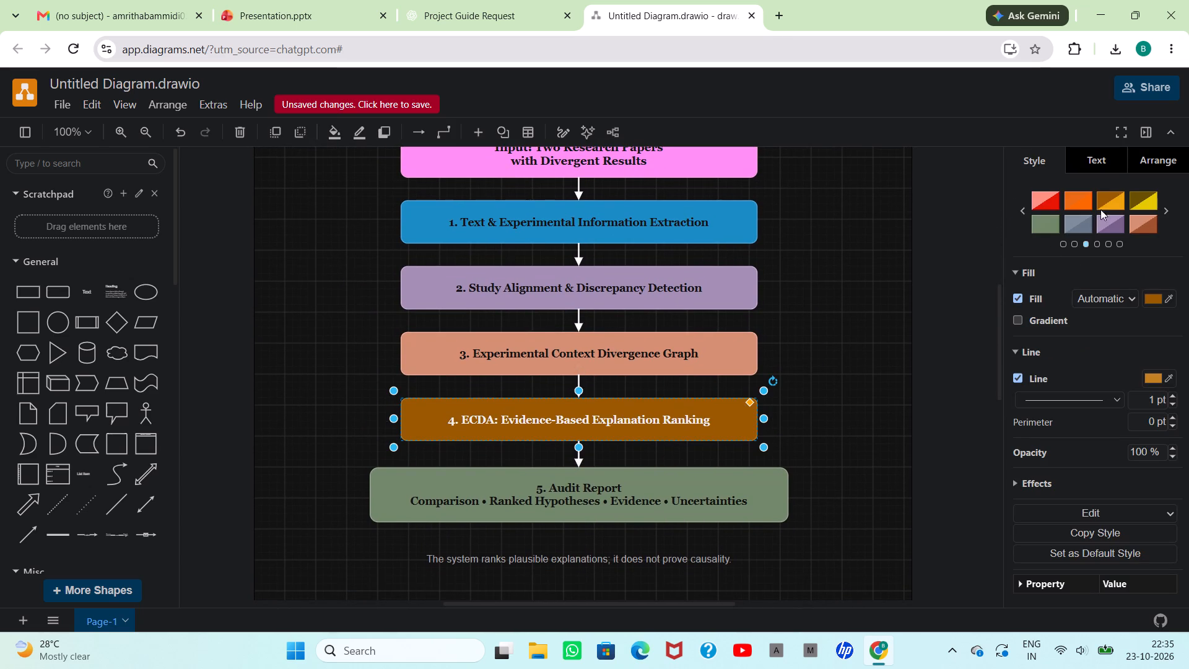
pyautogui.click(1084, 202)
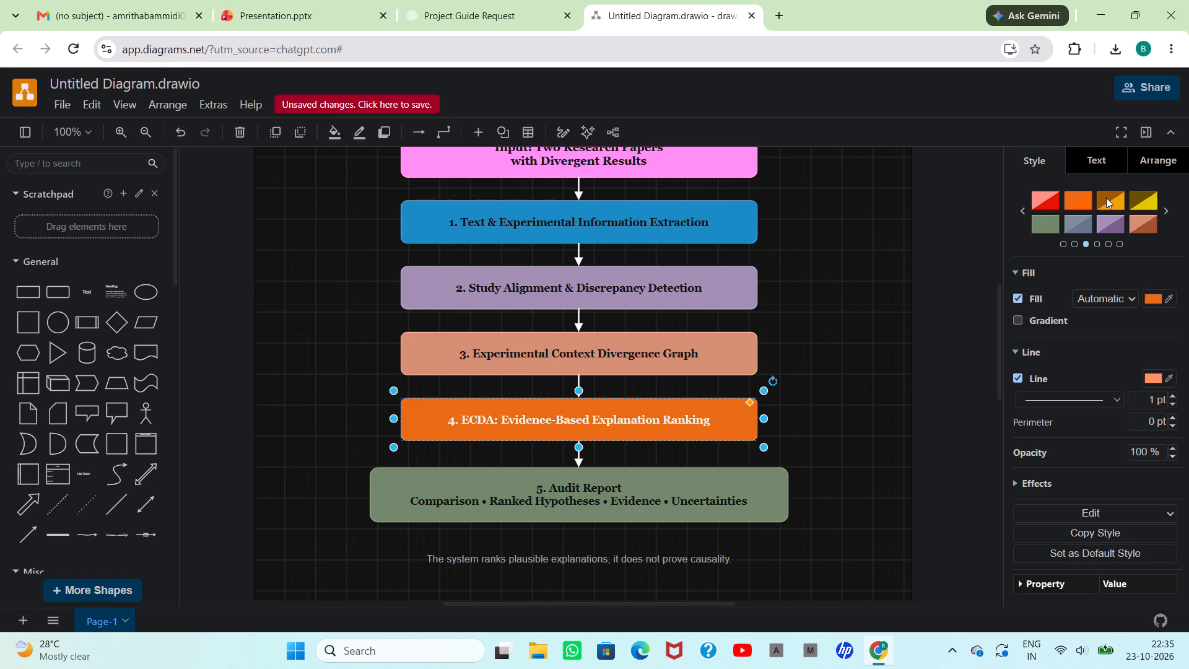
pyautogui.click(1106, 198)
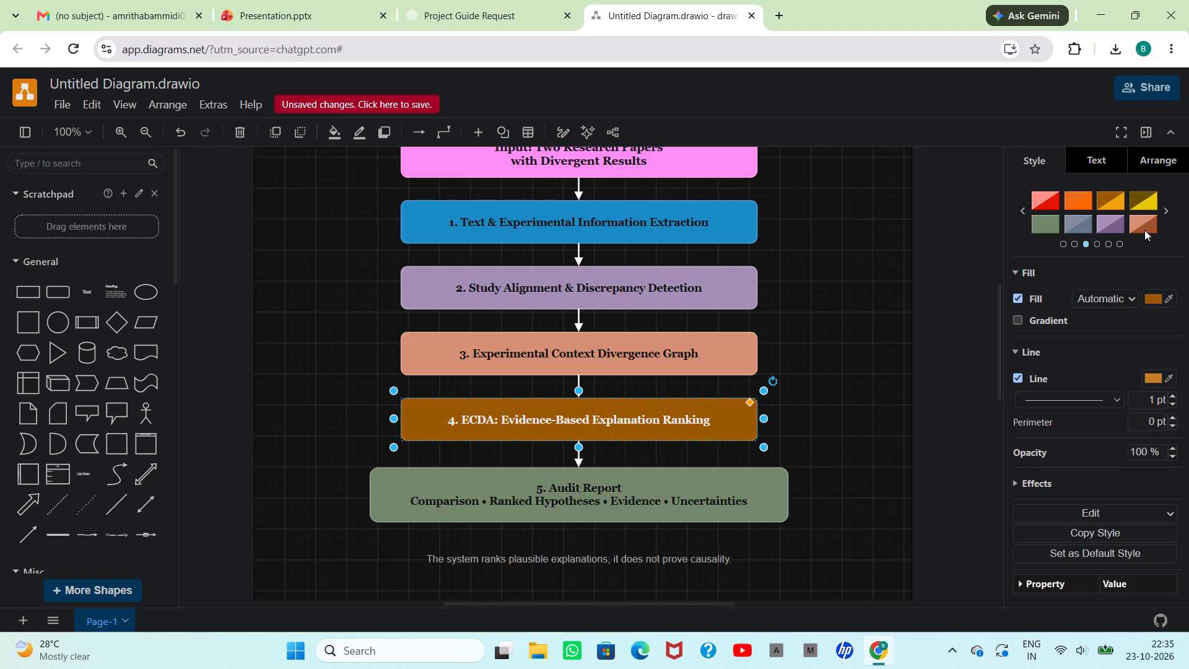
pyautogui.click(1144, 230)
pyautogui.click(1167, 205)
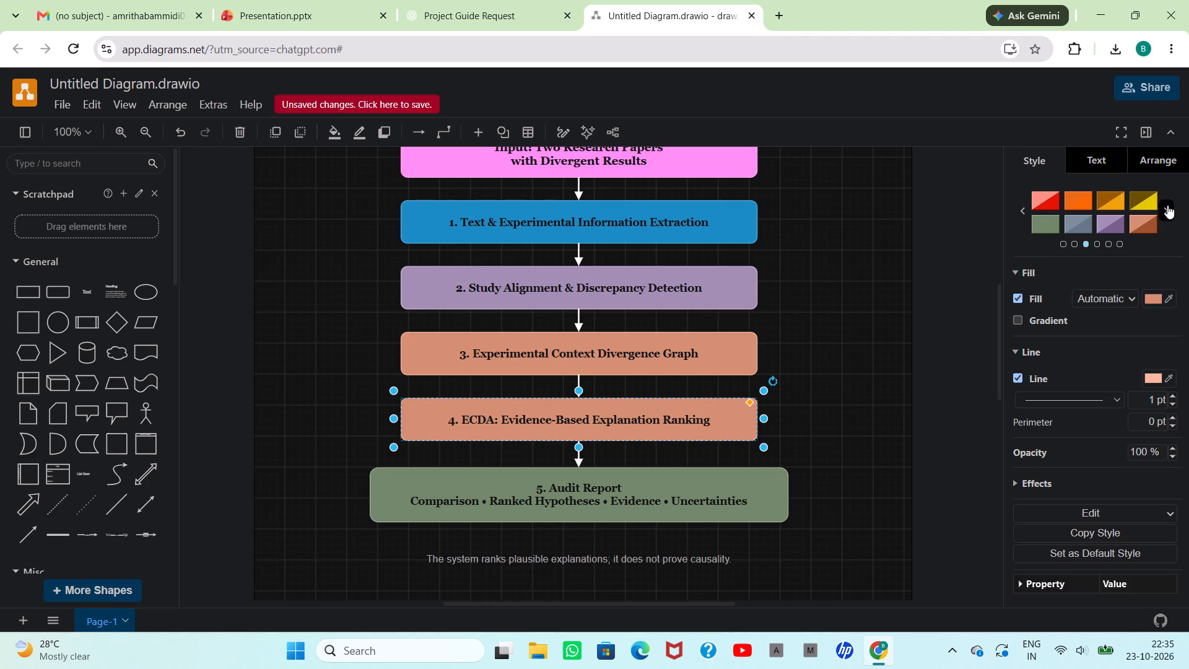
pyautogui.click(1021, 208)
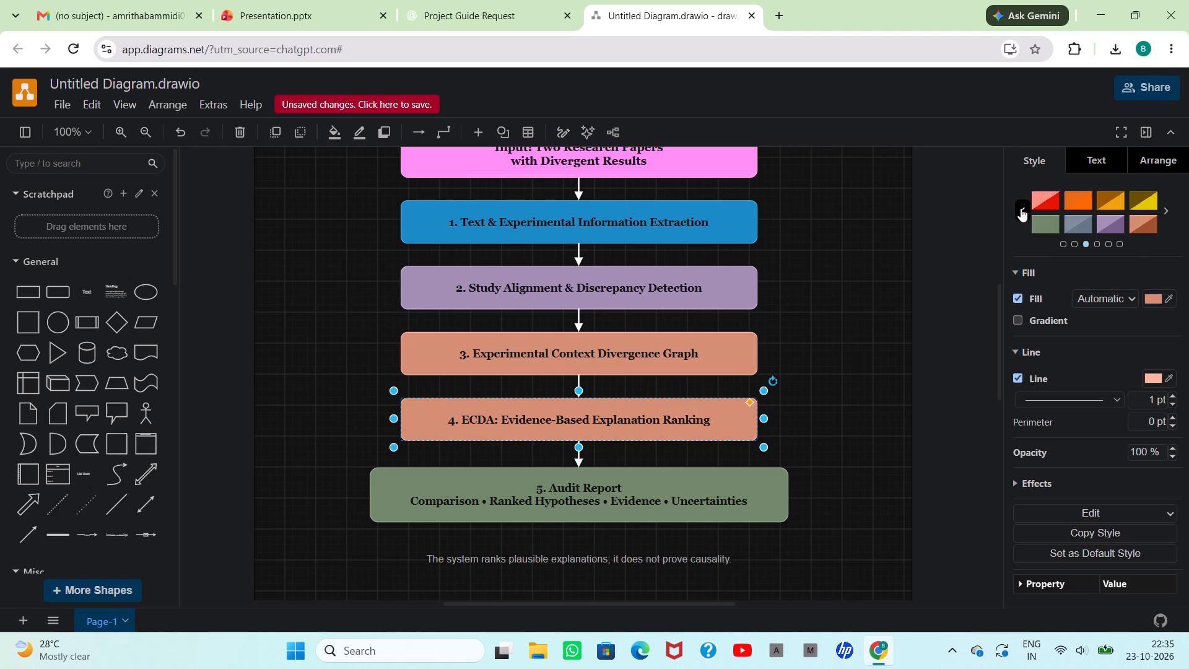
pyautogui.click(1021, 208)
pyautogui.click(1143, 232)
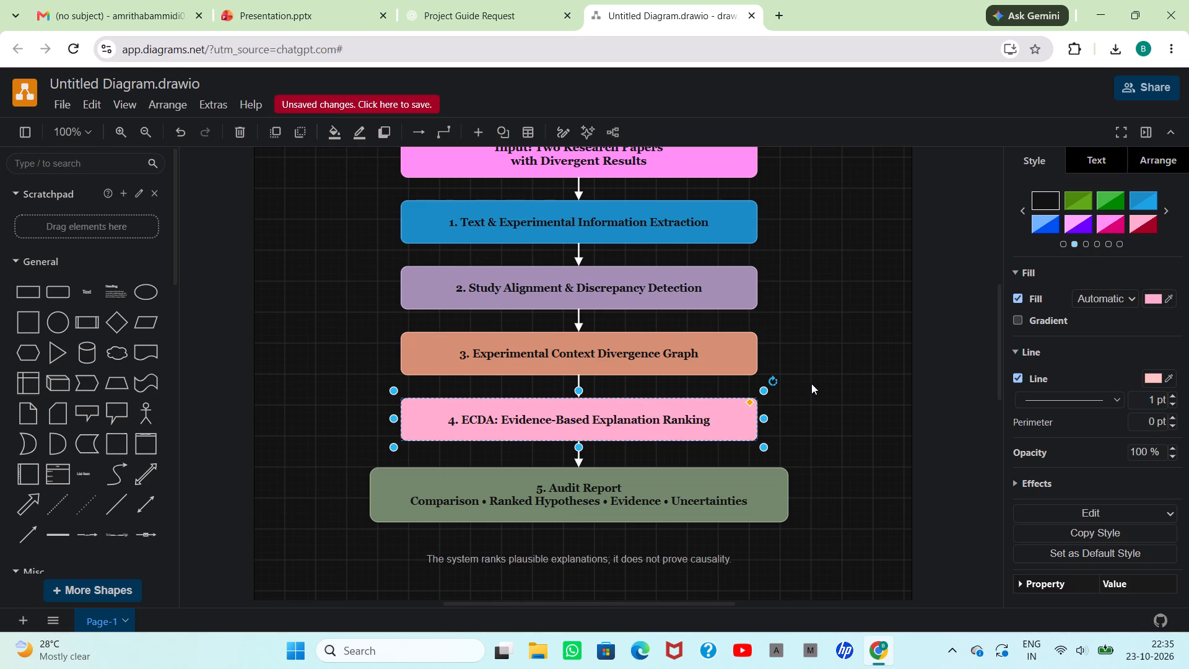
pyautogui.click(834, 356)
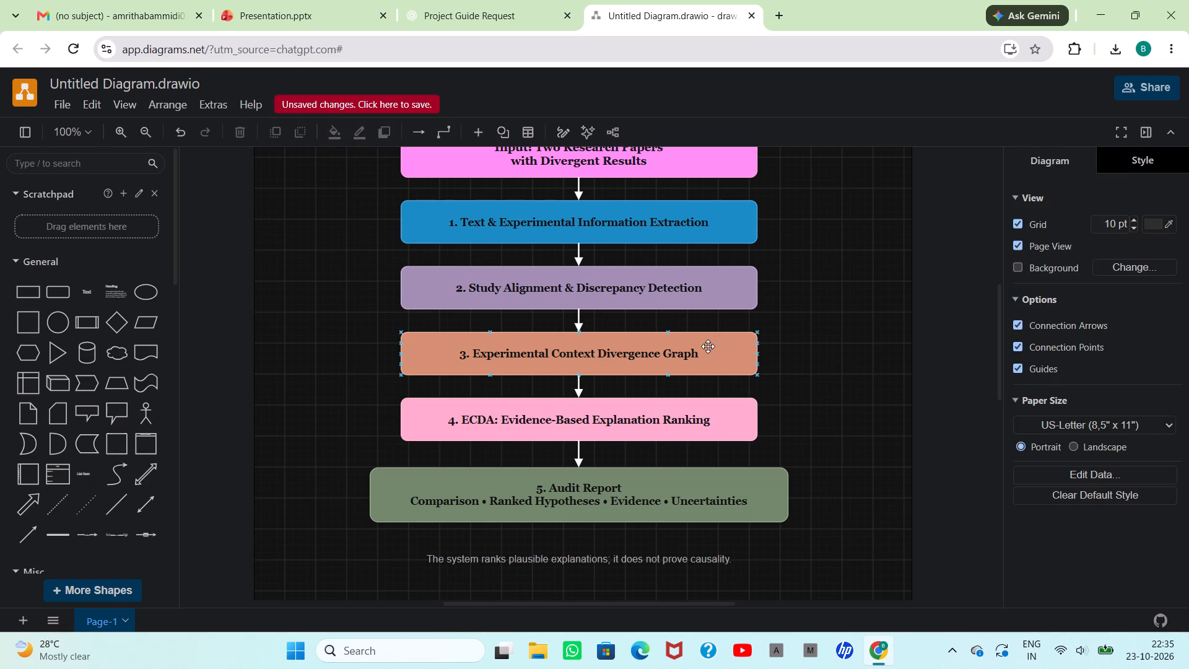
# Move the "Input: Two Research Papers with Divergent Results" box up to a vertical position of about 70, centred above the other boxes.
pyautogui.scroll(1, 708, 346)
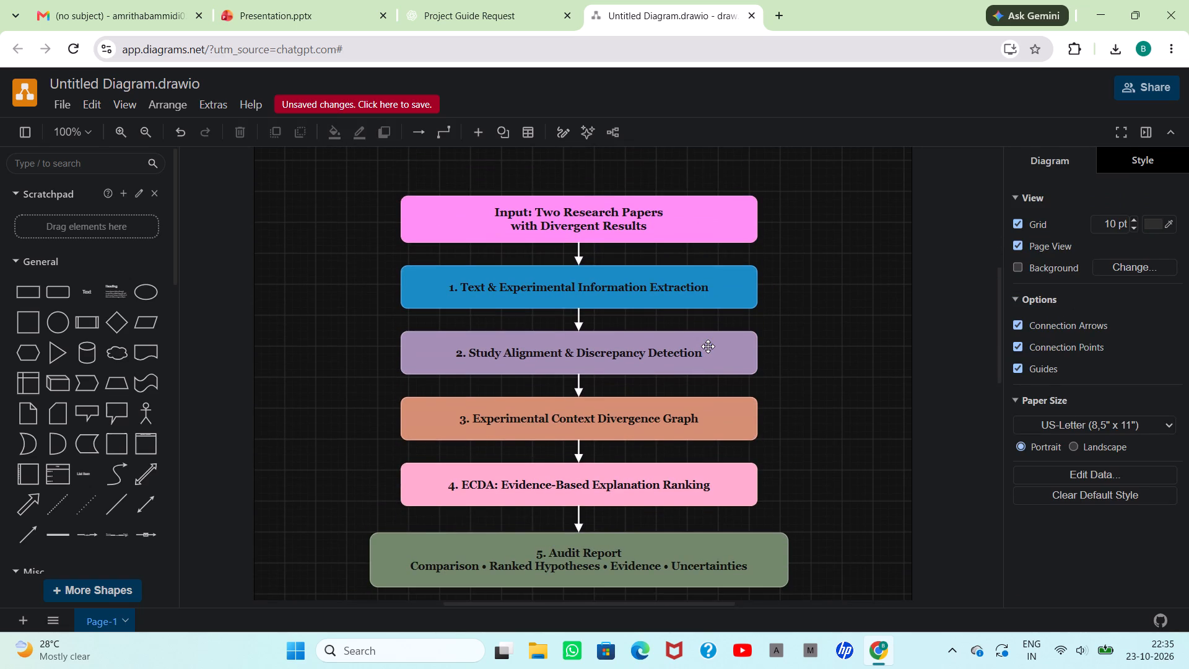
pyautogui.click(798, 384)
pyautogui.click(50, 105)
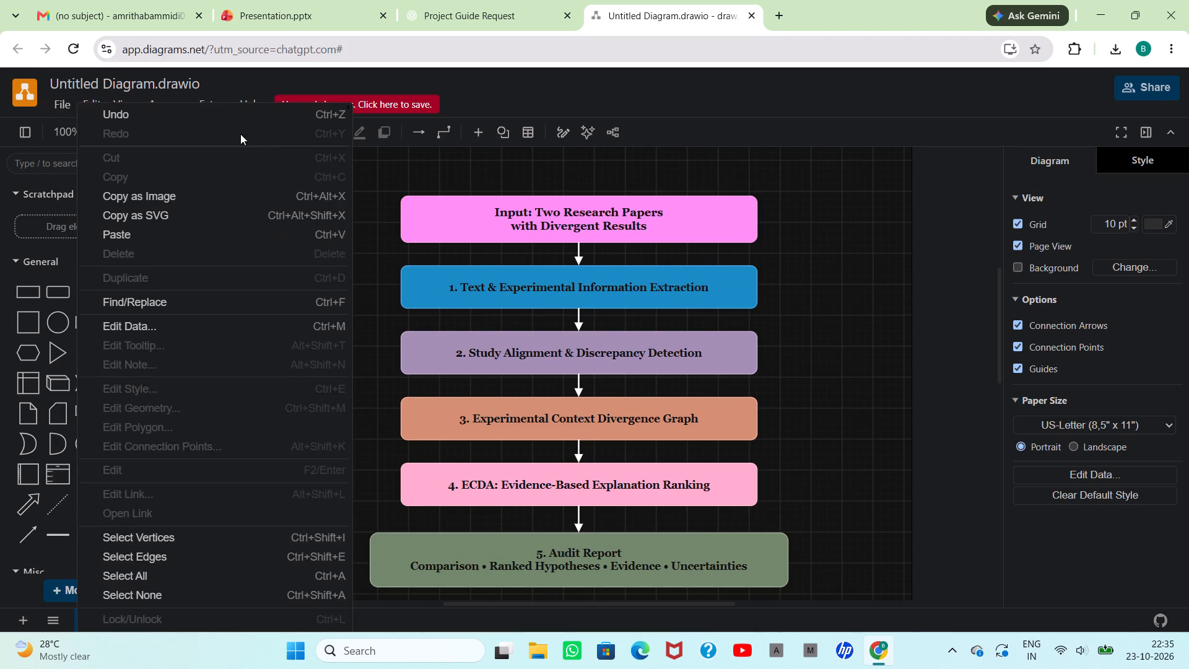
pyautogui.click(443, 223)
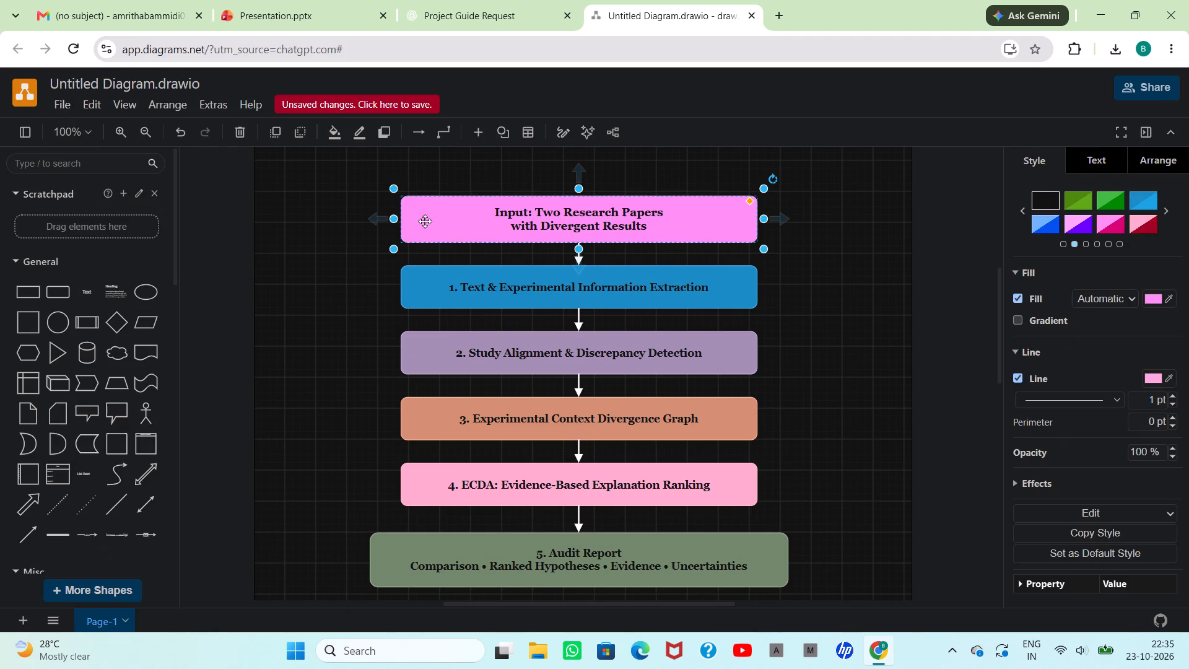
pyautogui.moveTo(397, 221); pyautogui.dragTo(427, 214)
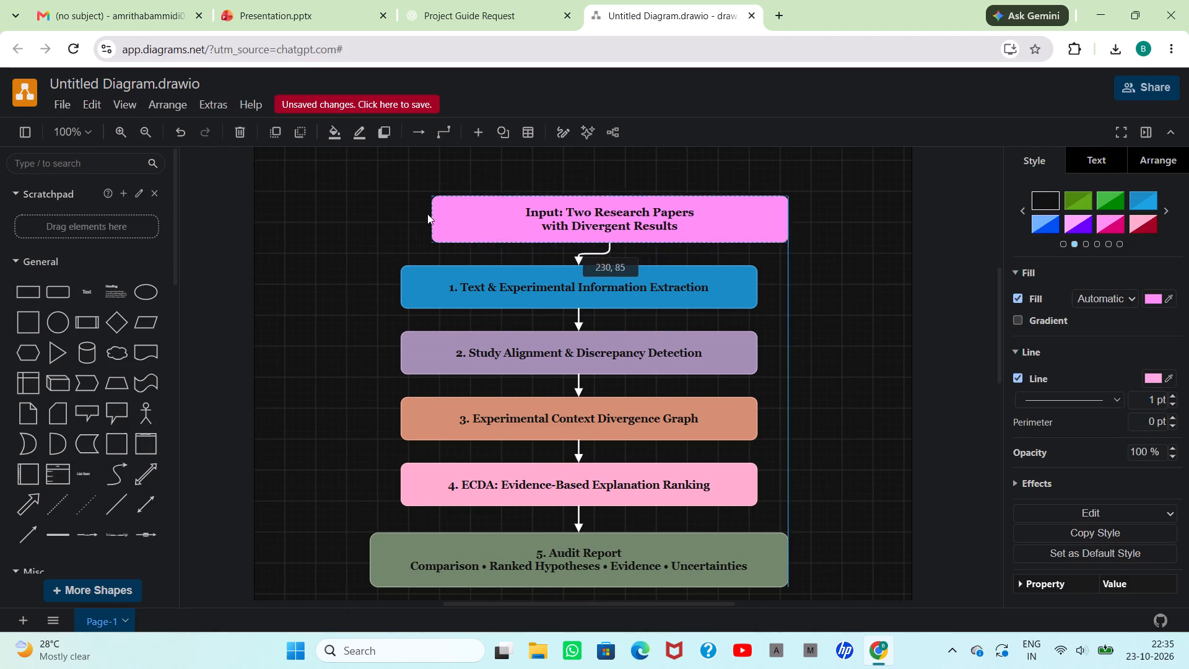
pyautogui.moveTo(427, 214); pyautogui.dragTo(399, 203)
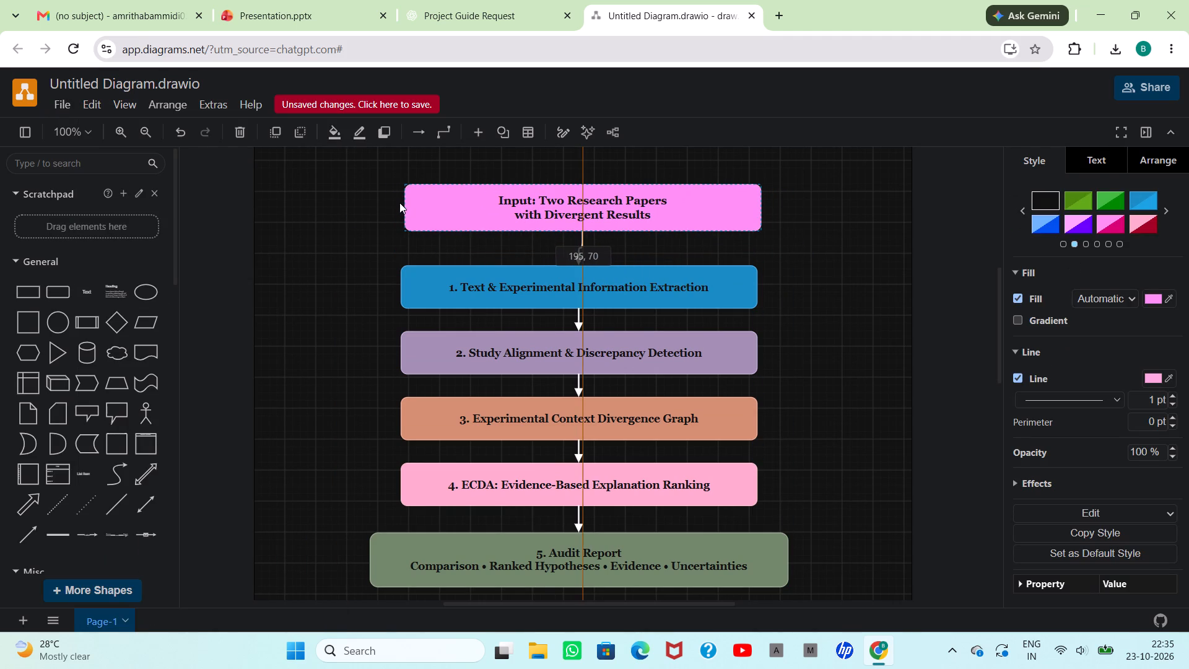
pyautogui.moveTo(399, 203); pyautogui.dragTo(399, 202)
pyautogui.click(437, 195)
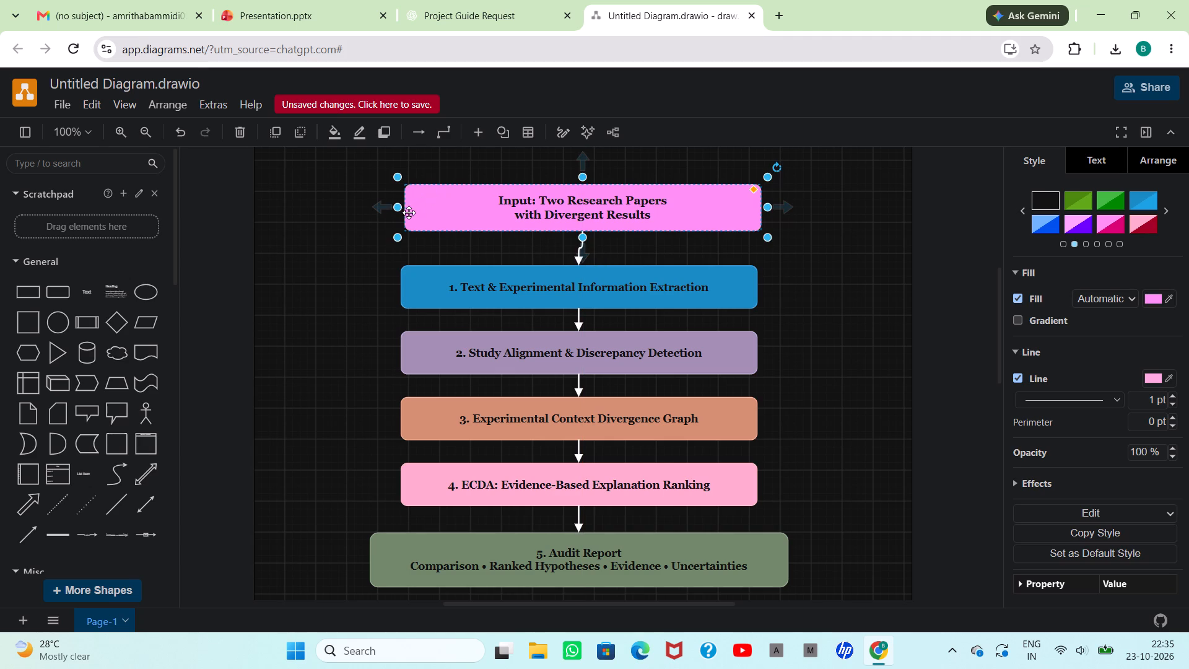
pyautogui.moveTo(402, 206); pyautogui.dragTo(426, 203)
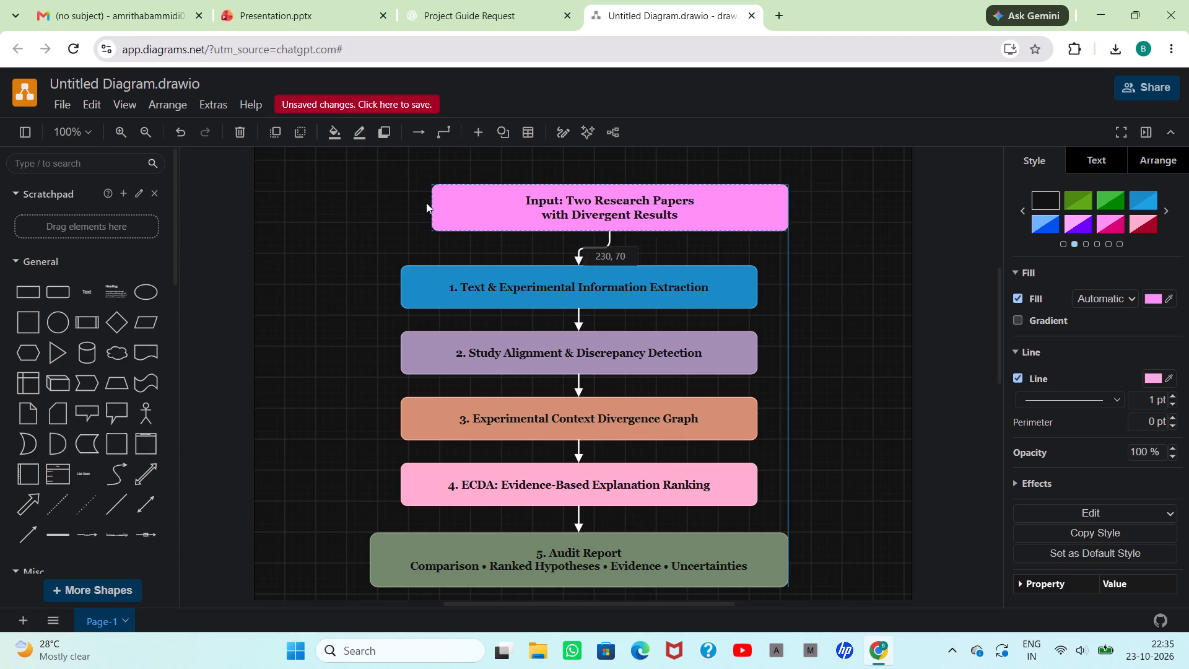
pyautogui.moveTo(426, 203); pyautogui.dragTo(399, 198)
pyautogui.click(821, 329)
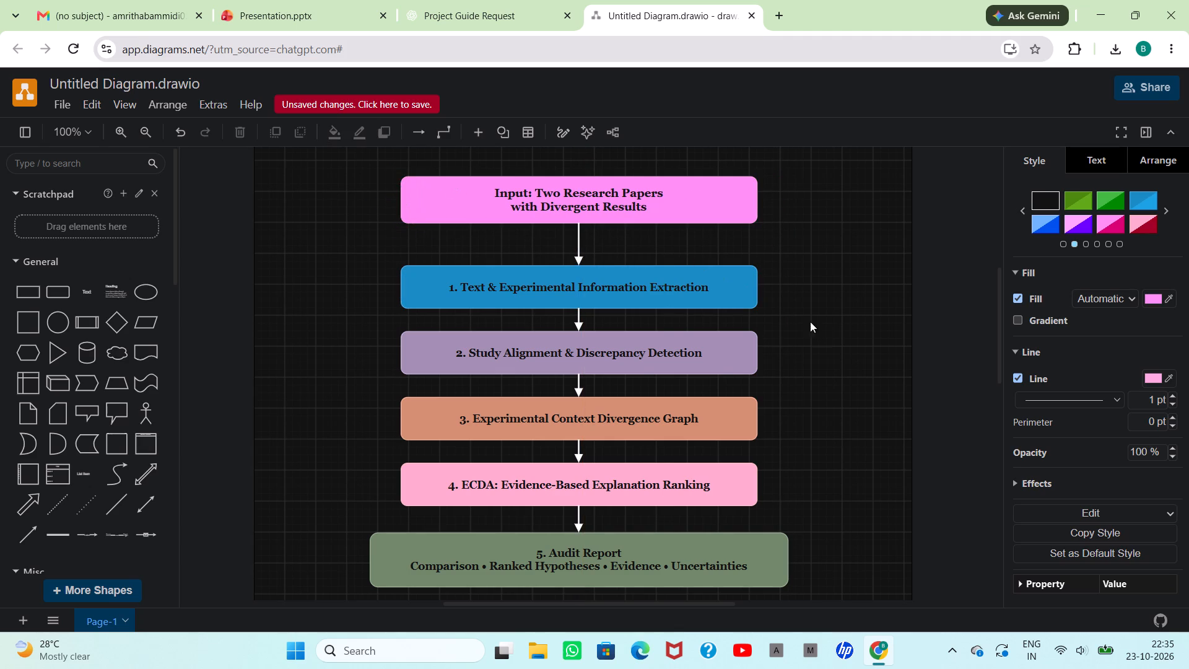
pyautogui.click(661, 214)
pyautogui.moveTo(661, 214); pyautogui.dragTo(661, 224)
pyautogui.click(728, 250)
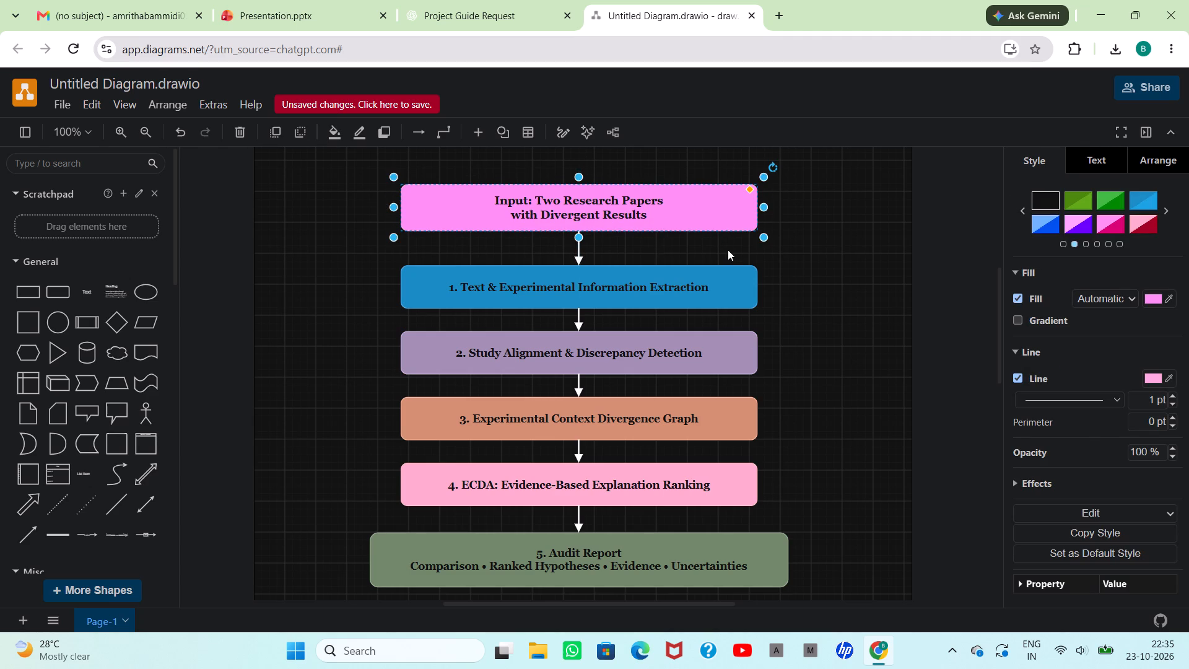
# Resize the "Input: Two Research Papers with Divergent Results" box to 460 x 55, matching the width of the numbered box below it.
pyautogui.click(740, 200)
pyautogui.moveTo(767, 176); pyautogui.dragTo(743, 182)
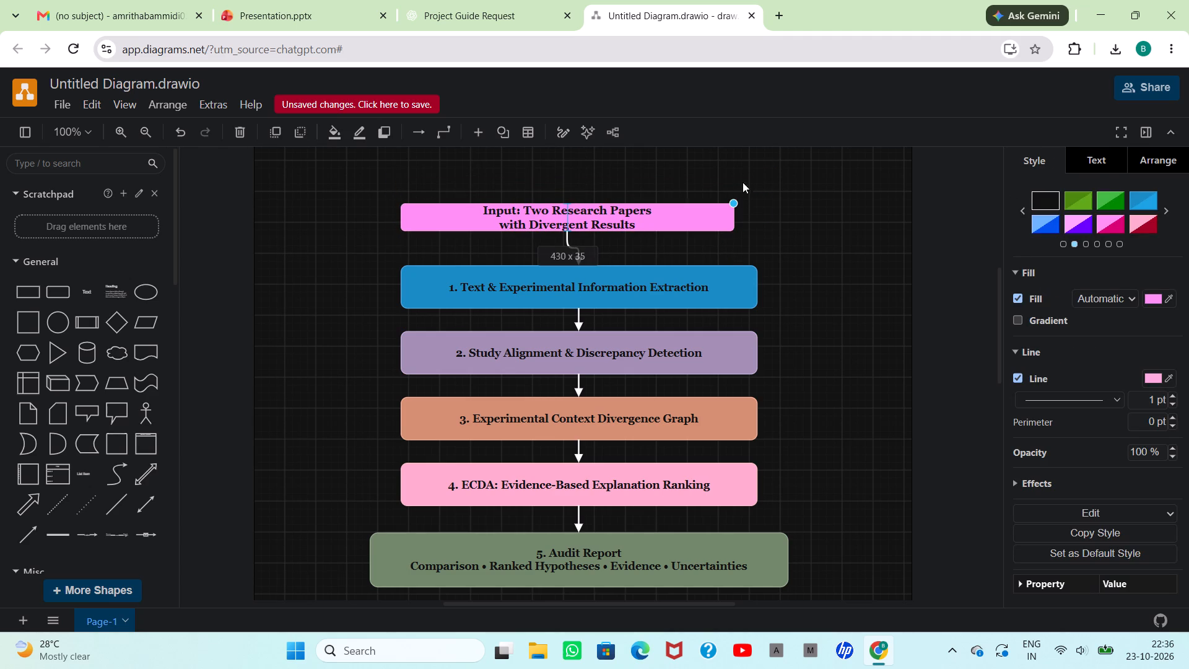
pyautogui.moveTo(743, 182); pyautogui.dragTo(725, 509)
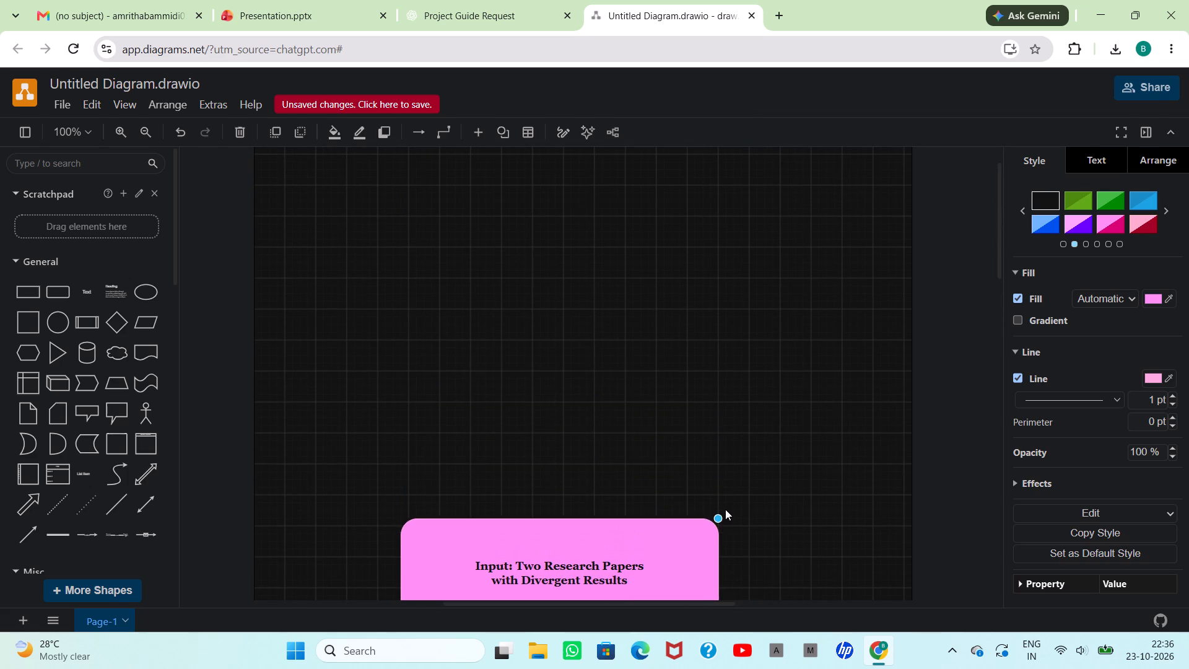
pyautogui.moveTo(725, 509); pyautogui.dragTo(726, 600)
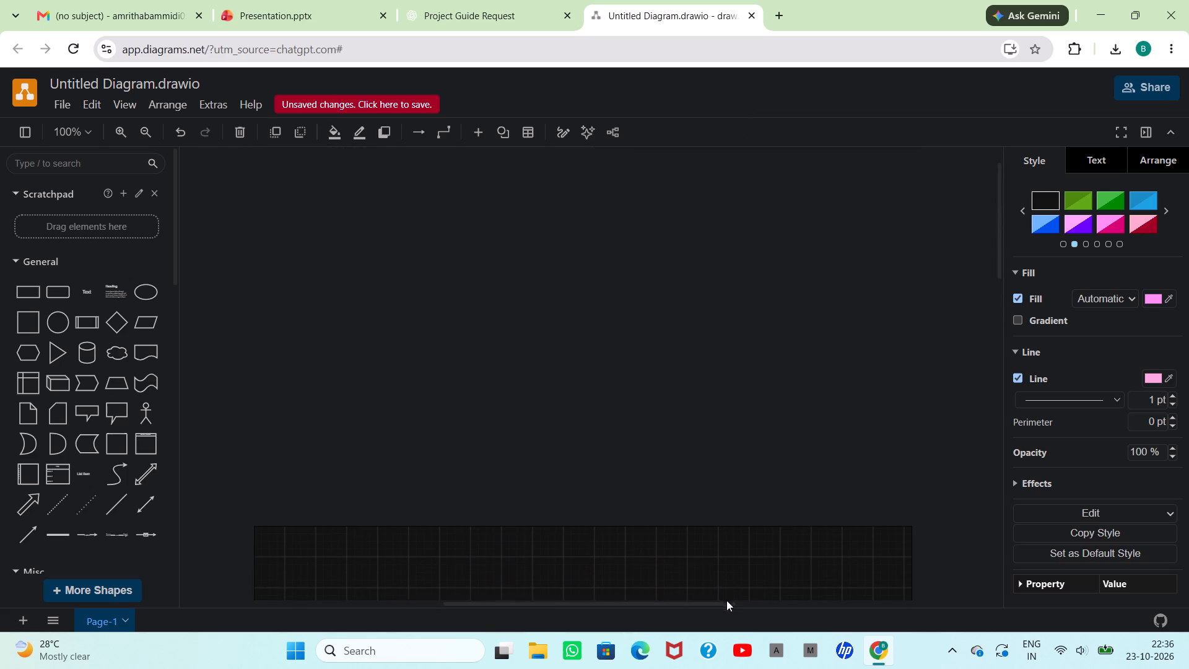
pyautogui.moveTo(726, 600); pyautogui.dragTo(720, 333)
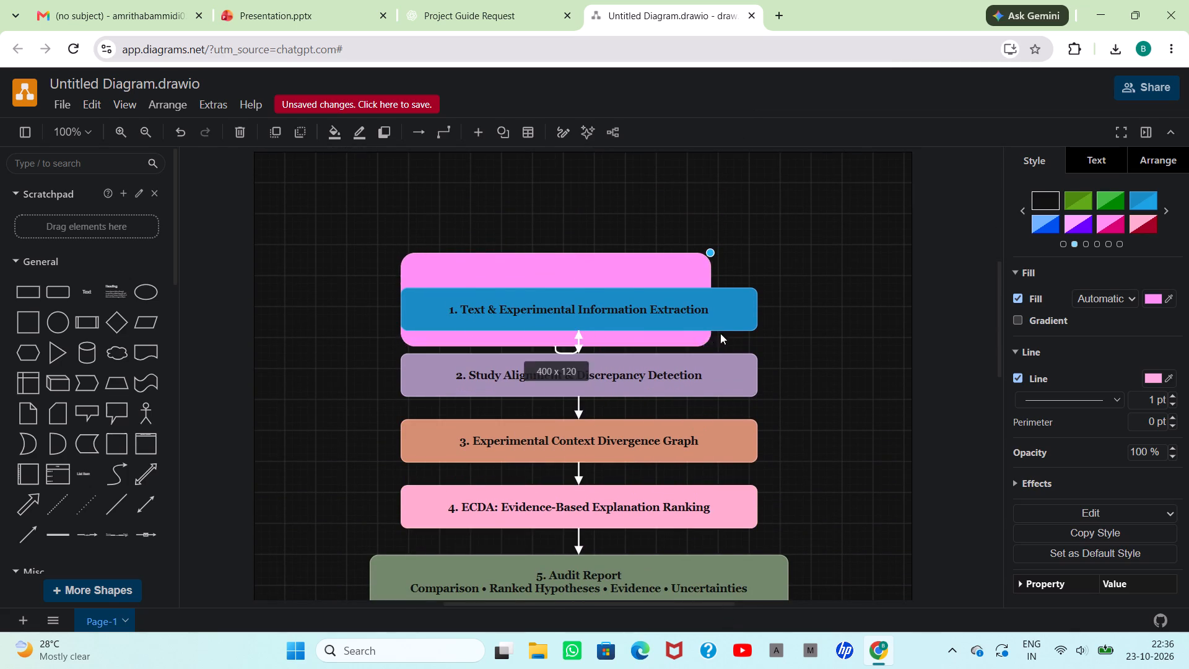
pyautogui.moveTo(720, 333); pyautogui.dragTo(744, 215)
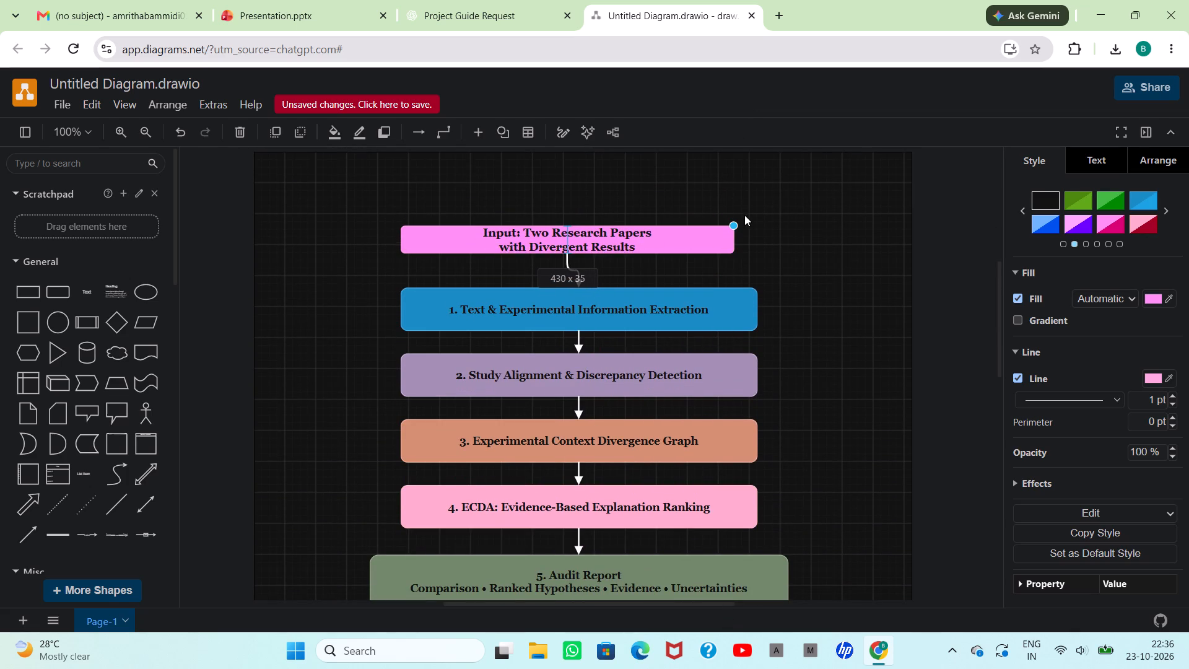
pyautogui.moveTo(744, 215); pyautogui.dragTo(744, 199)
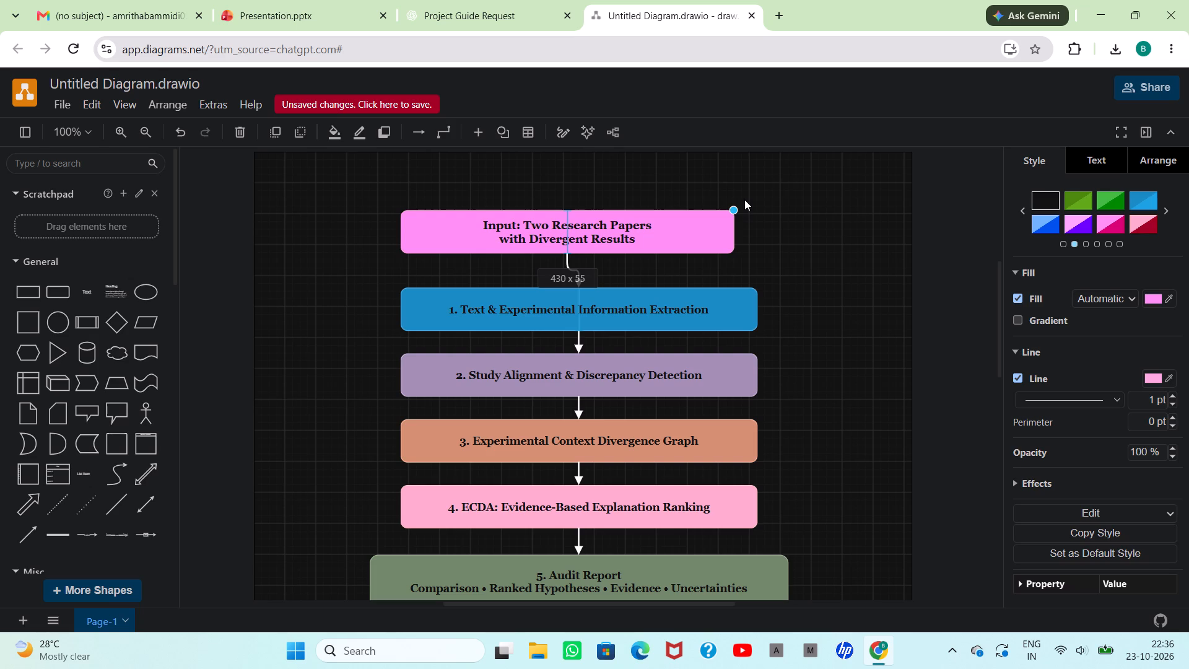
pyautogui.moveTo(744, 199); pyautogui.dragTo(766, 201)
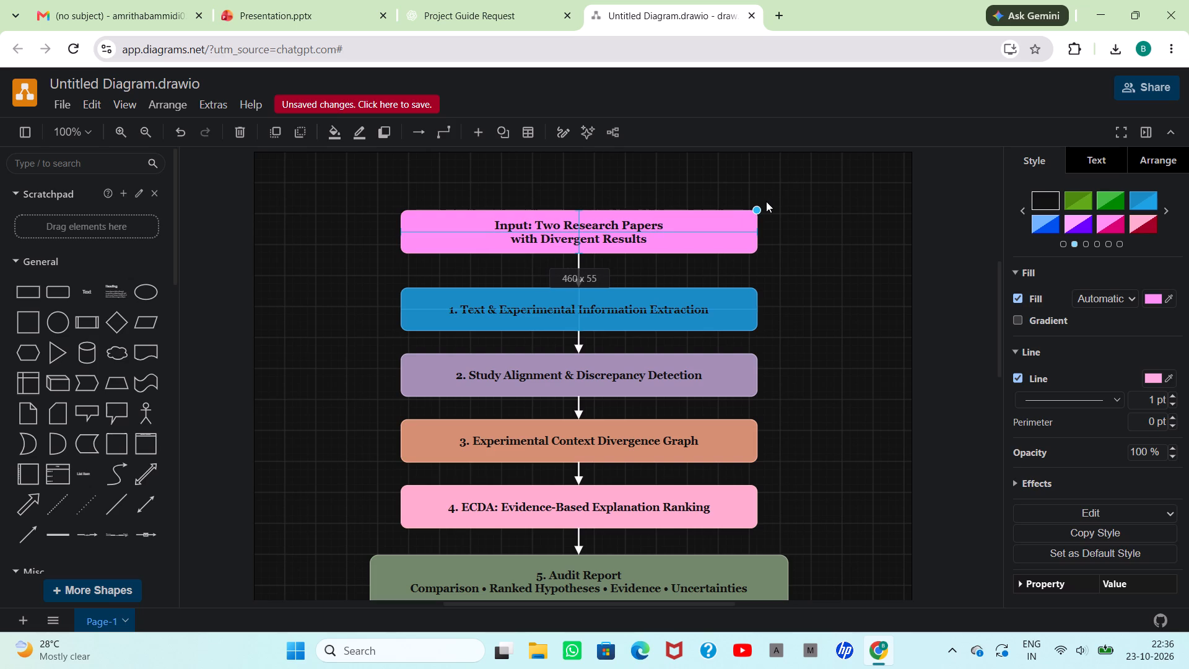
pyautogui.moveTo(766, 201); pyautogui.dragTo(765, 194)
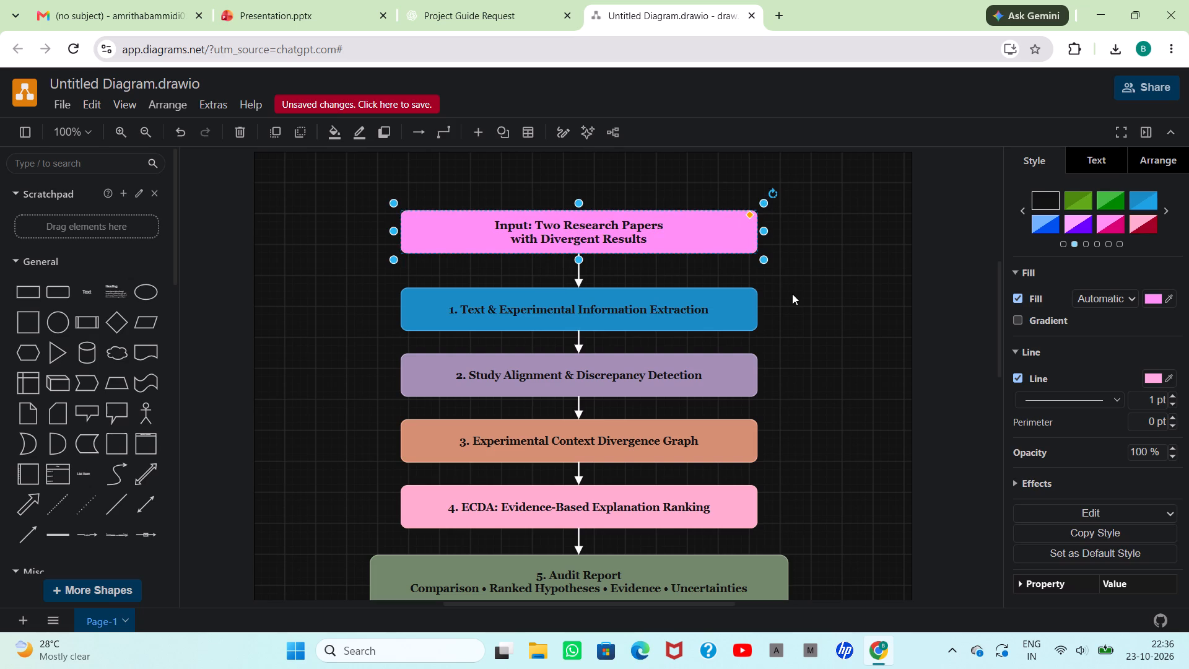
pyautogui.click(792, 294)
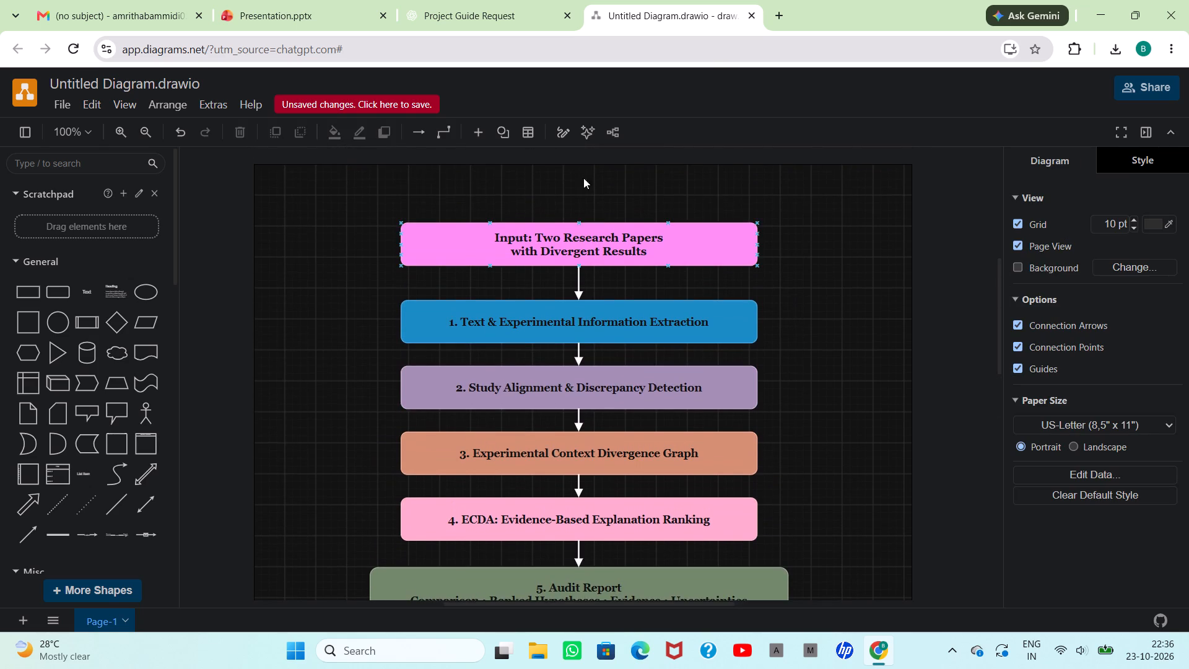
# Export the flowchart as a PNG with a transparent background and Light appearance, and save it to the device.
pyautogui.click(68, 95)
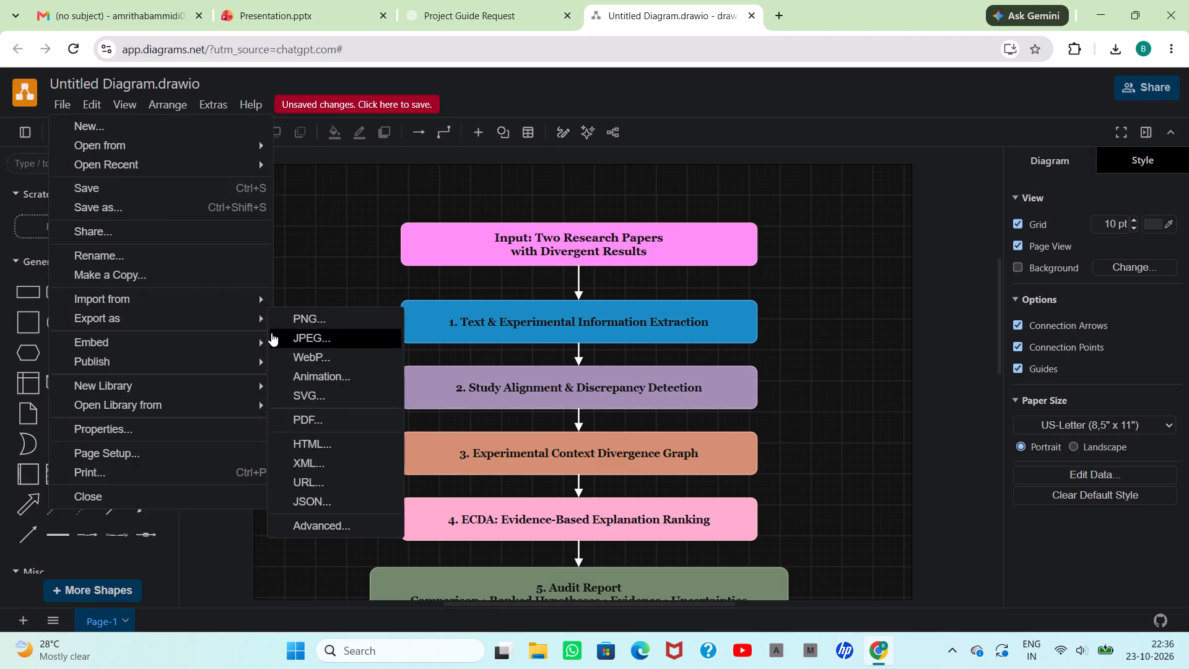
pyautogui.click(313, 317)
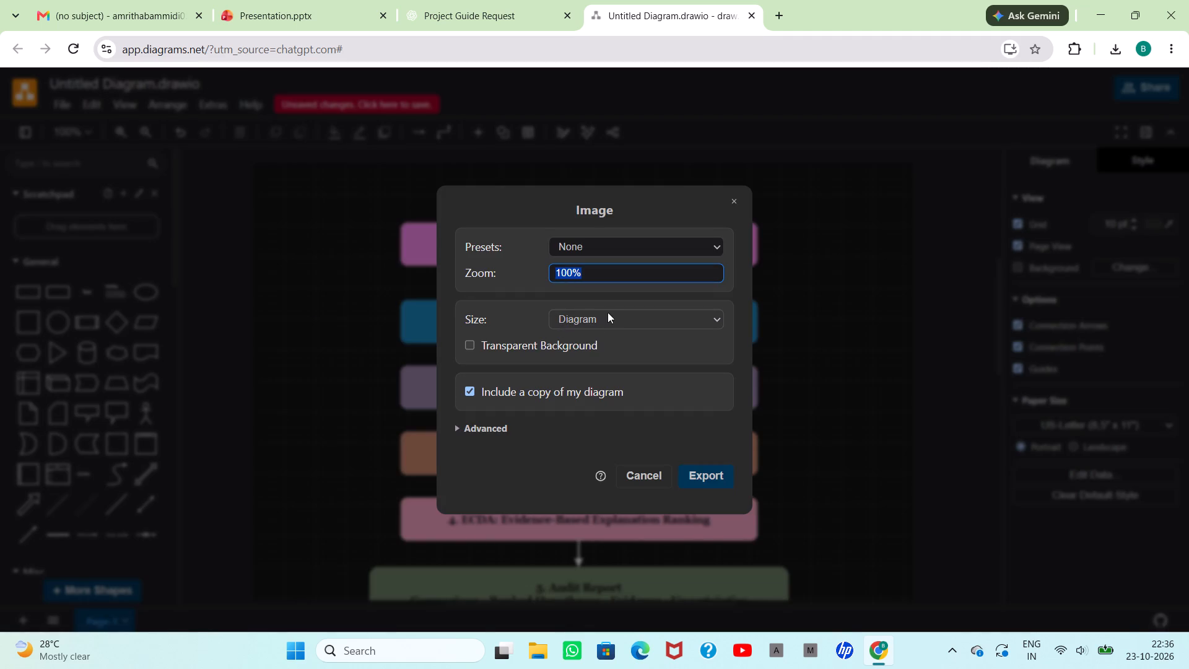
pyautogui.click(513, 349)
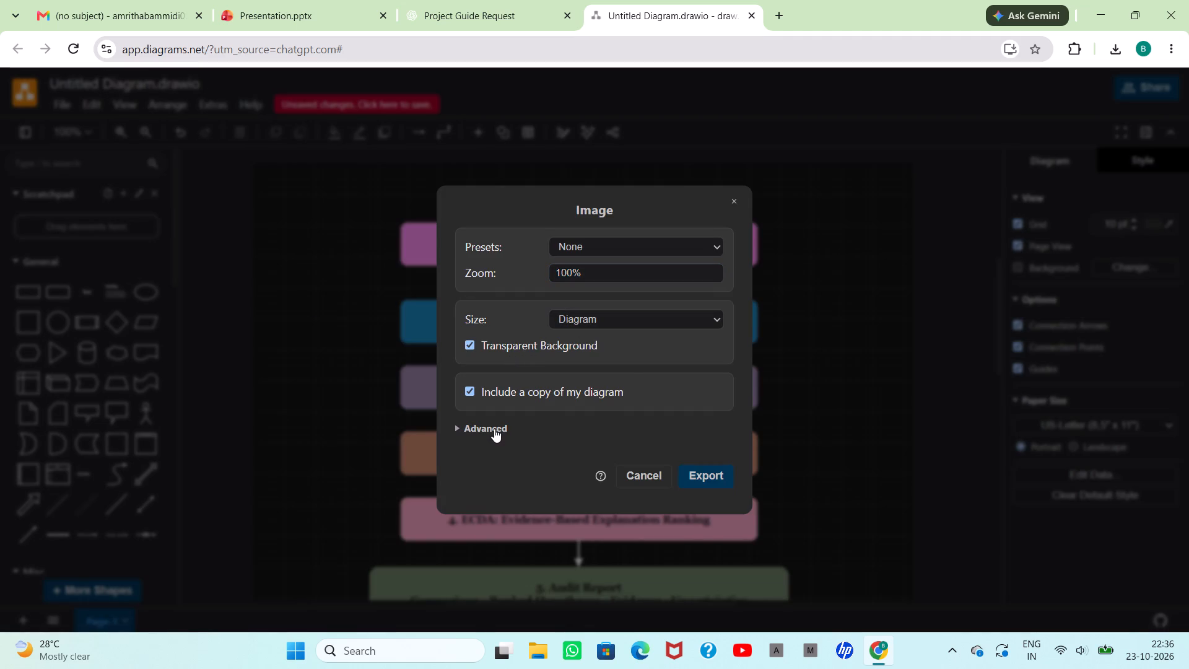
pyautogui.click(494, 429)
pyautogui.click(595, 451)
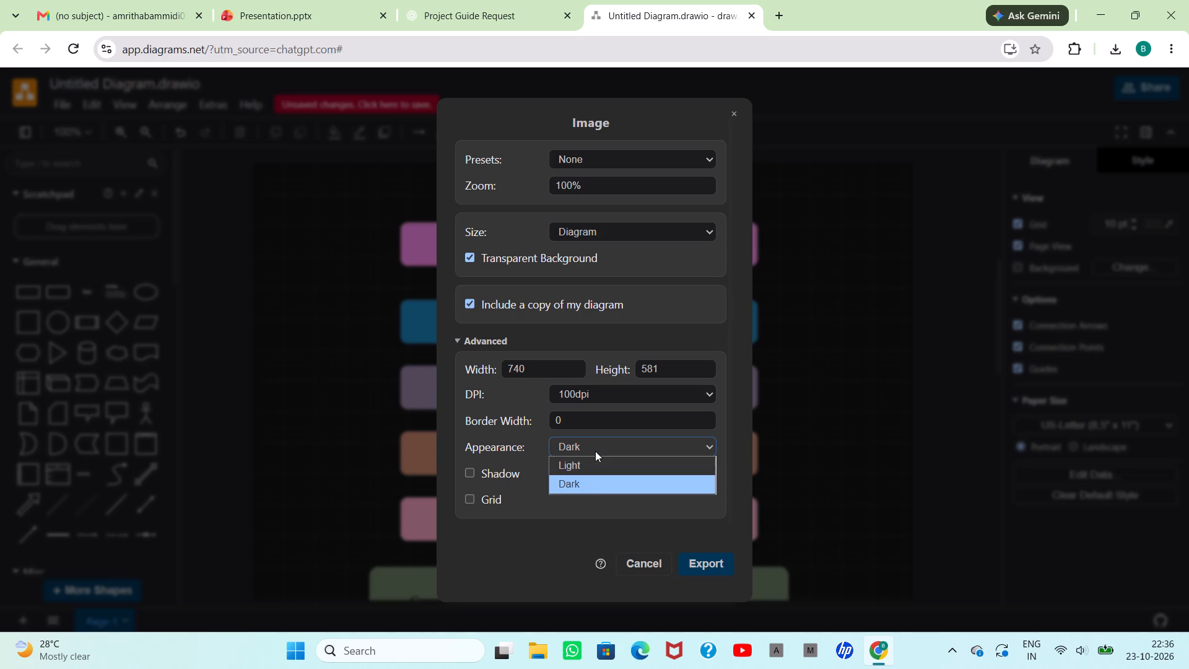
pyautogui.click(595, 470)
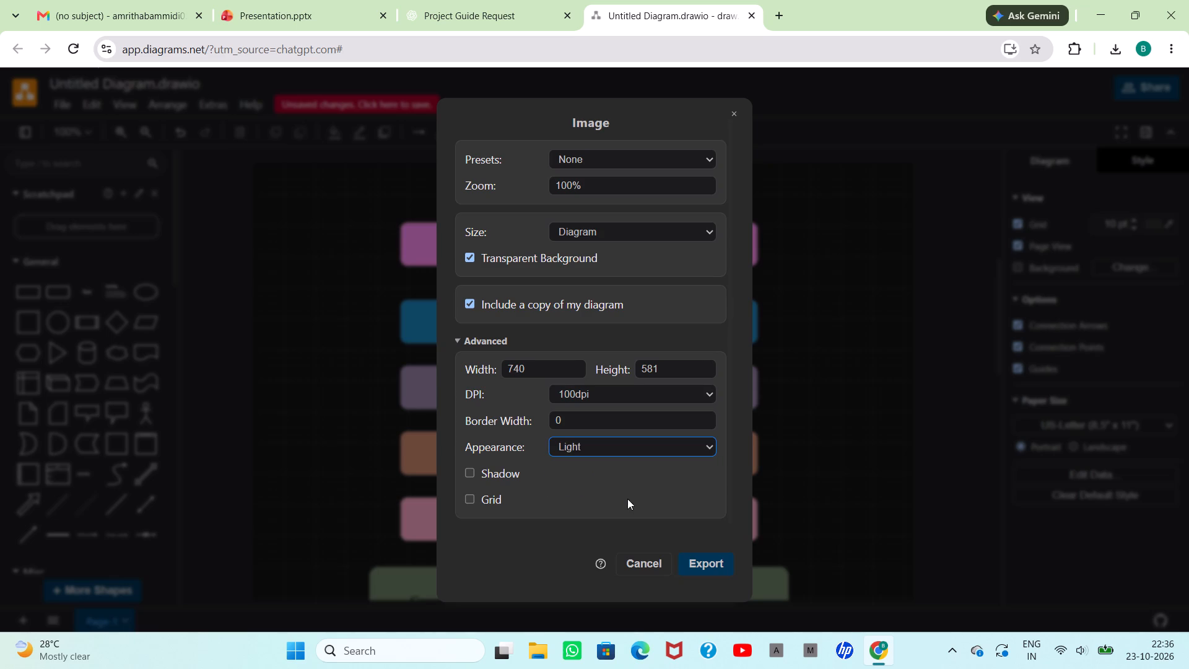
pyautogui.click(699, 561)
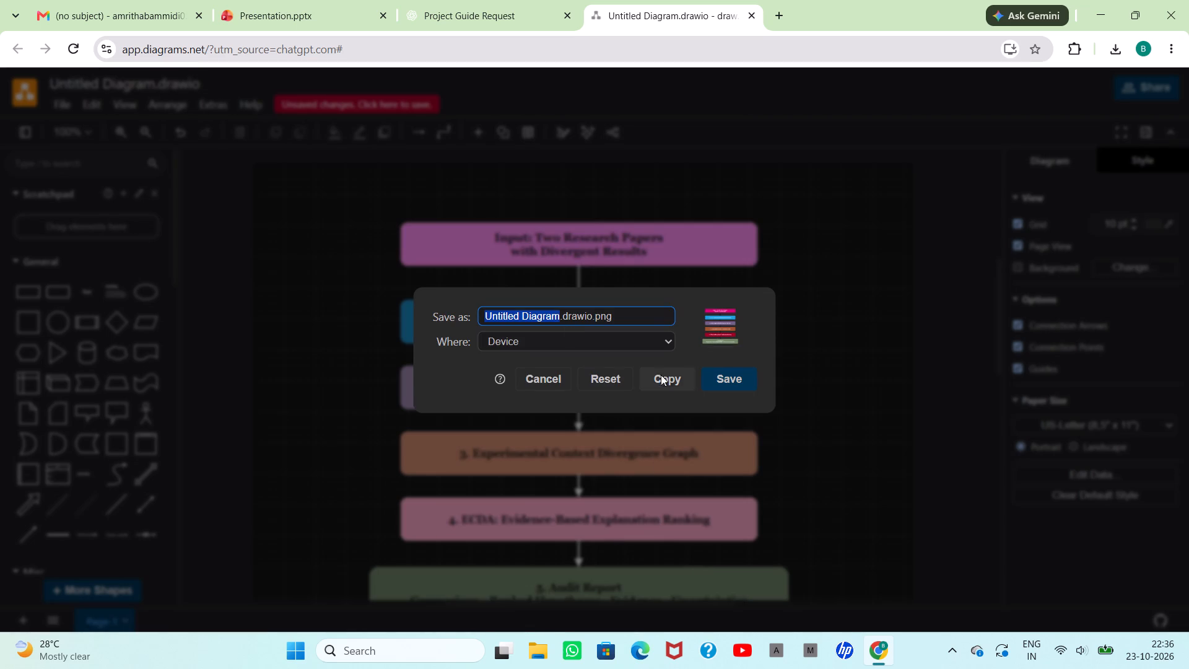
pyautogui.click(741, 385)
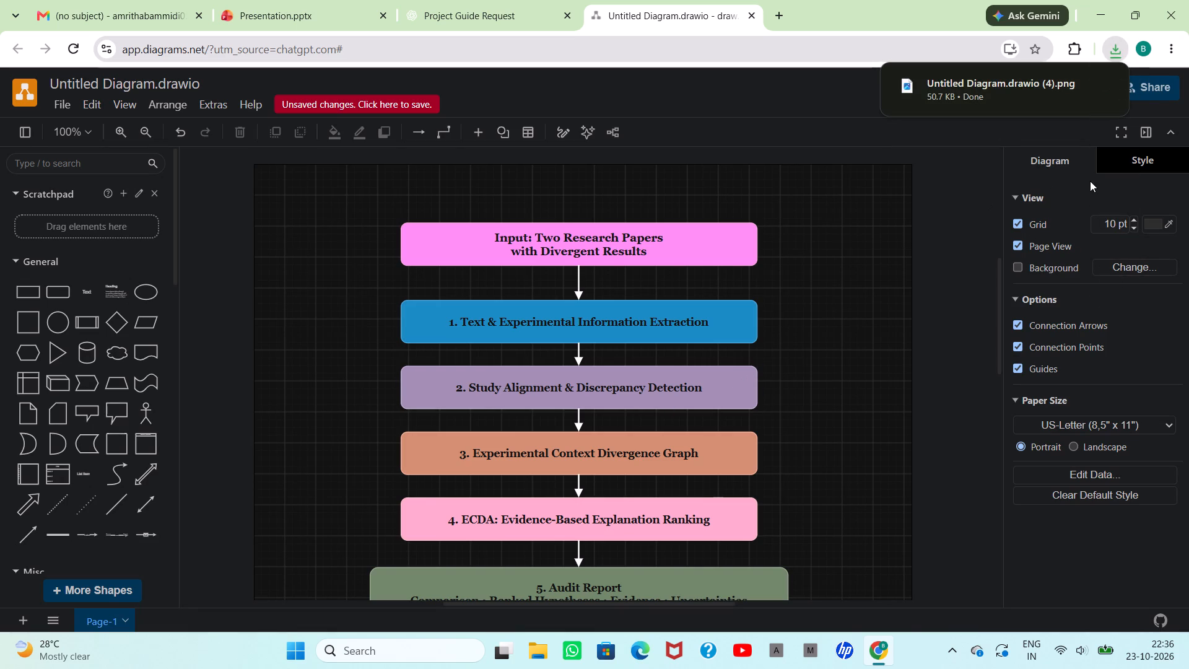
# Open the exported flowchart PNG in Photos and copy the image to the clipboard.
pyautogui.click(959, 83)
pyautogui.click(959, 83)
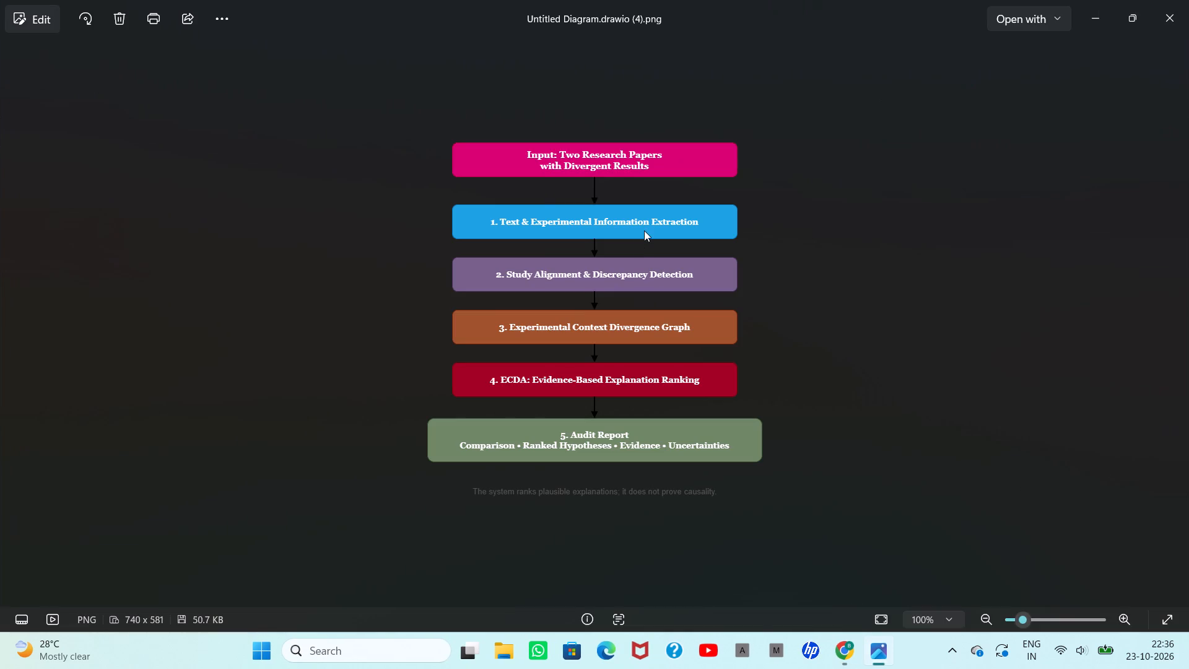
pyautogui.click(638, 237)
pyautogui.click(523, 405)
pyautogui.click(220, 22)
pyautogui.click(162, 79)
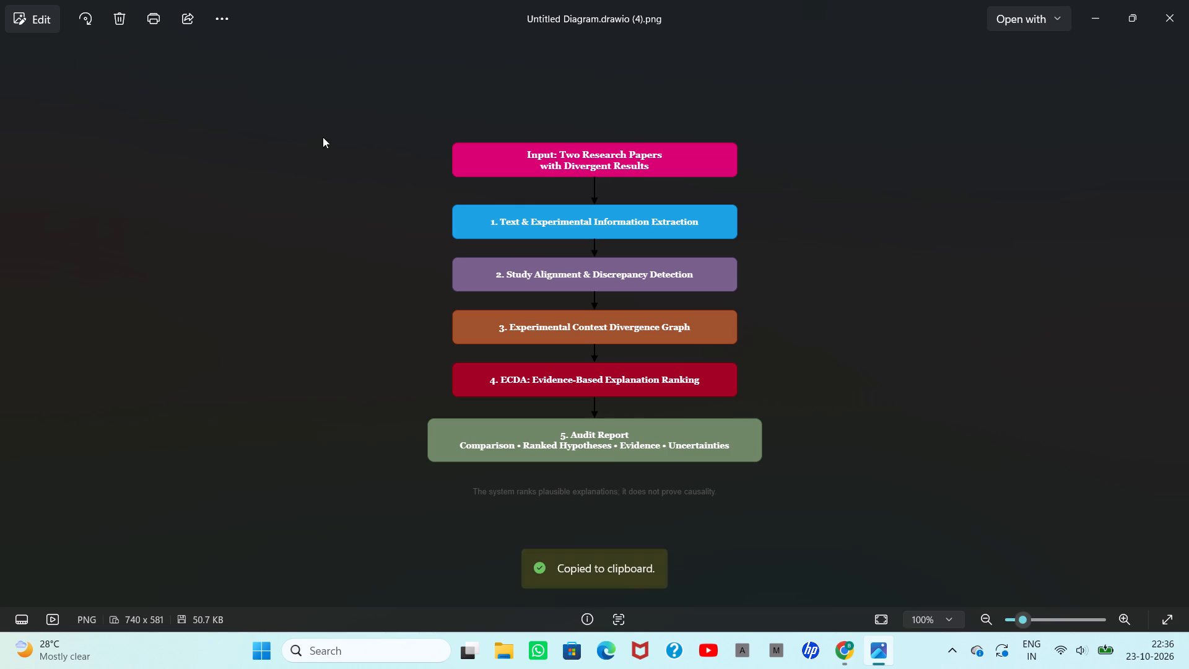
pyautogui.click(1097, 14)
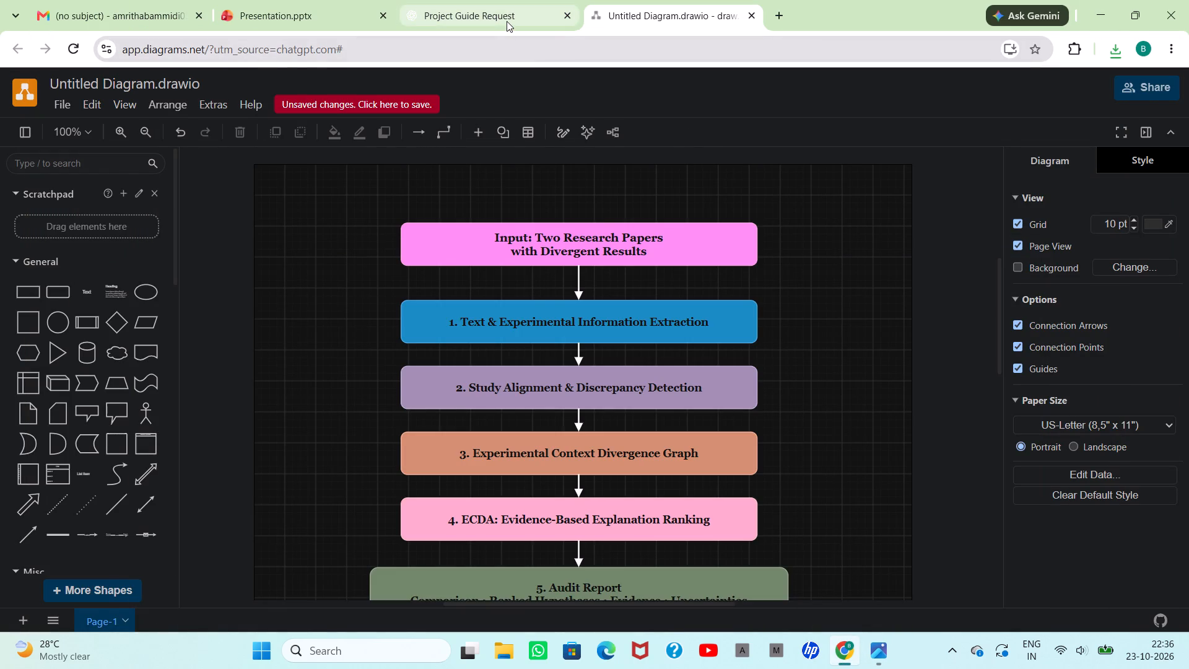
# Switch to the PowerPoint presentation and paste the copied flowchart image onto blank slide 5.
pyautogui.click(507, 21)
pyautogui.click(269, 0)
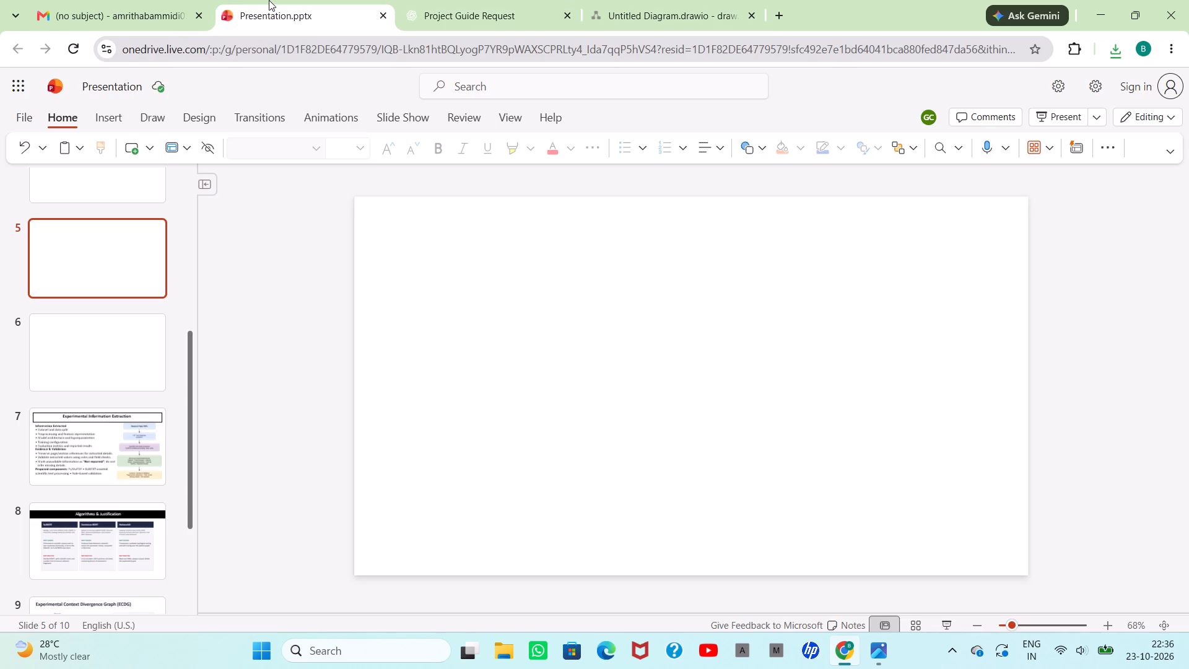
pyautogui.click(570, 345)
pyautogui.hotkey('ctrl', 'v')
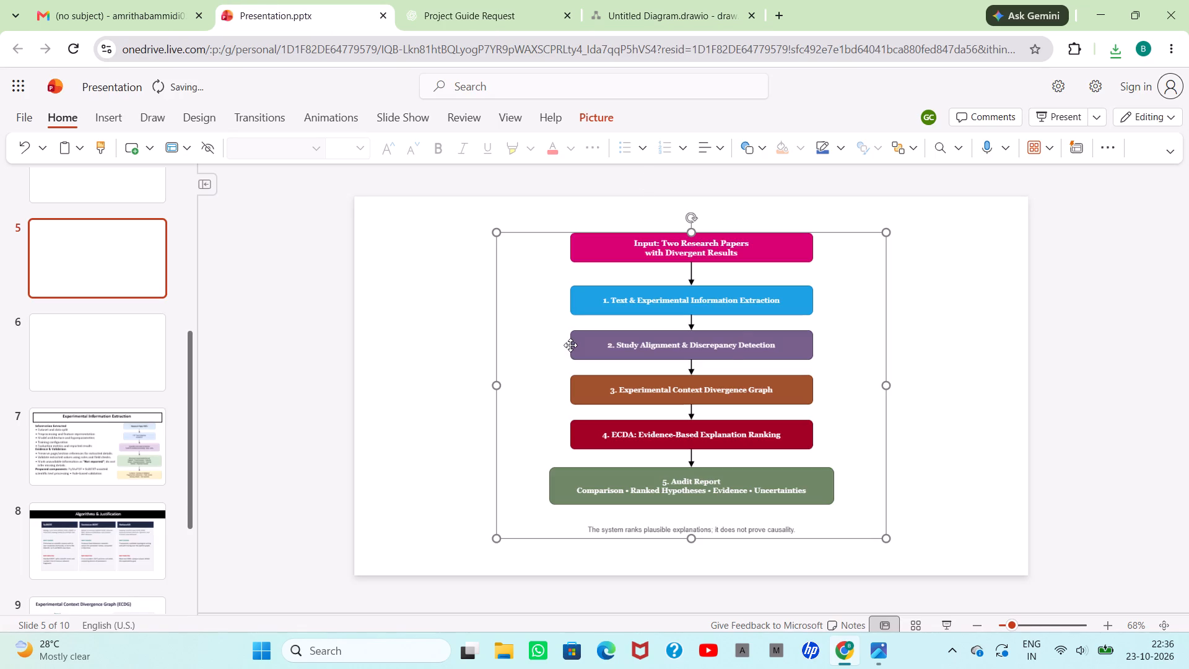
# Try the Designer idea with blue and yellow diamonds on slide 5, then switch to the dark blue background design.
pyautogui.click(727, 351)
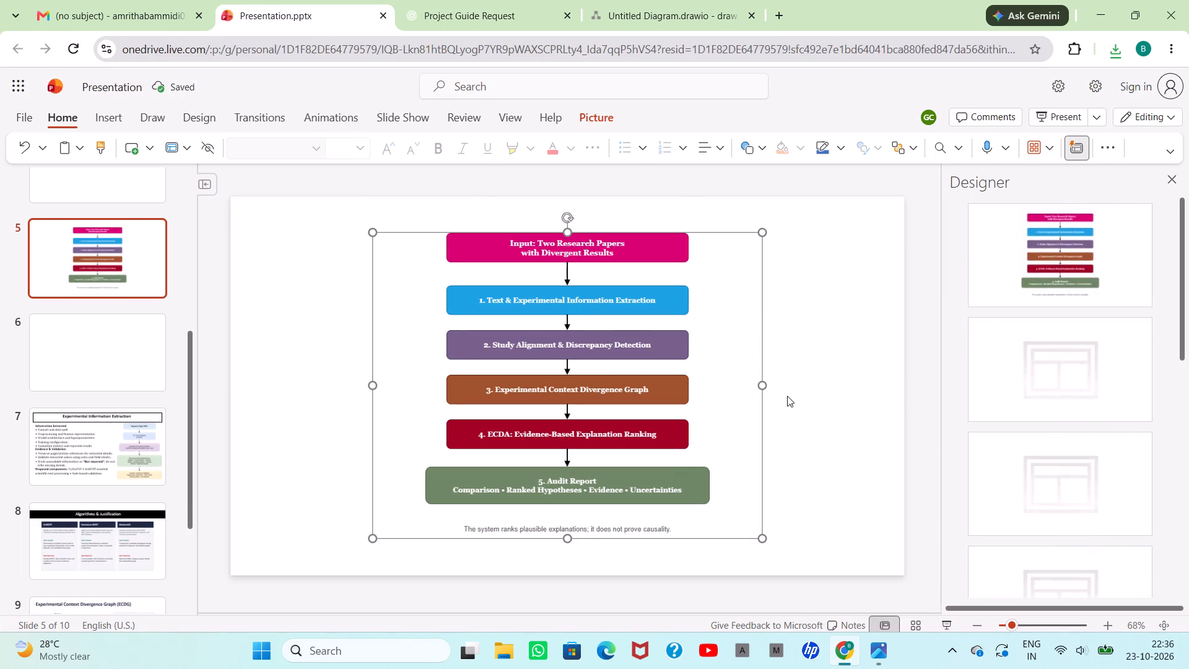
pyautogui.click(1049, 385)
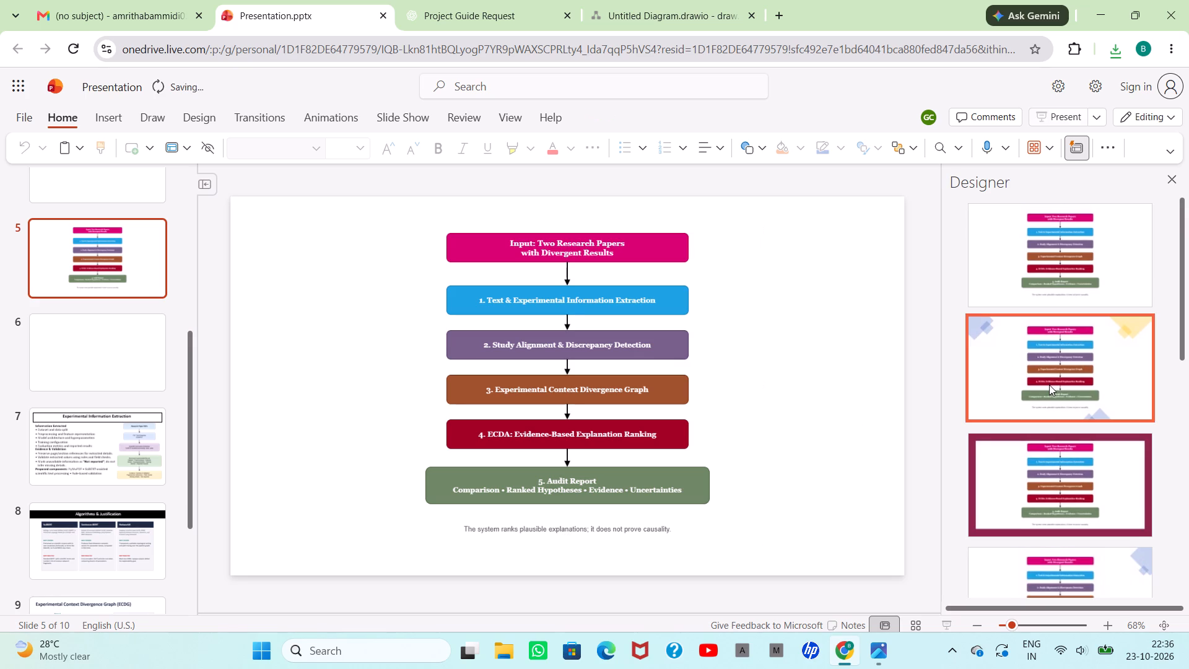
pyautogui.scroll(-6, 1063, 500)
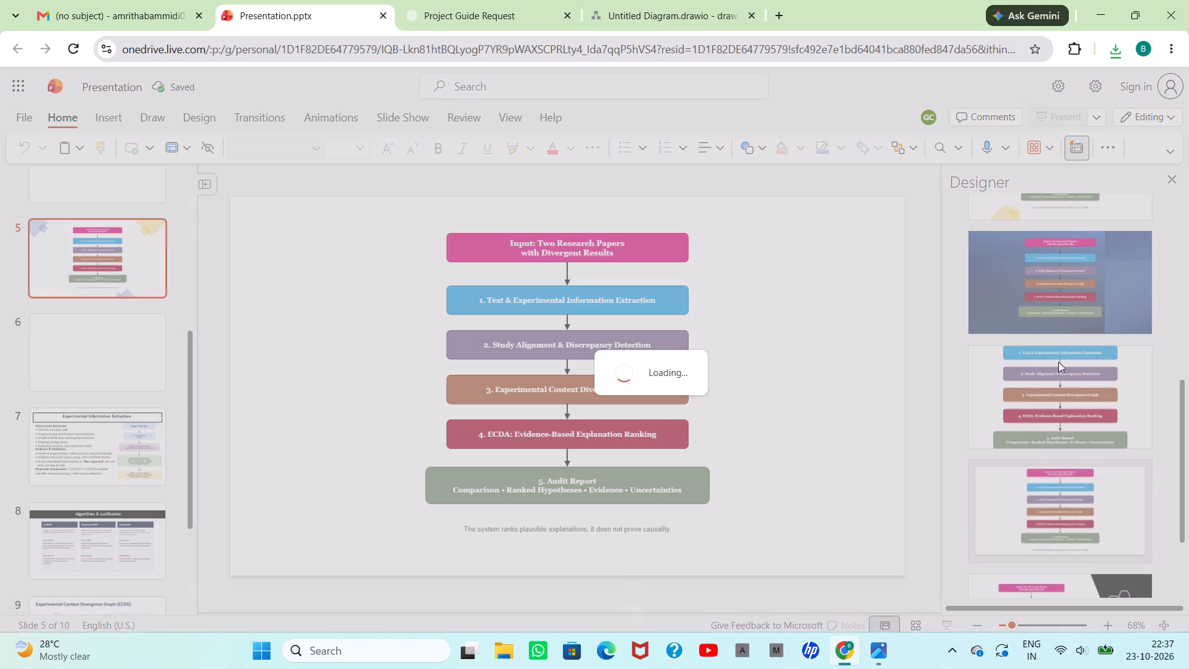
pyautogui.click(1060, 301)
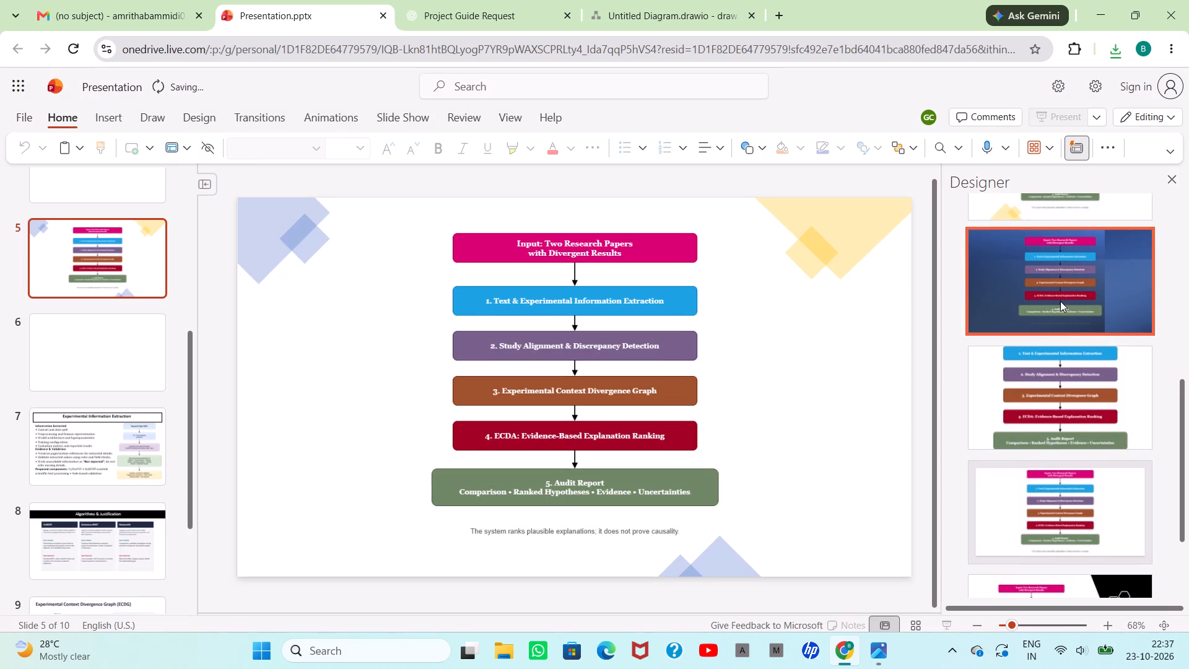
pyautogui.click(1107, 304)
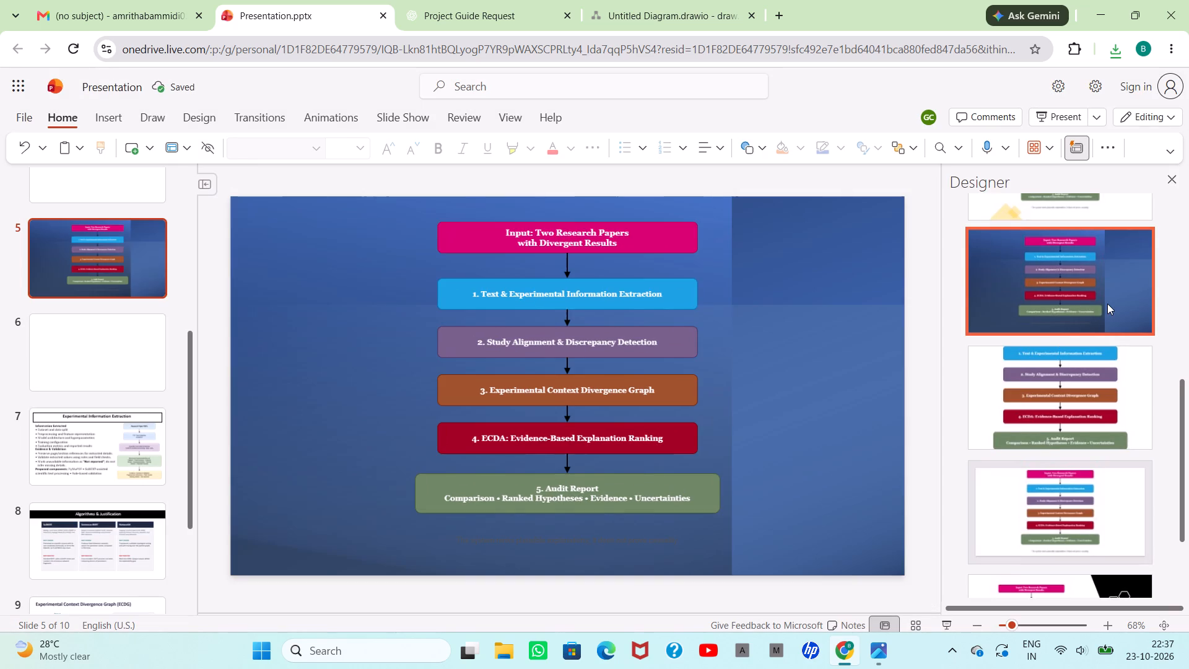
# Delete the flowchart image from slide 5, leaving only the blue design background, and close the design ideas.
pyautogui.scroll(-5, 958, 533)
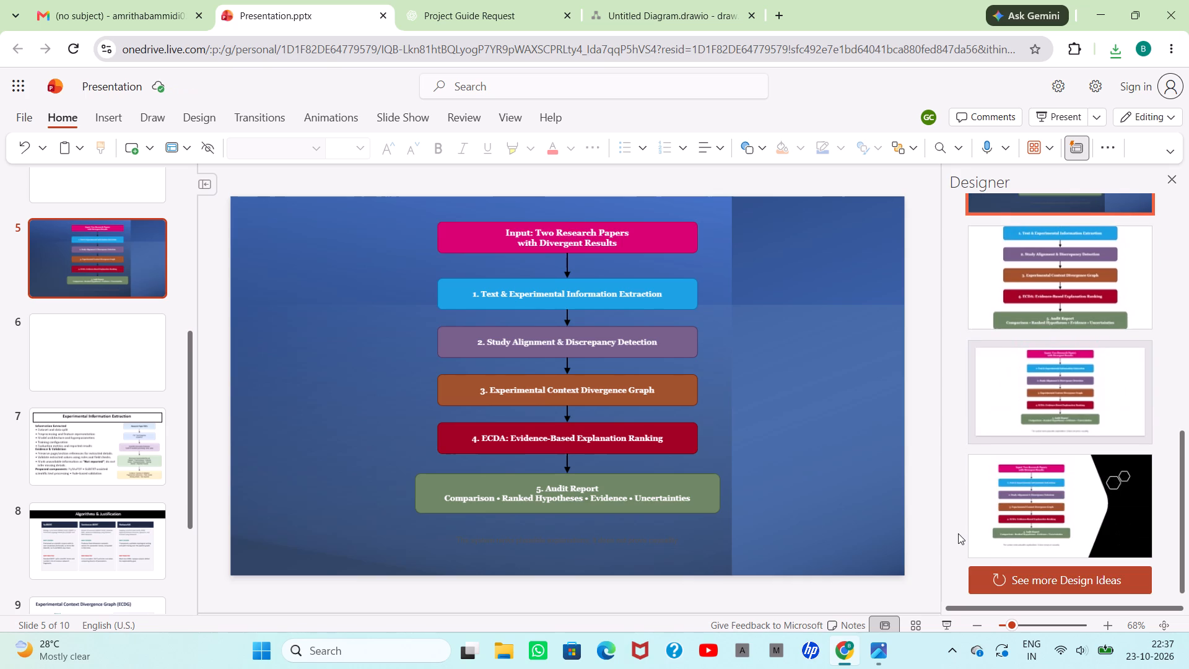
pyautogui.scroll(-1, 835, 556)
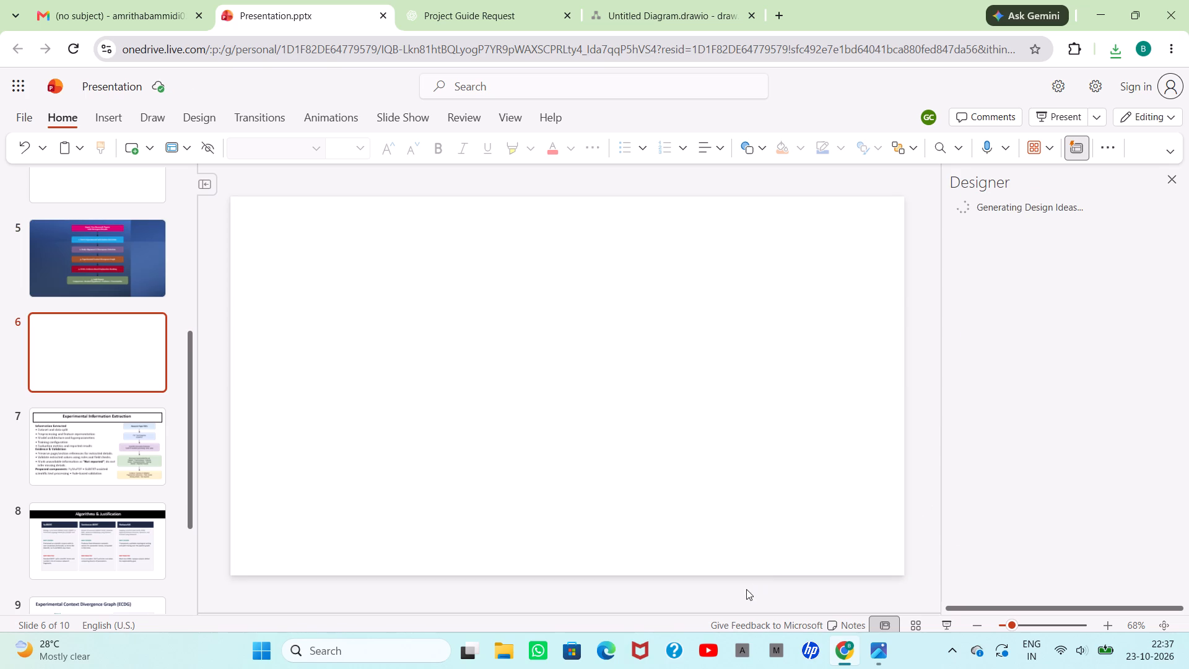
pyautogui.scroll(1, 573, 507)
pyautogui.click(116, 255)
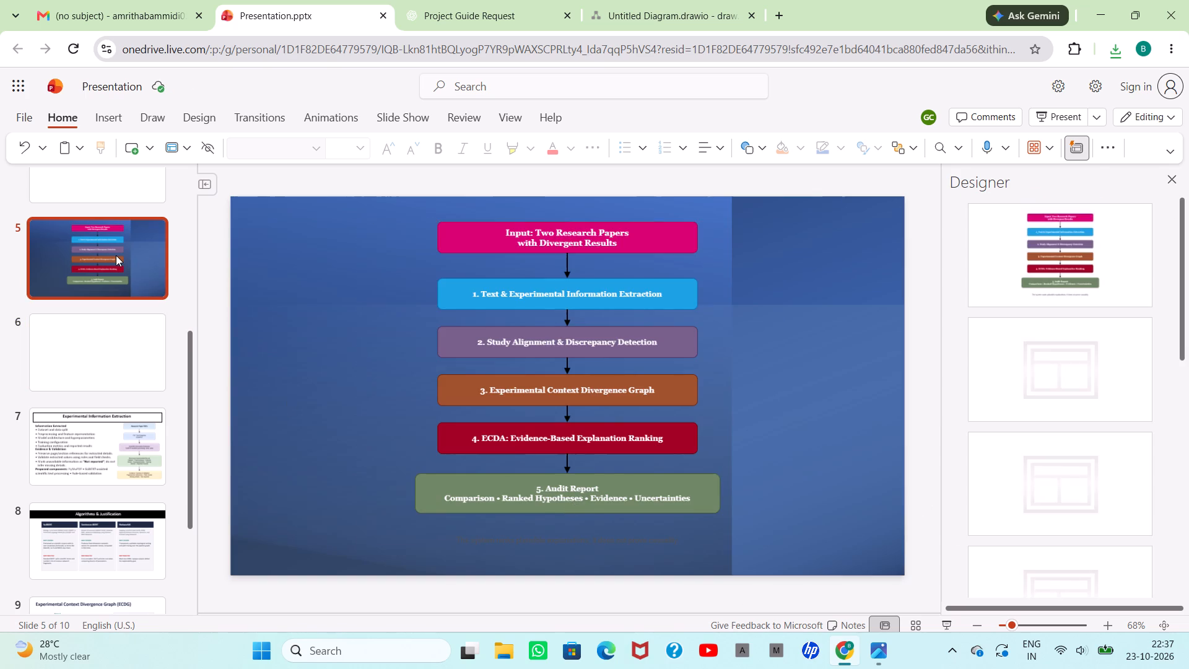
pyautogui.scroll(5, 81, 317)
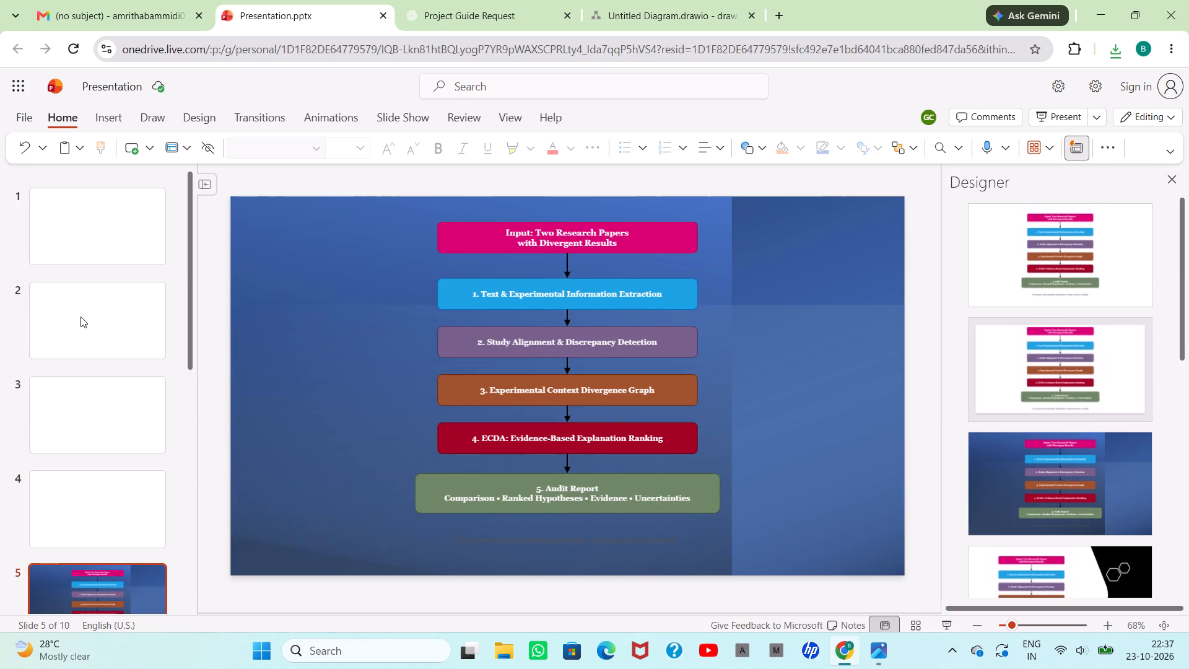
pyautogui.scroll(-4, 81, 317)
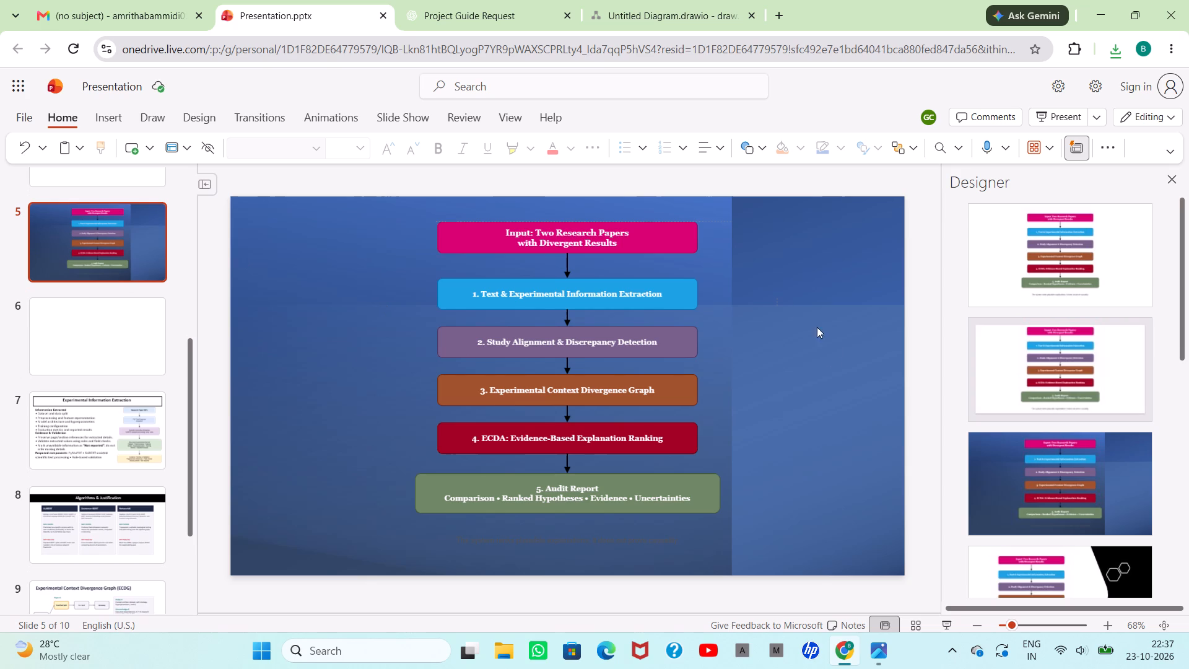
pyautogui.click(582, 389)
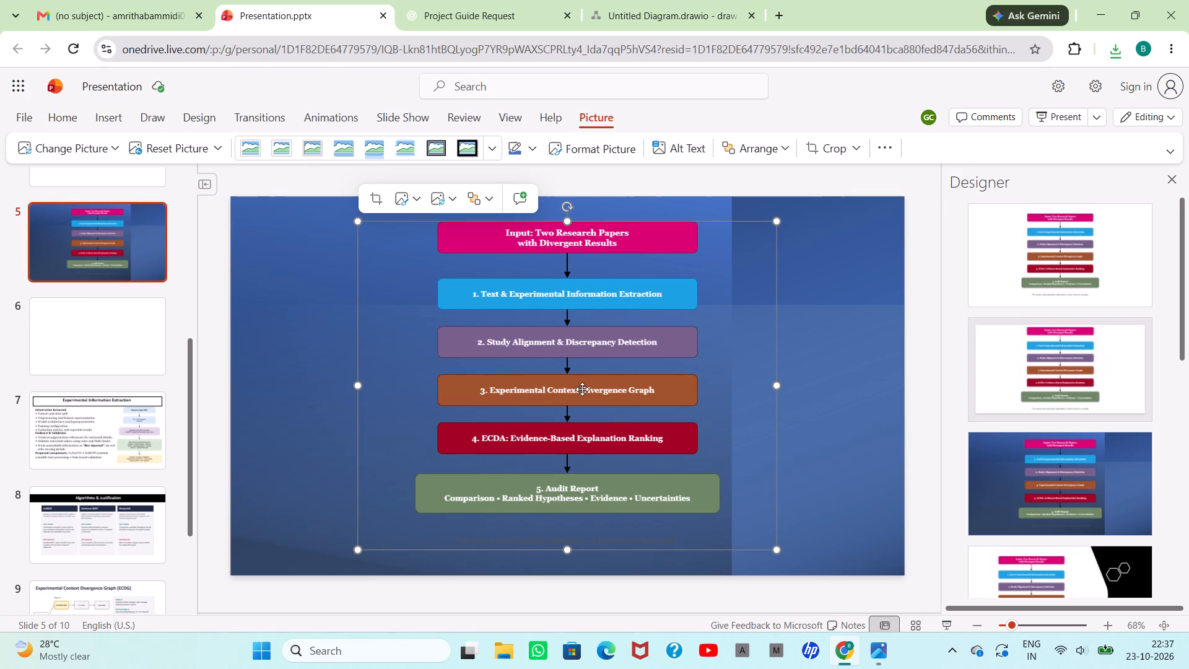
pyautogui.press('Delete')
pyautogui.scroll(2, 1107, 372)
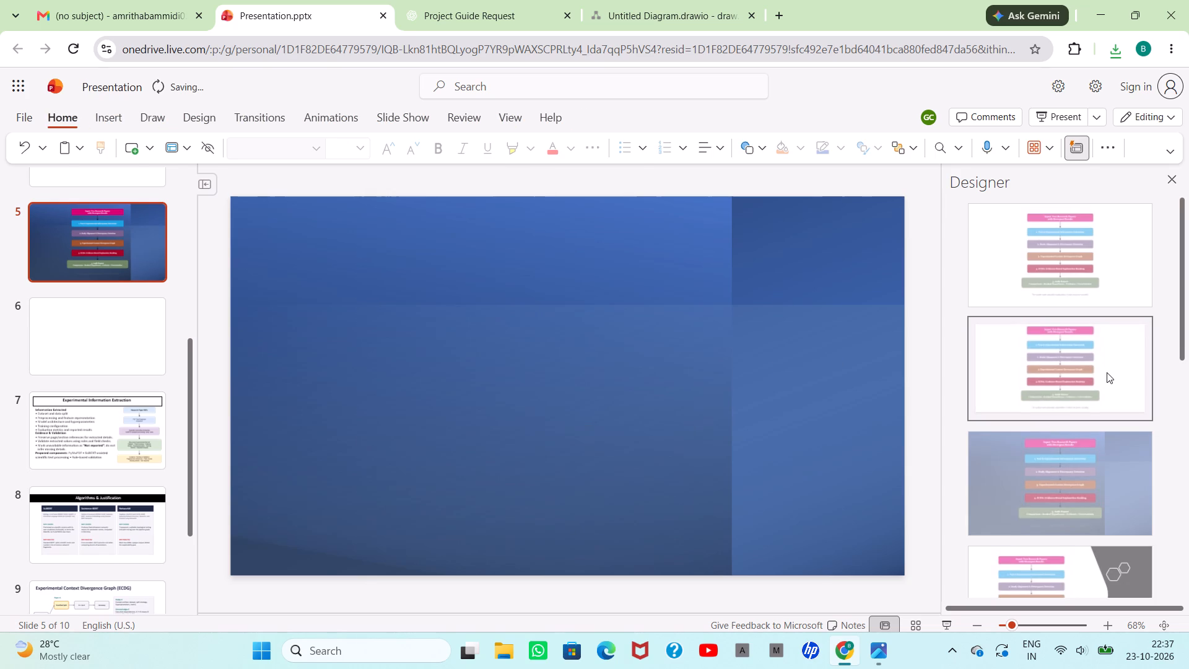
pyautogui.scroll(3, 1107, 372)
pyautogui.click(1172, 181)
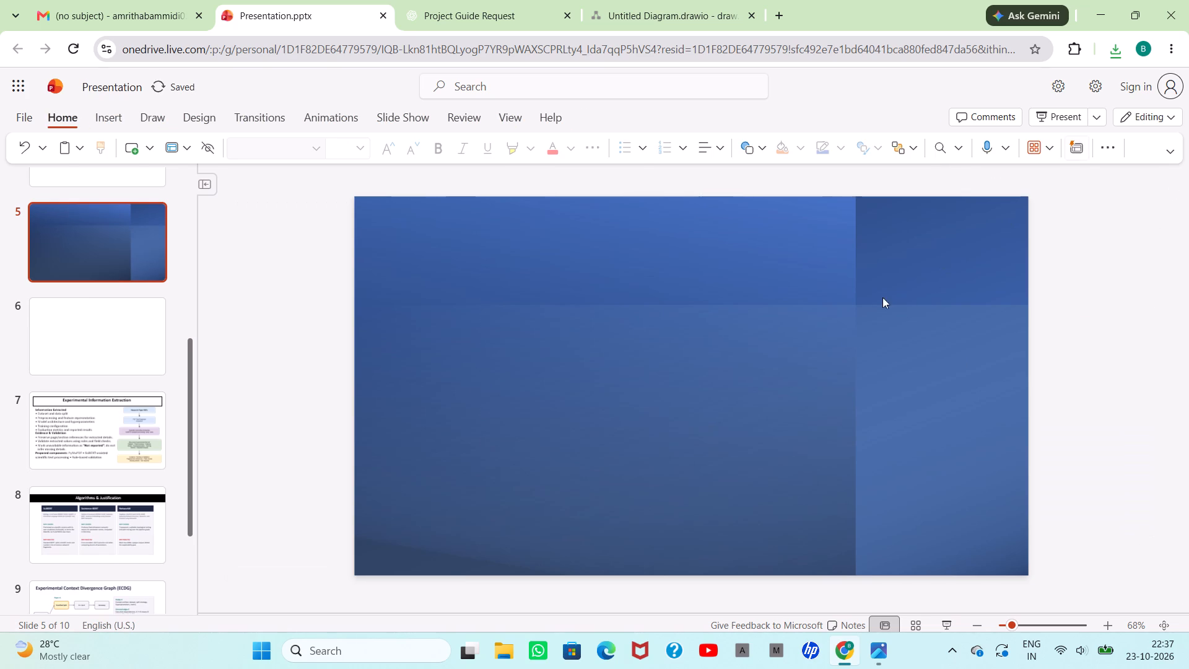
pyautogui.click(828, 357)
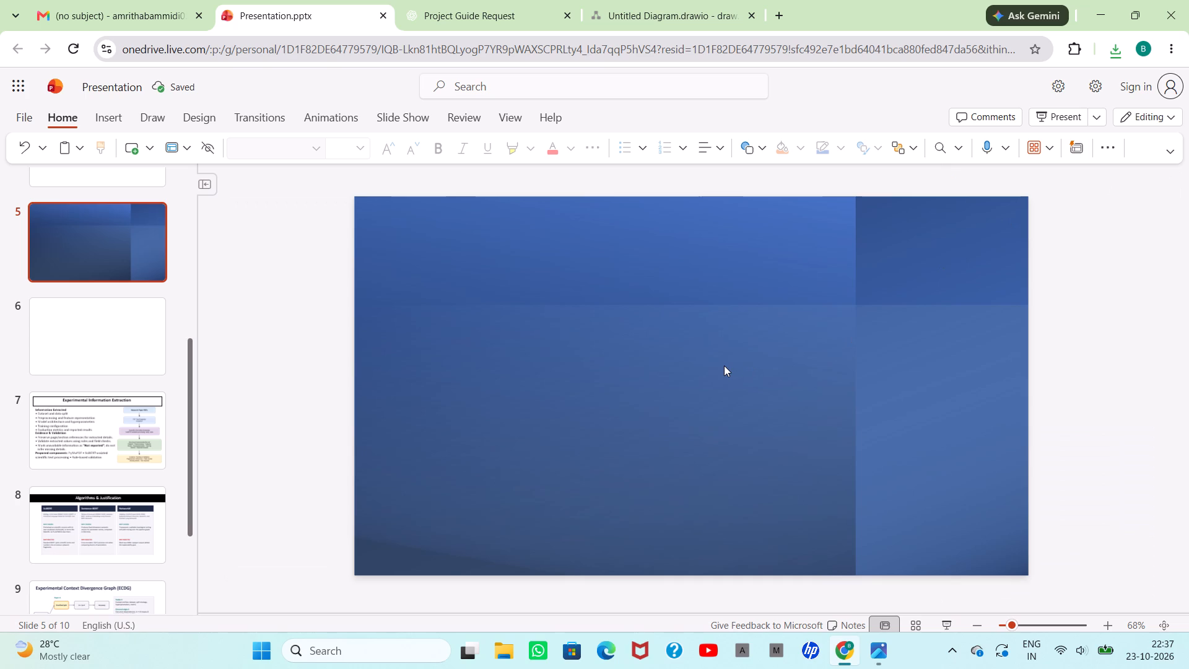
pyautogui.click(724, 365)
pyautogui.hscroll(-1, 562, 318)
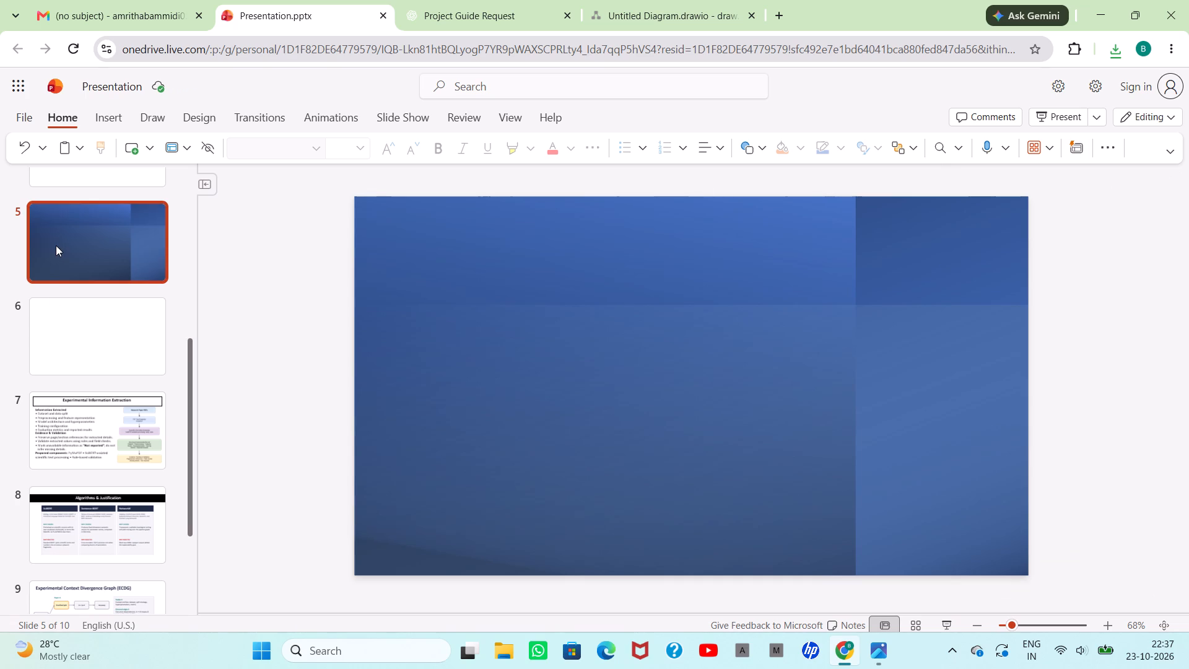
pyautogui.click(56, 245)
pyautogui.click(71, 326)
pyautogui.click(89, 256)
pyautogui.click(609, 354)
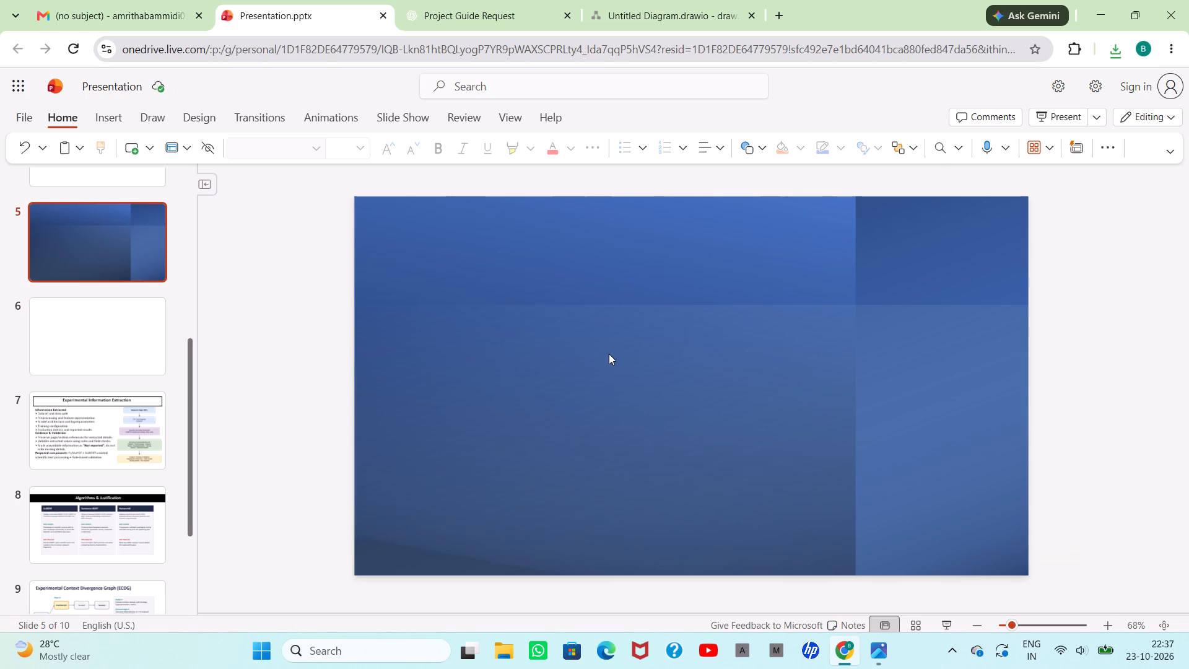
# Switch to the ChatGPT conversation and copy the "Research Gap & Objectives" heading from the Slide 5 content.
pyautogui.click(541, 0)
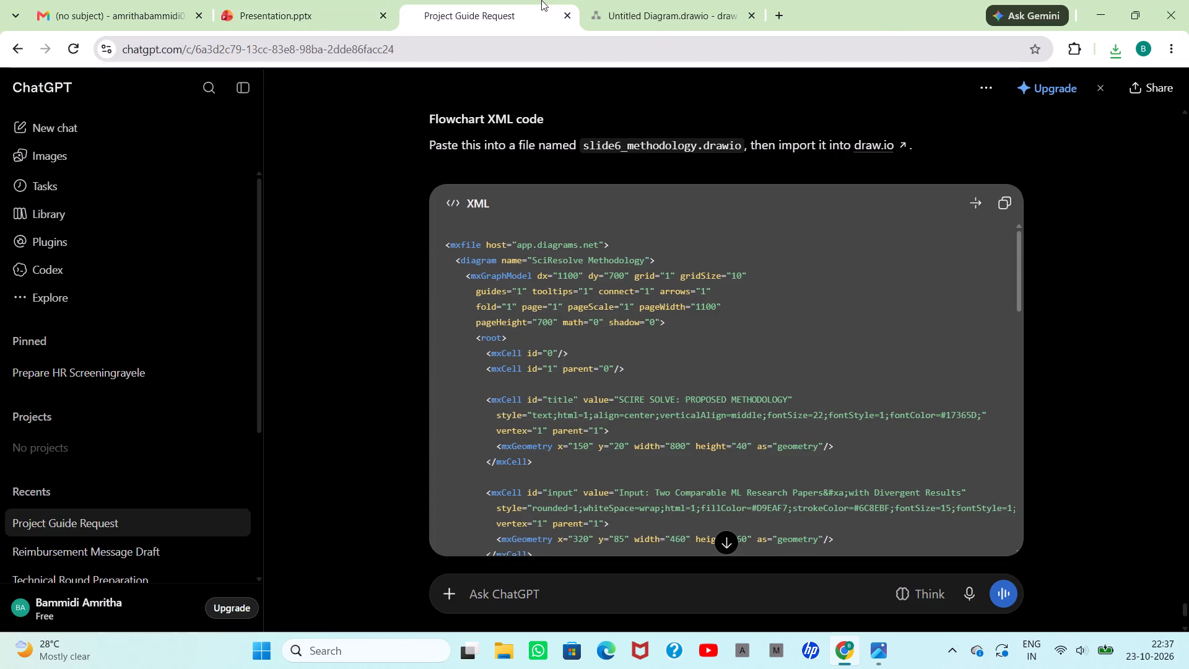
pyautogui.scroll(9, 517, 257)
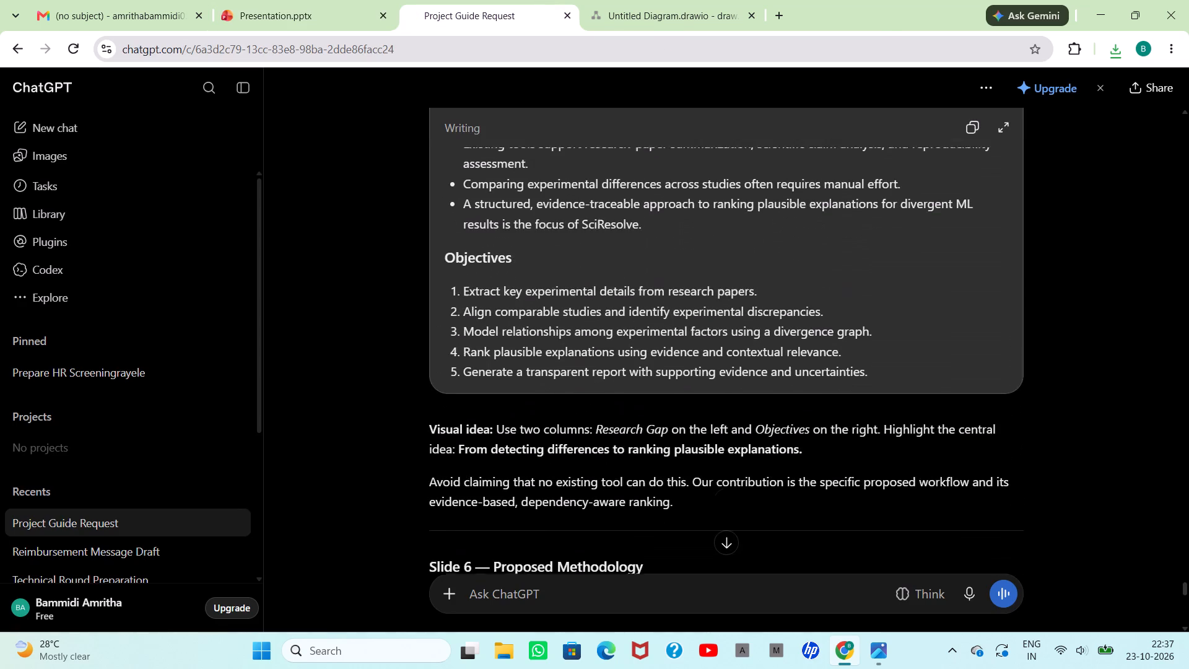
pyautogui.scroll(2, 517, 257)
pyautogui.moveTo(442, 263); pyautogui.dragTo(461, 258)
pyautogui.moveTo(448, 263); pyautogui.dragTo(684, 253)
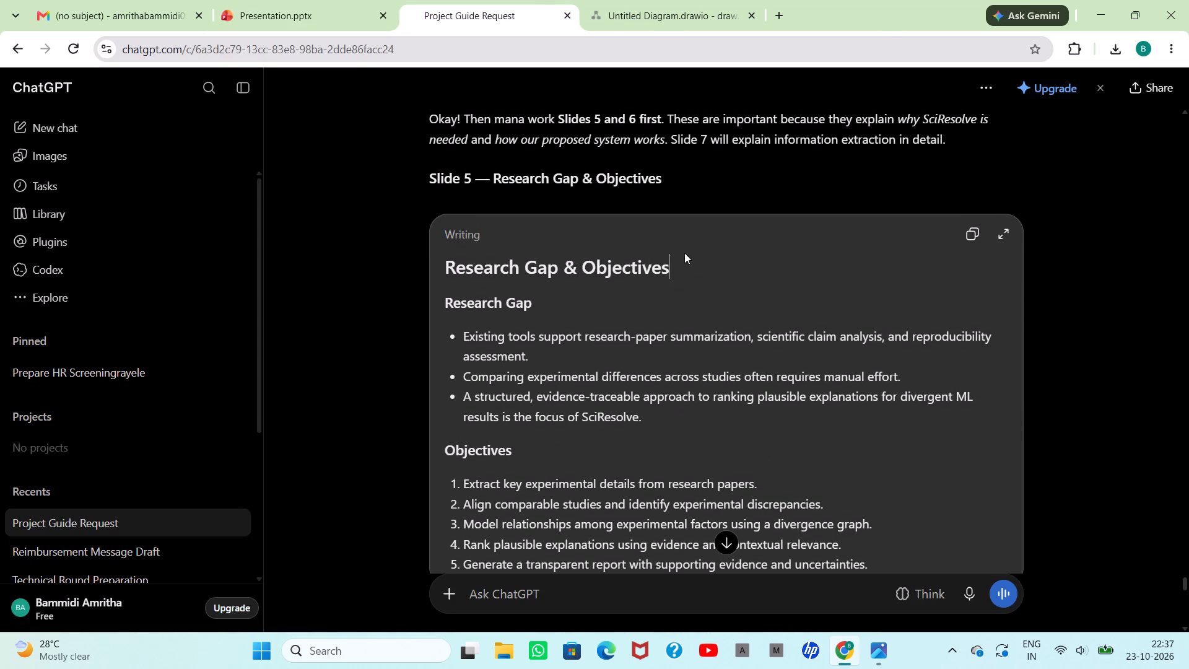
pyautogui.moveTo(684, 253); pyautogui.dragTo(671, 255)
pyautogui.moveTo(671, 267); pyautogui.dragTo(470, 269)
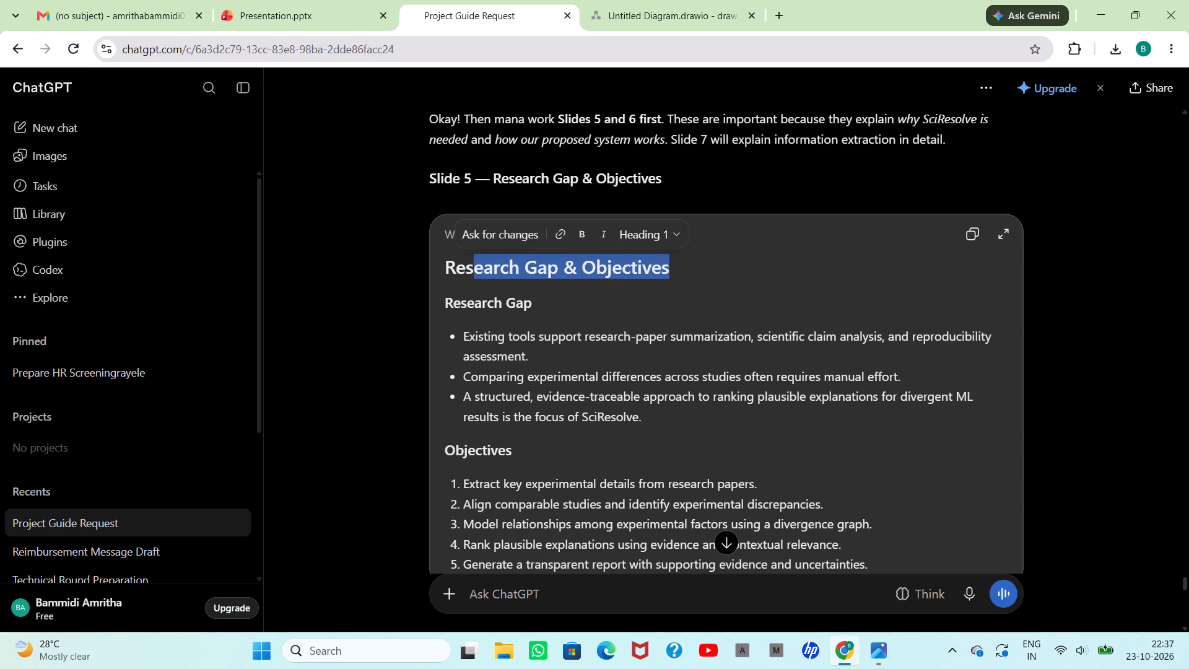
pyautogui.moveTo(470, 269); pyautogui.dragTo(441, 271)
pyautogui.hotkey('ctrl', 'c')
# Return to the PowerPoint presentation, paste the copied heading onto slide 5 and move it to the top of the slide.
pyautogui.hotkey('alt', 'Tab')
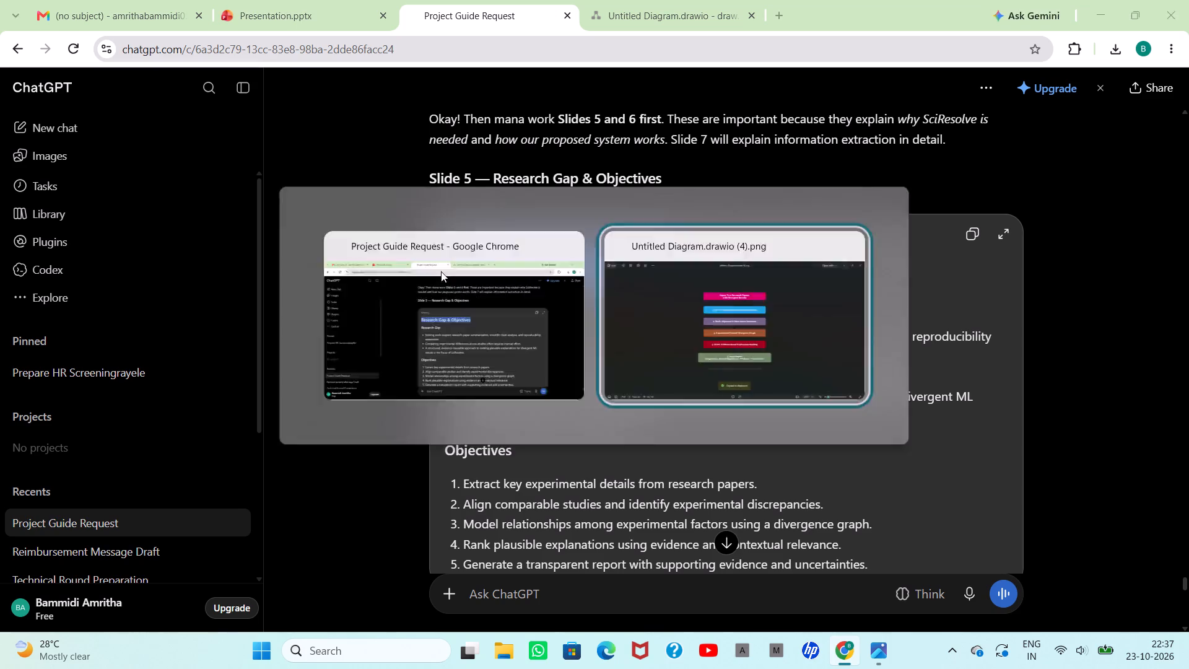
pyautogui.hotkey('alt', 'Tab')
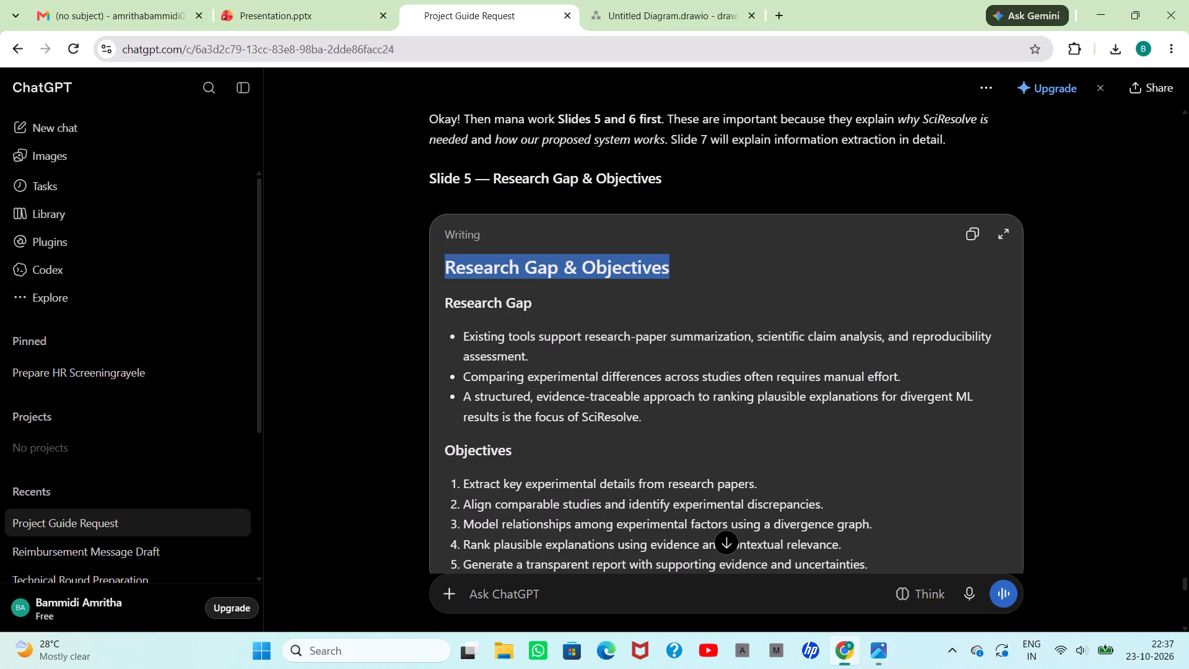
pyautogui.click(312, 4)
pyautogui.click(605, 255)
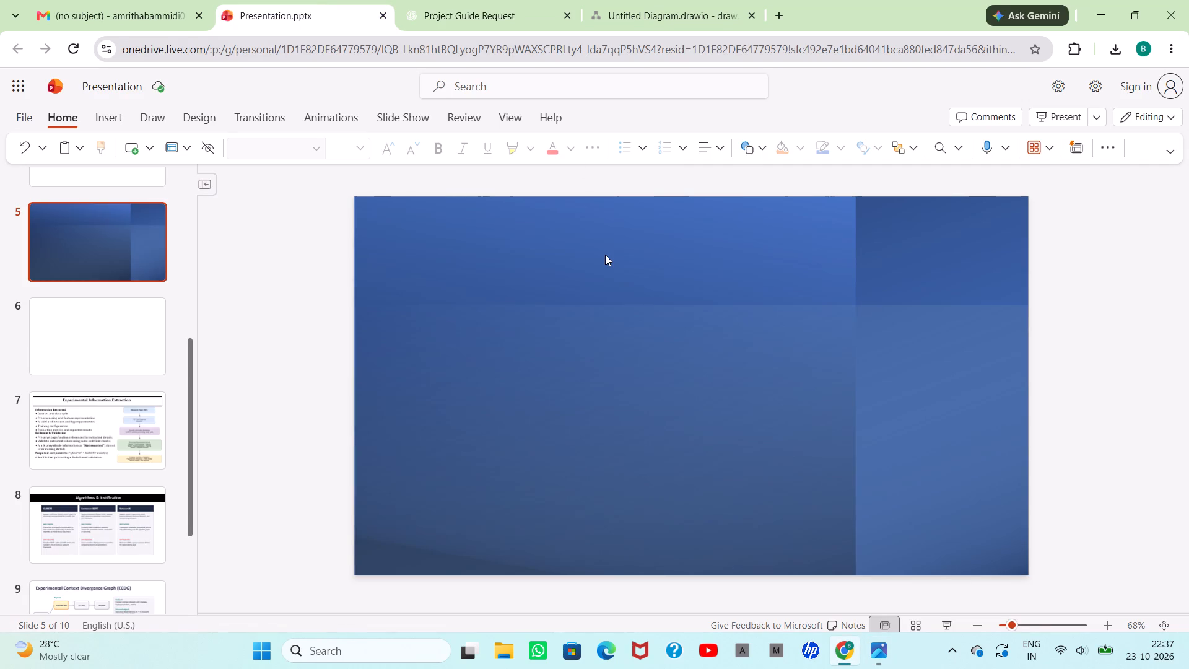
pyautogui.hotkey('ctrl', 'v')
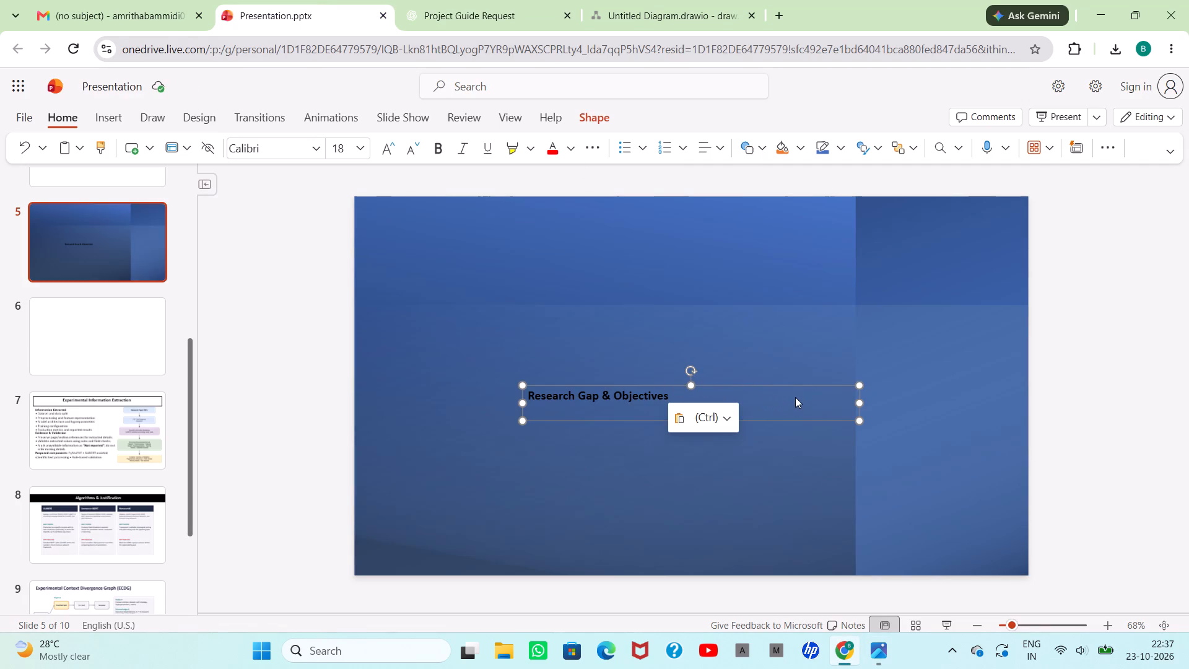
pyautogui.moveTo(795, 385); pyautogui.dragTo(858, 232)
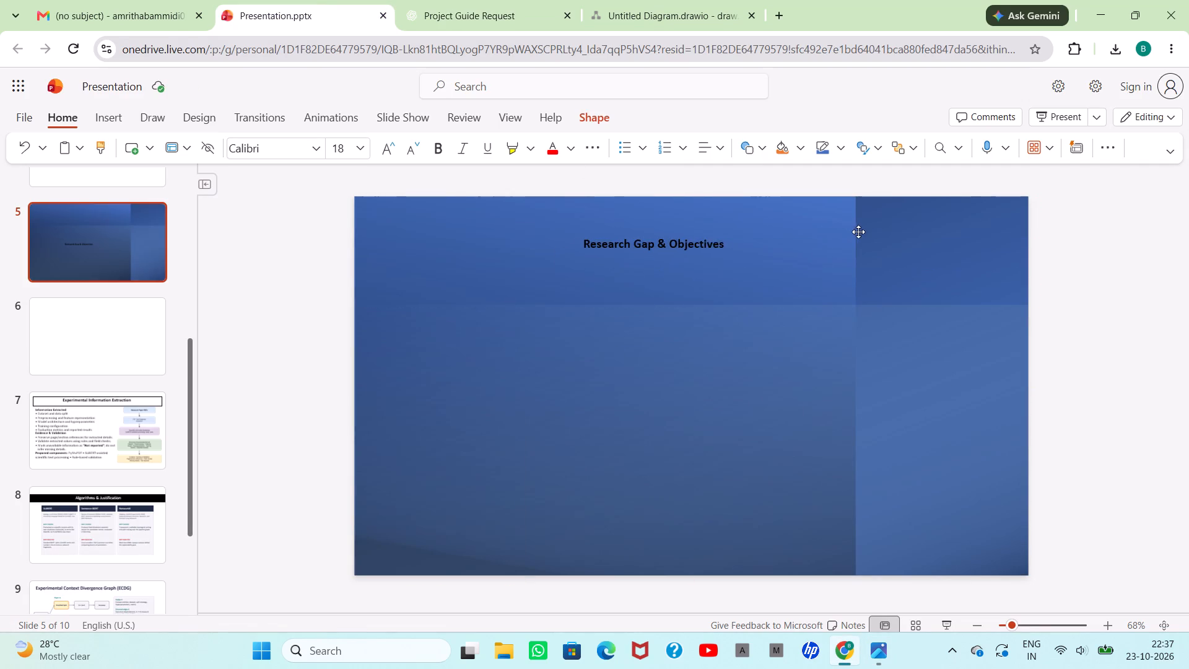
pyautogui.moveTo(858, 232); pyautogui.dragTo(870, 232)
# Set the "Research Gap & Objectives" heading on slide 5 to font size 32.
pyautogui.tripleClick(713, 247)
pyautogui.click(713, 247)
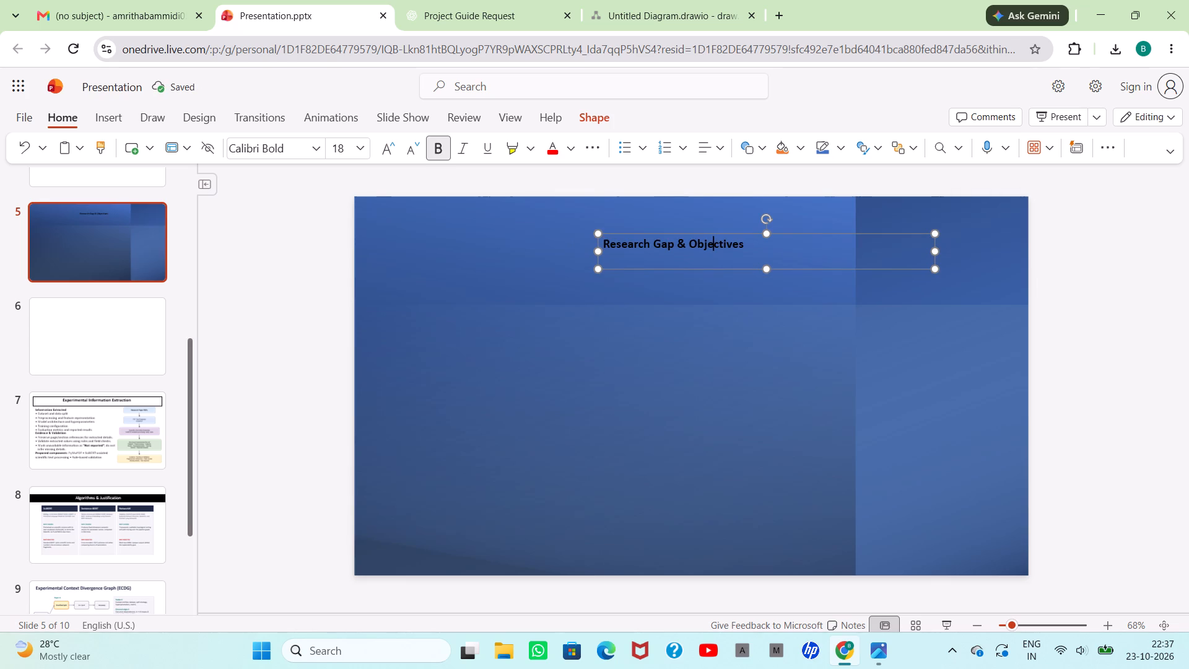
pyautogui.tripleClick(698, 247)
pyautogui.click(698, 247)
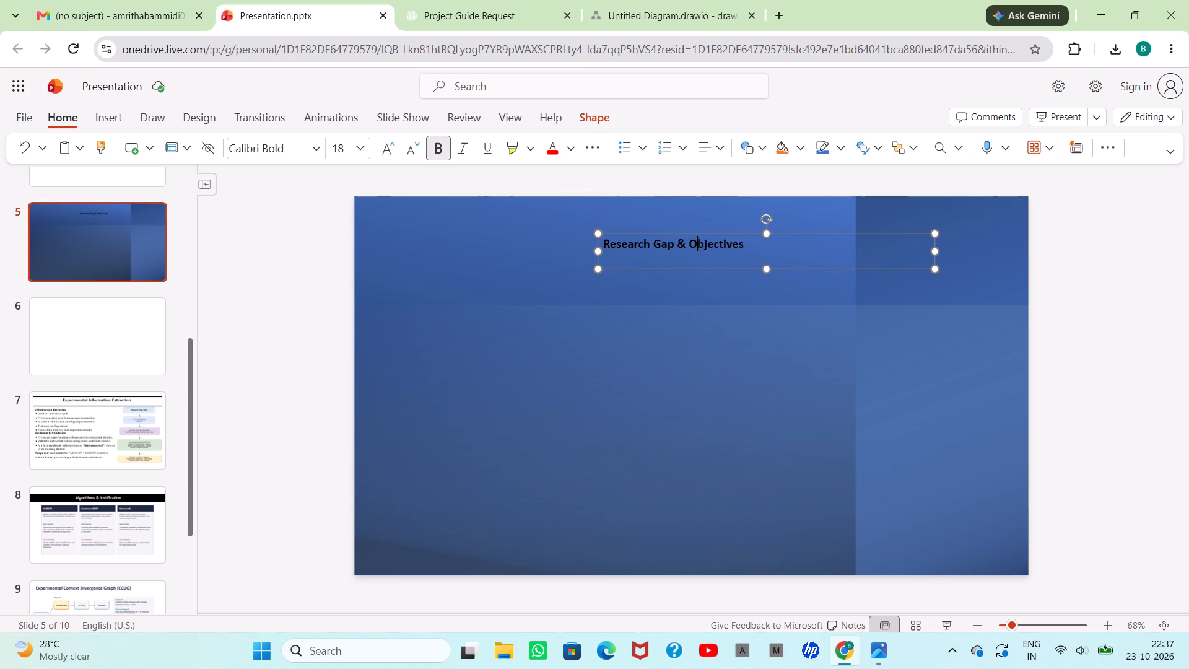
pyautogui.tripleClick(698, 247)
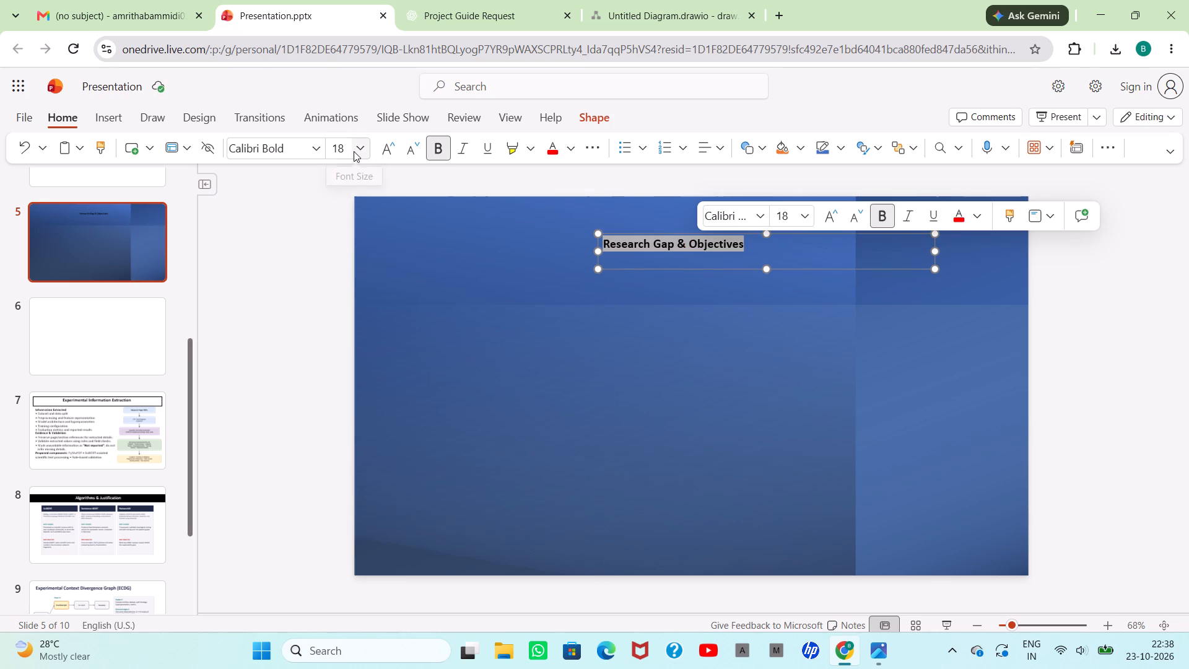
pyautogui.click(357, 152)
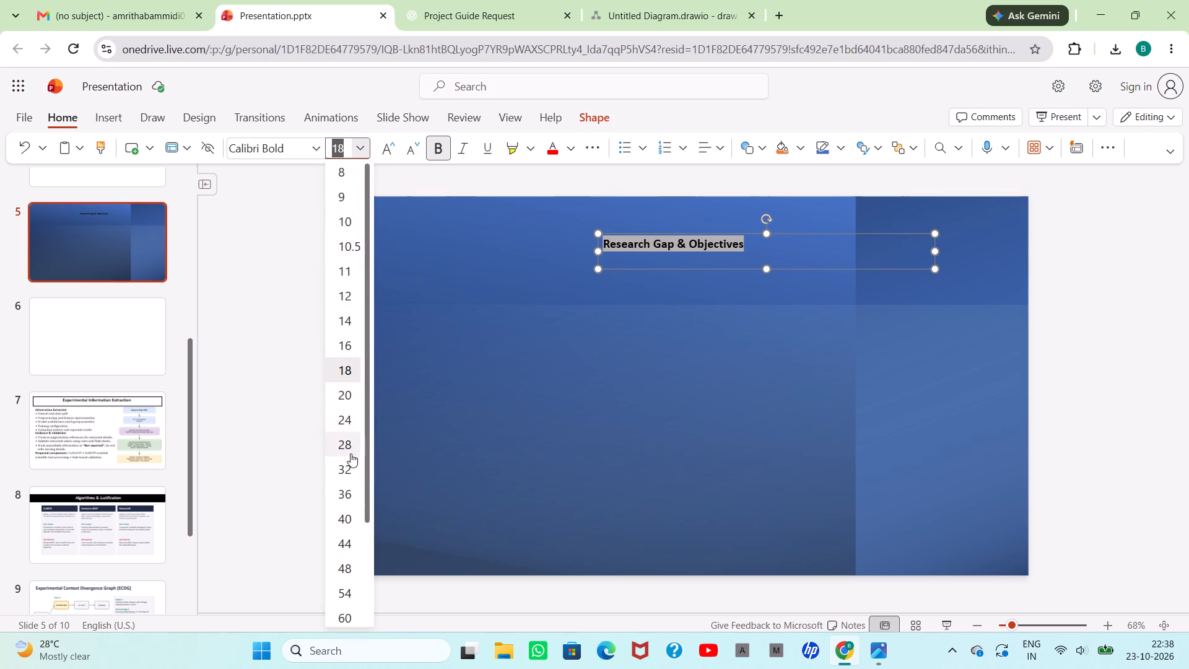
pyautogui.click(349, 465)
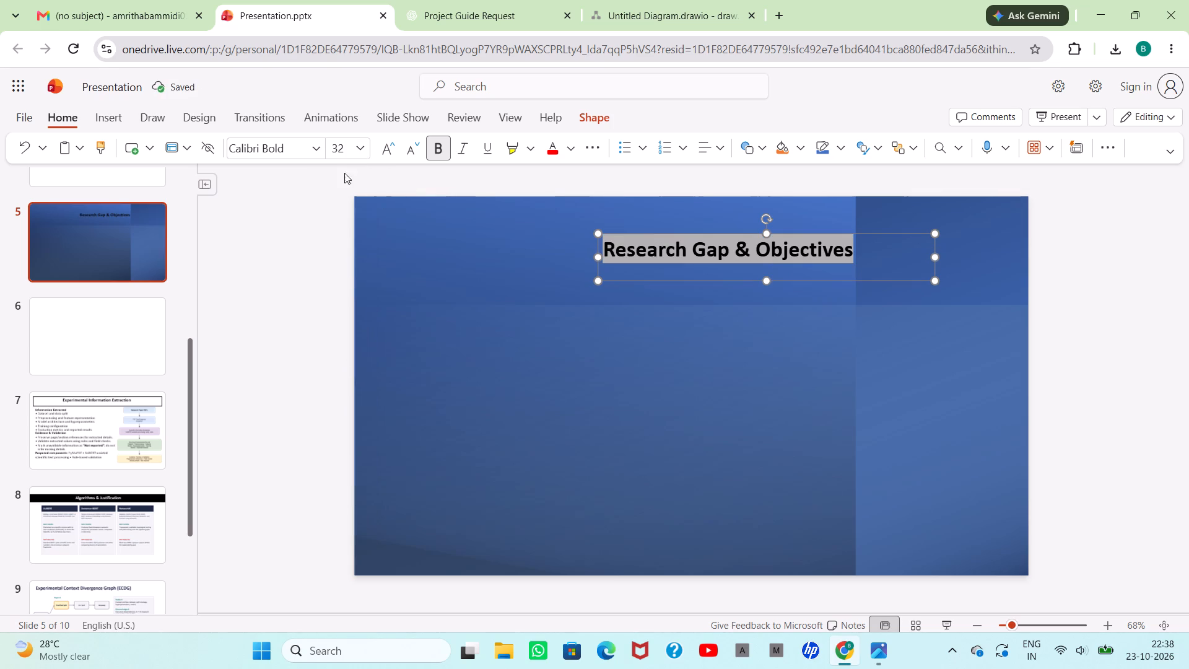
pyautogui.click(320, 154)
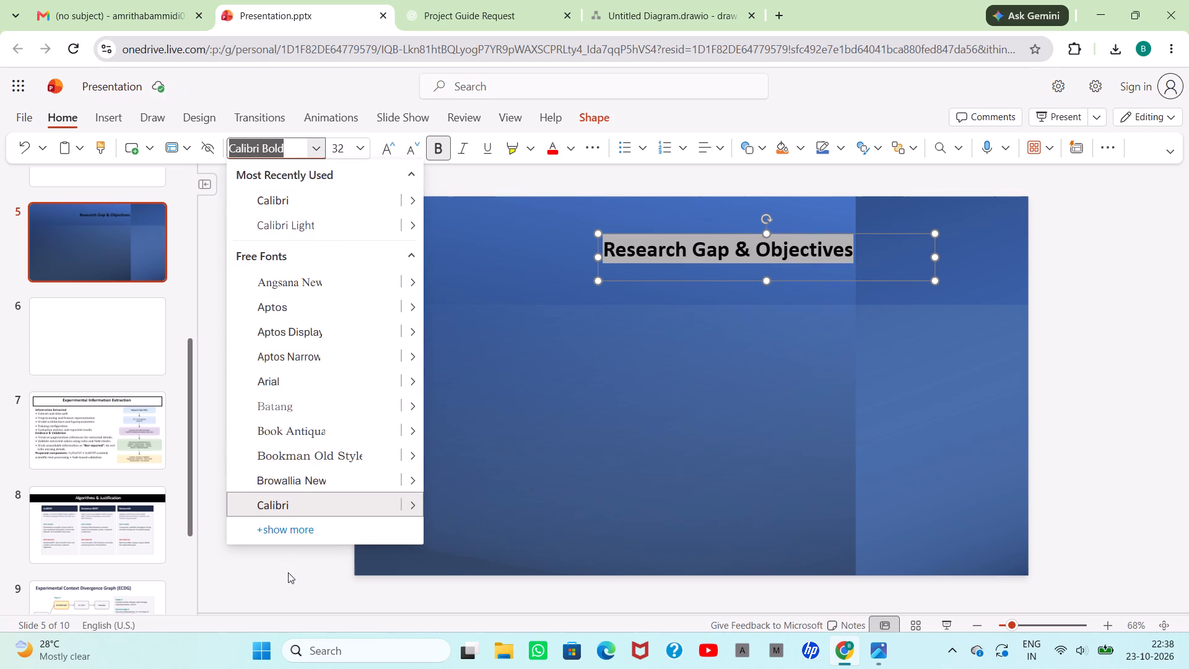
pyautogui.click(288, 572)
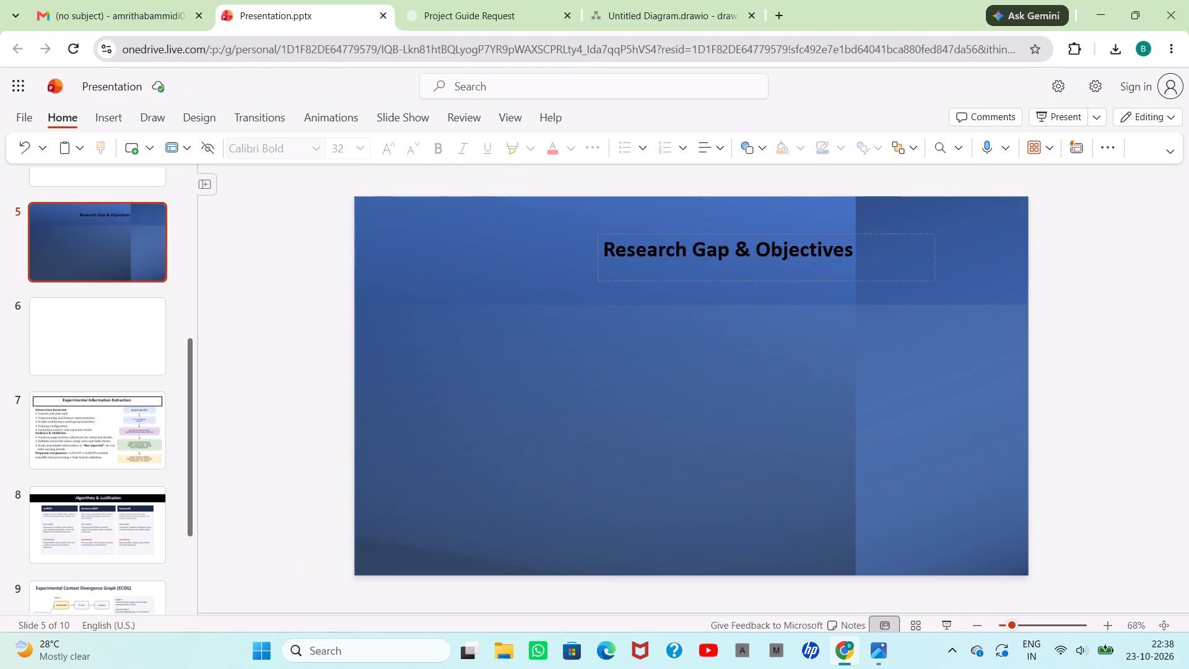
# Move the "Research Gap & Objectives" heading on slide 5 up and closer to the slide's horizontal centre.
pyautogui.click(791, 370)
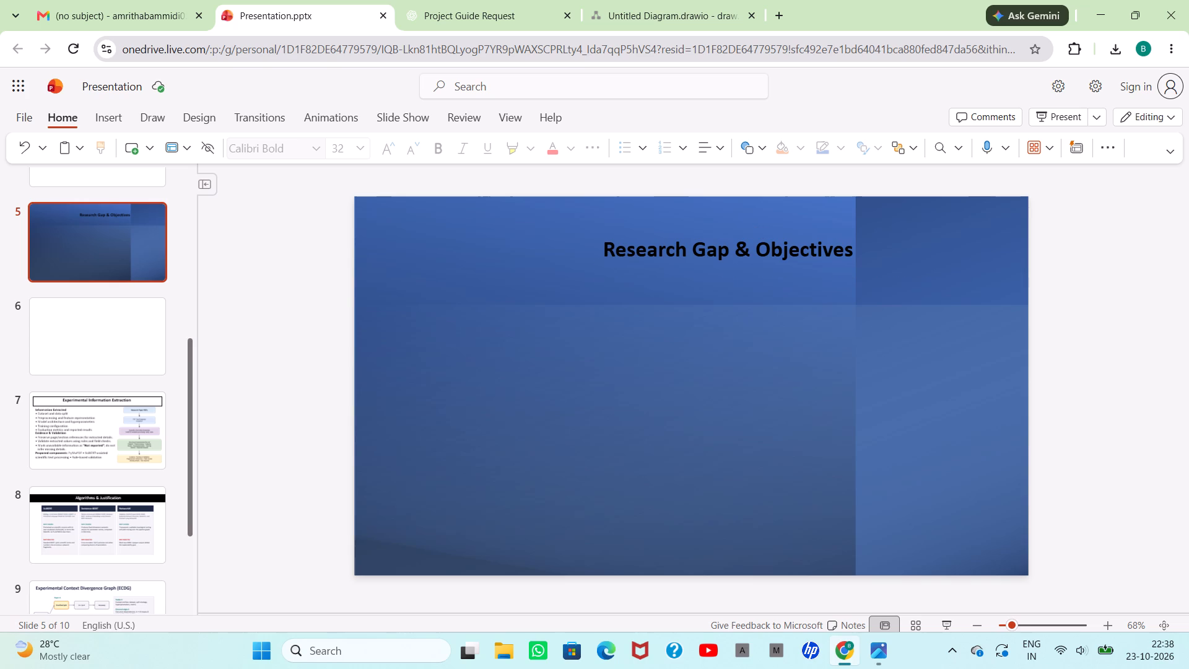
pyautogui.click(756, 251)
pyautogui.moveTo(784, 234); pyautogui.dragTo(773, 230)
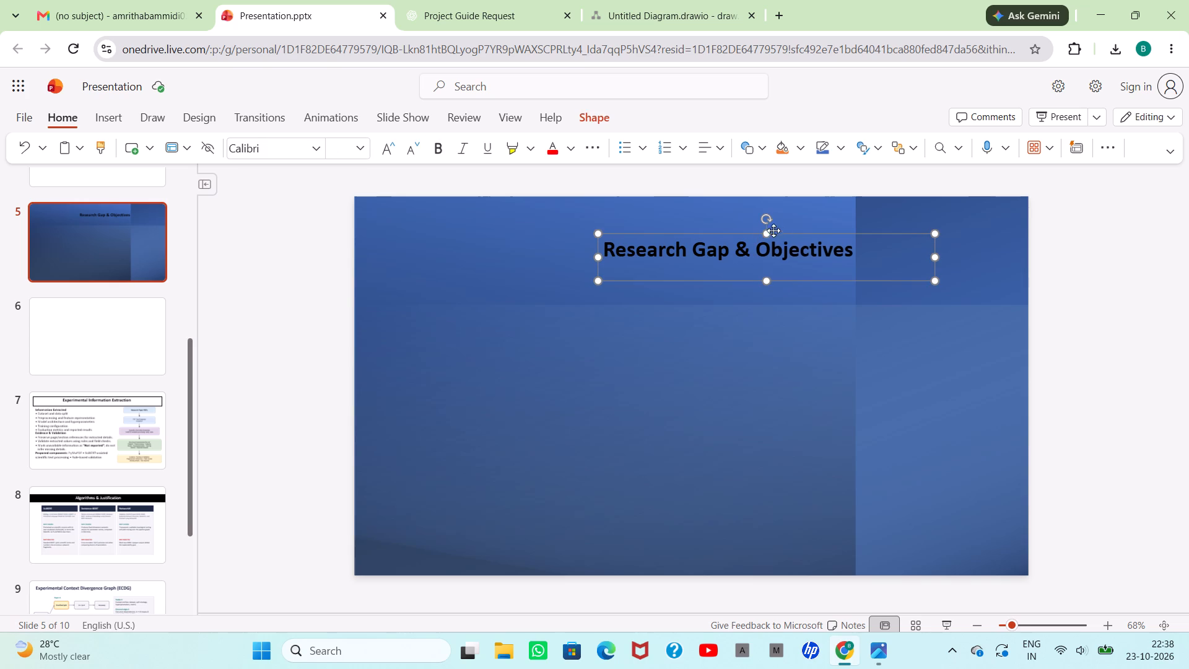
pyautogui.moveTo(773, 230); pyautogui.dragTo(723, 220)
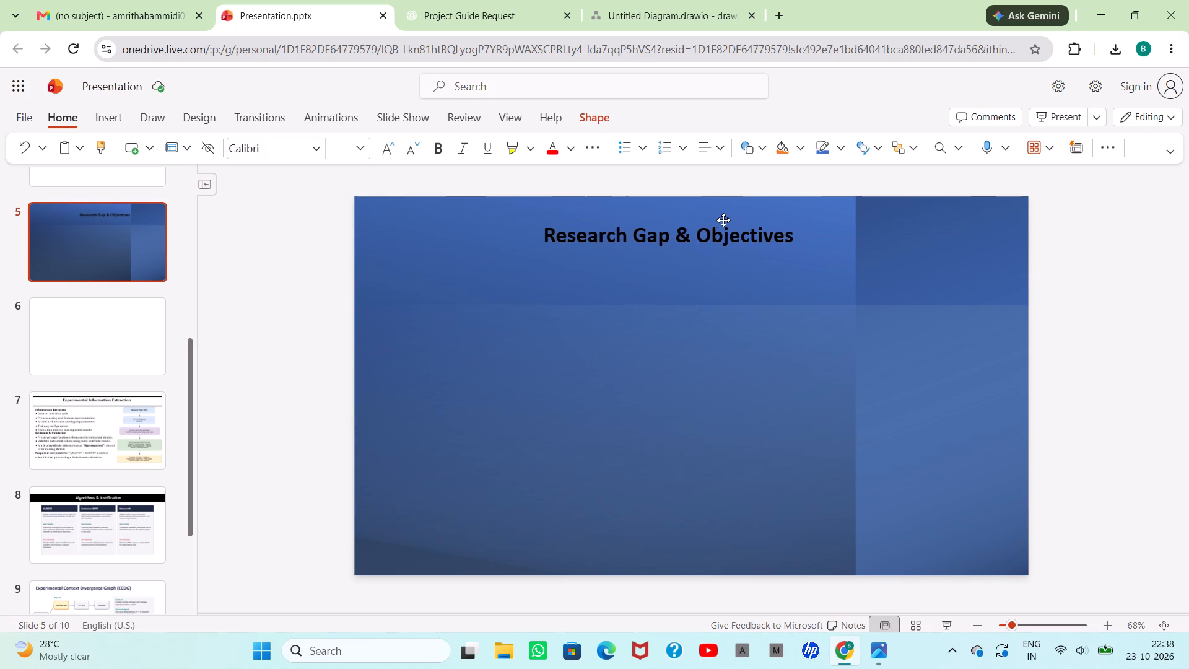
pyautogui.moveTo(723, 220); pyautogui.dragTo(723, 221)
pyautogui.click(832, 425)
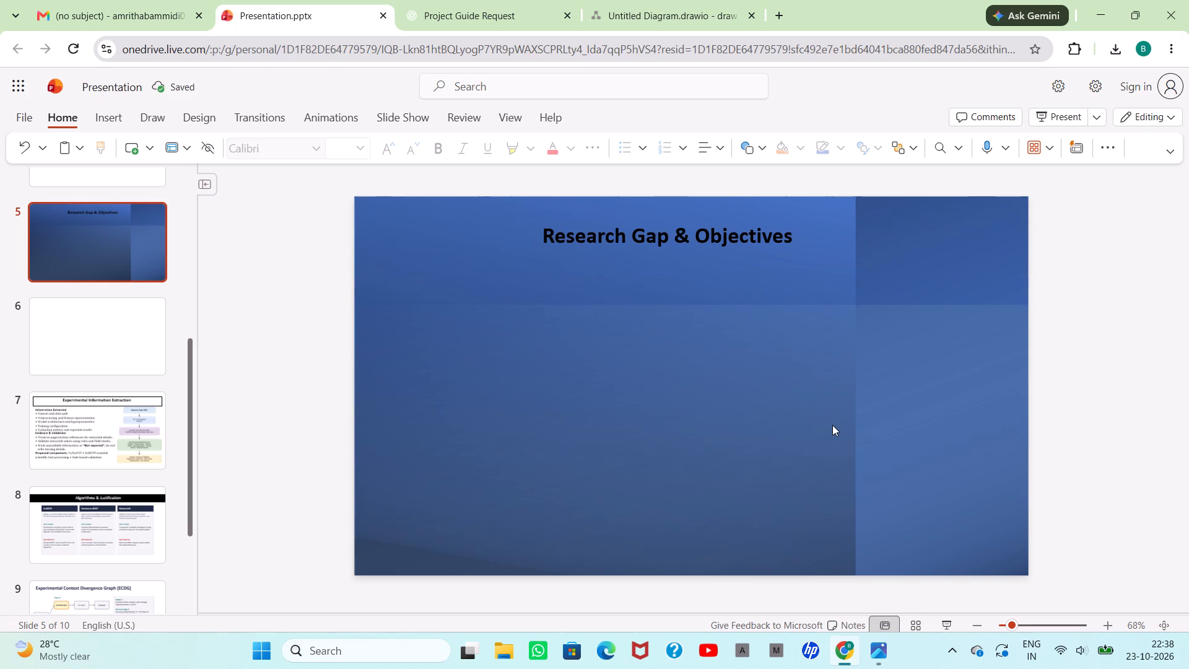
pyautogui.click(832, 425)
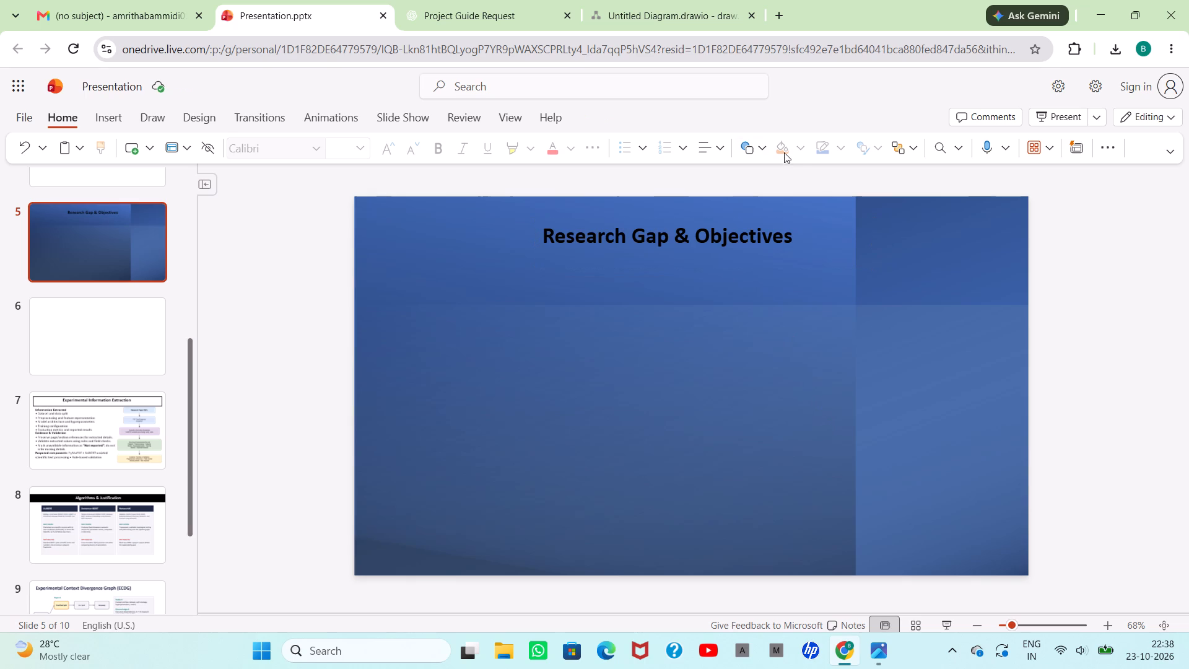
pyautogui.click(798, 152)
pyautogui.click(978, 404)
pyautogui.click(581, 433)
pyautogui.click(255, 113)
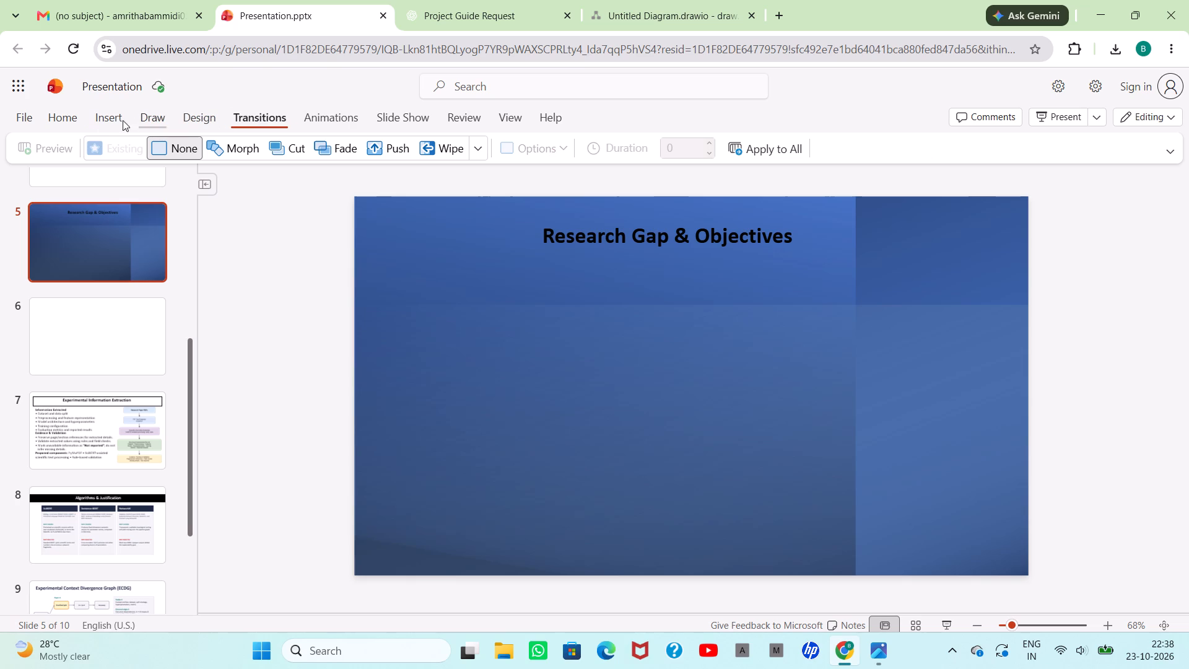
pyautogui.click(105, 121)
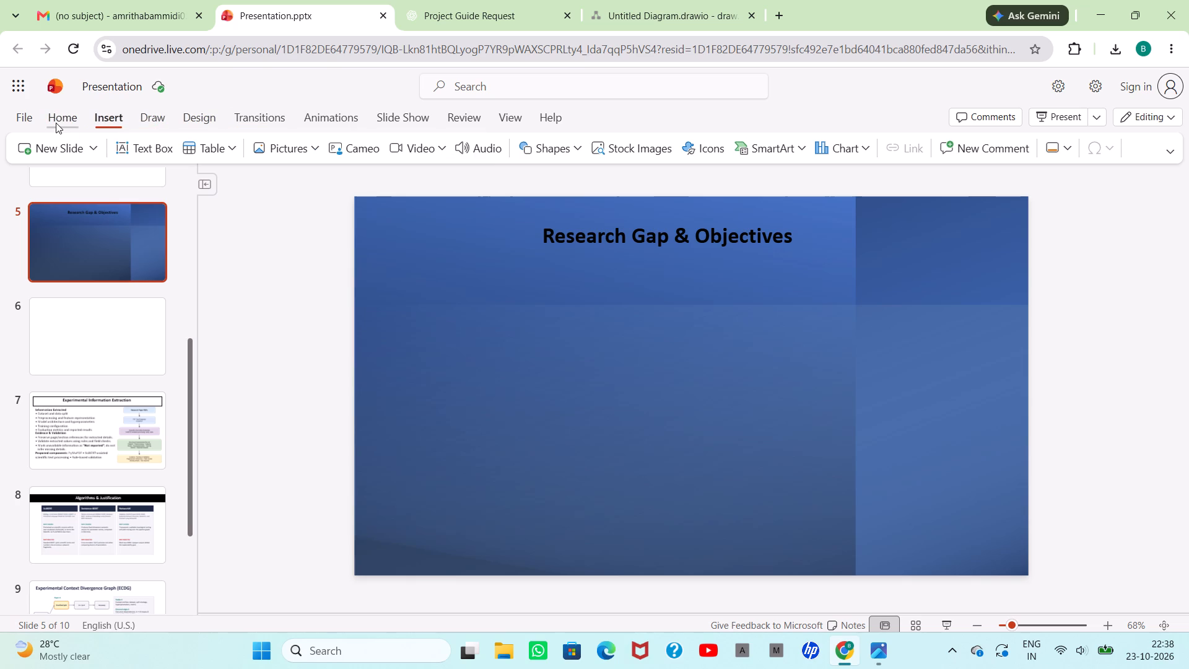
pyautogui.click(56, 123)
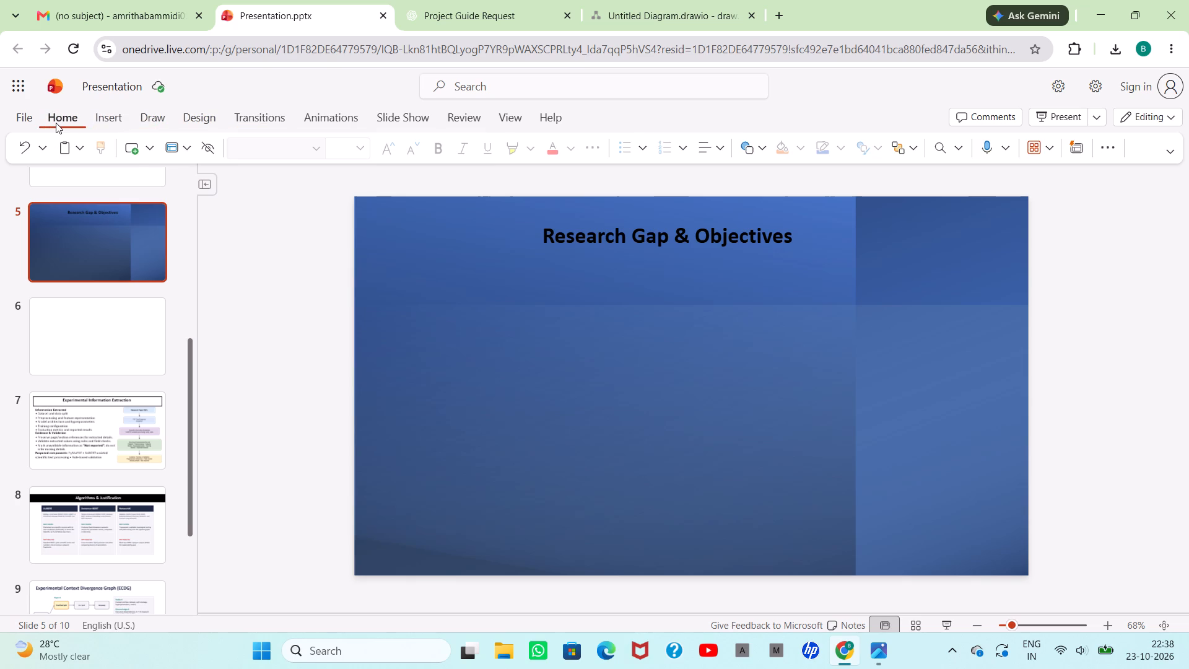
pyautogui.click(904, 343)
# Browse the Designer ideas for slide 5 and apply the white layout with a thin black frame and yellow corner triangle.
pyautogui.click(1087, 147)
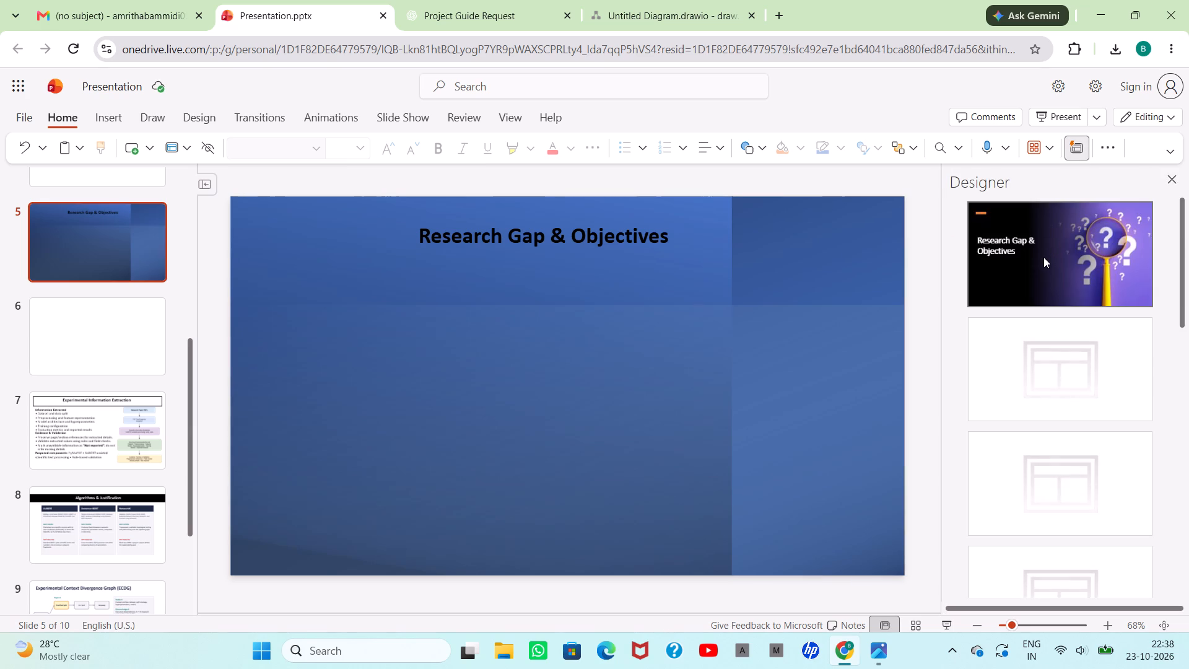
pyautogui.scroll(-4, 1043, 434)
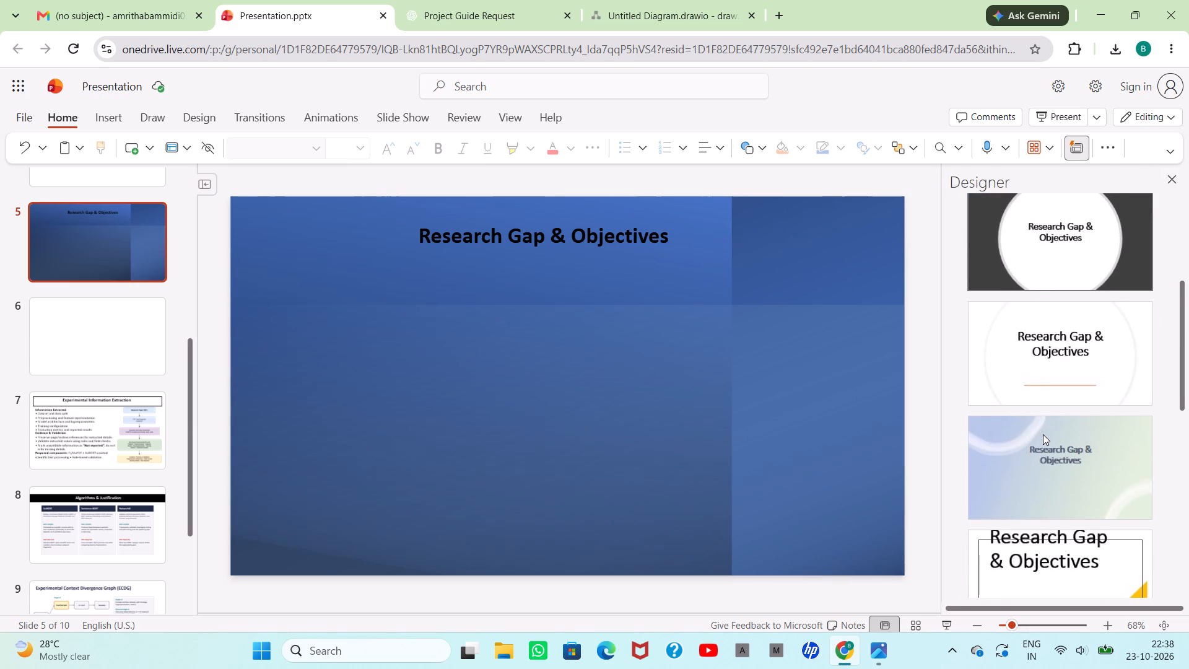
pyautogui.scroll(-8, 1043, 434)
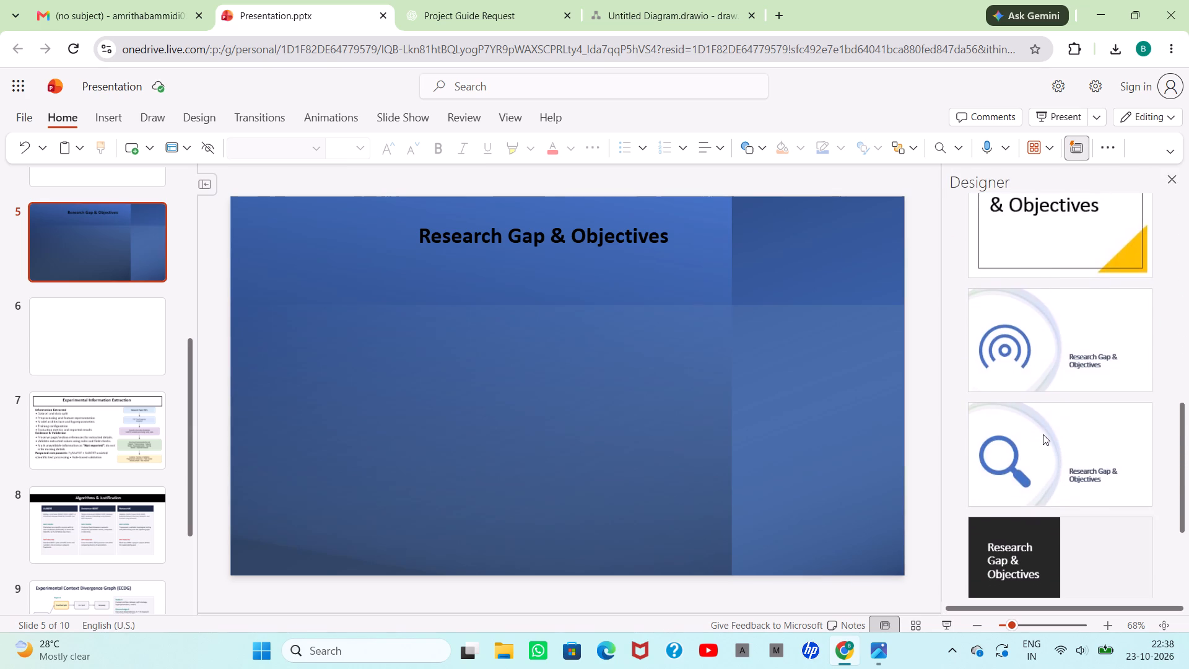
pyautogui.scroll(-9, 1043, 434)
pyautogui.scroll(2, 1043, 434)
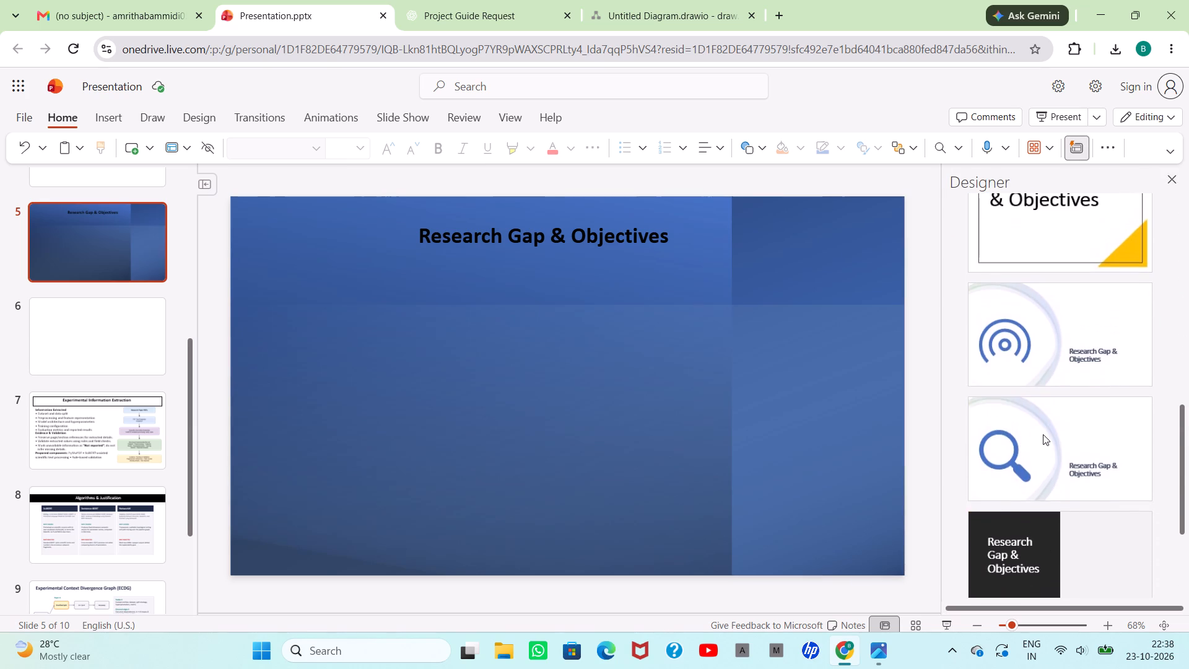
pyautogui.scroll(2, 1043, 434)
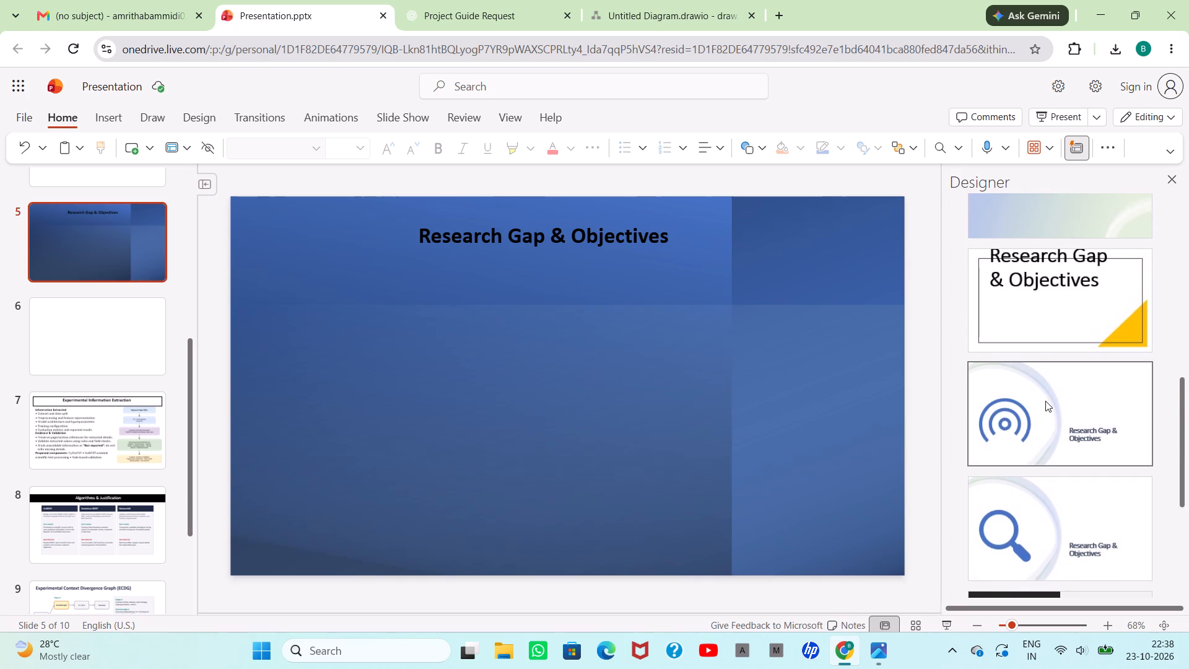
pyautogui.scroll(-5, 1050, 445)
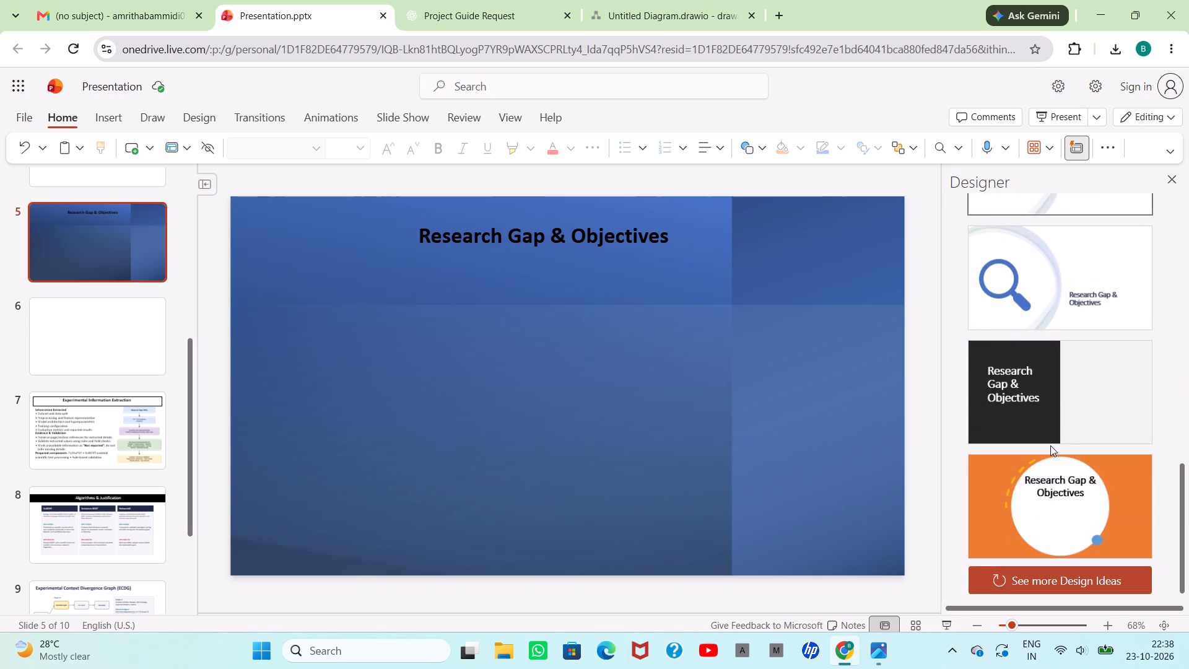
pyautogui.scroll(5, 1050, 445)
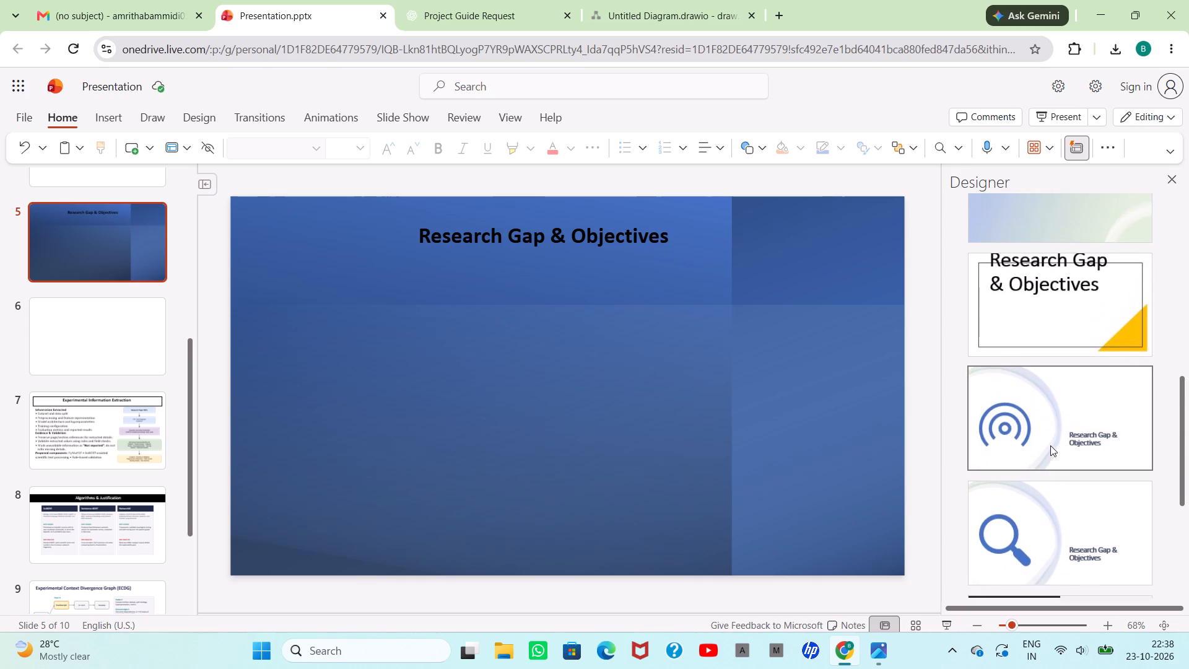
pyautogui.click(1050, 343)
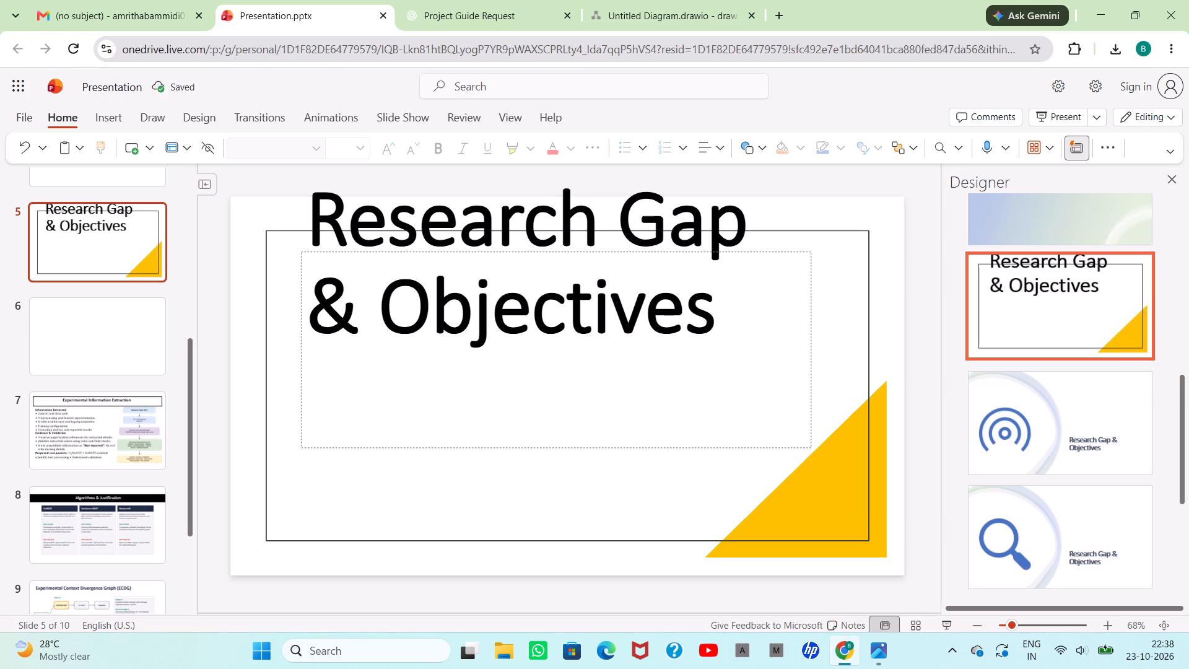
# Format the whole "Research Gap & Objectives" heading on slide 5 as Calibri at font size 32.
pyautogui.tripleClick(713, 314)
pyautogui.hotkey('shift', 'Up')
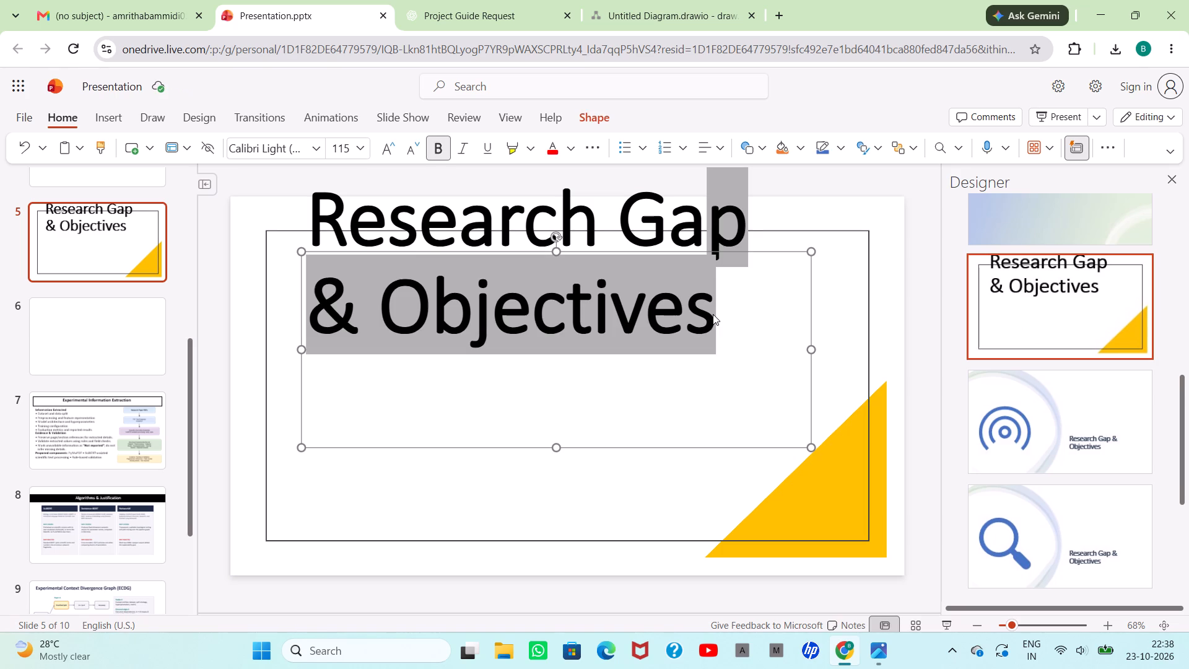
pyautogui.hotkey('shift', 'Up')
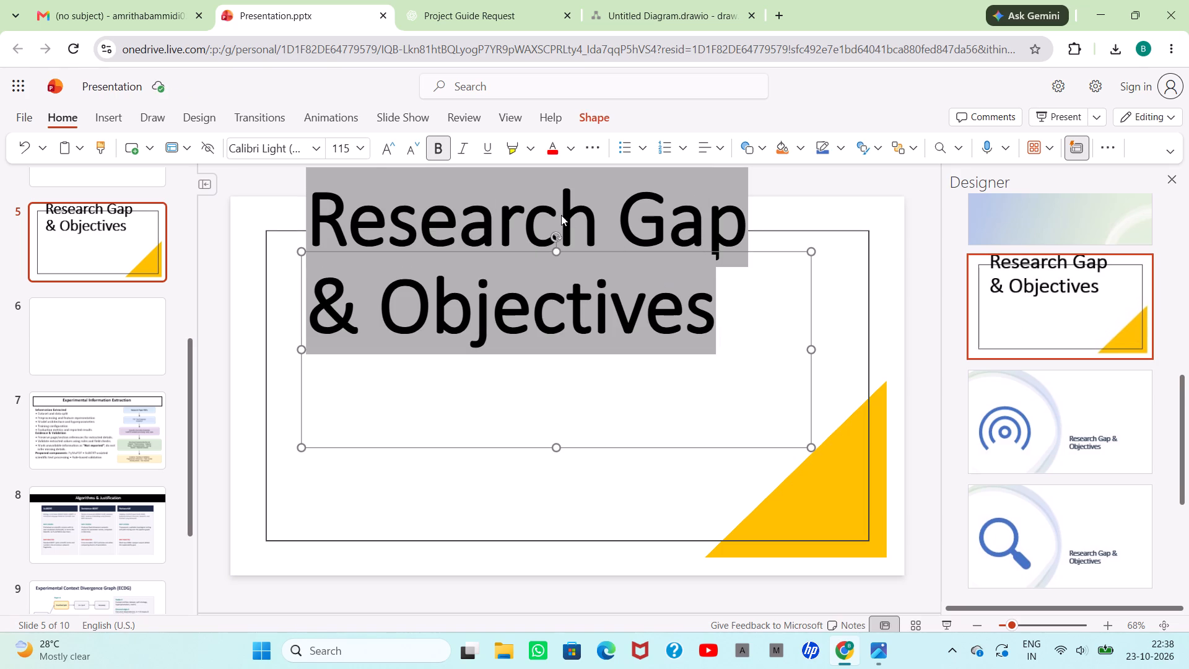
pyautogui.click(364, 144)
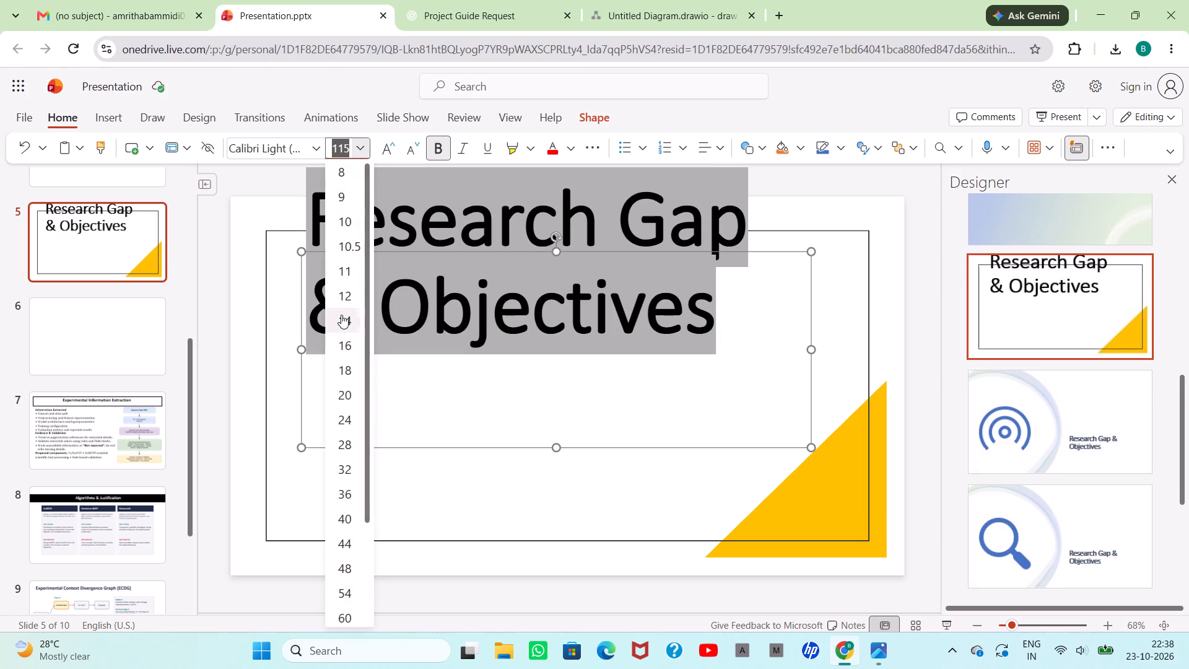
pyautogui.click(341, 468)
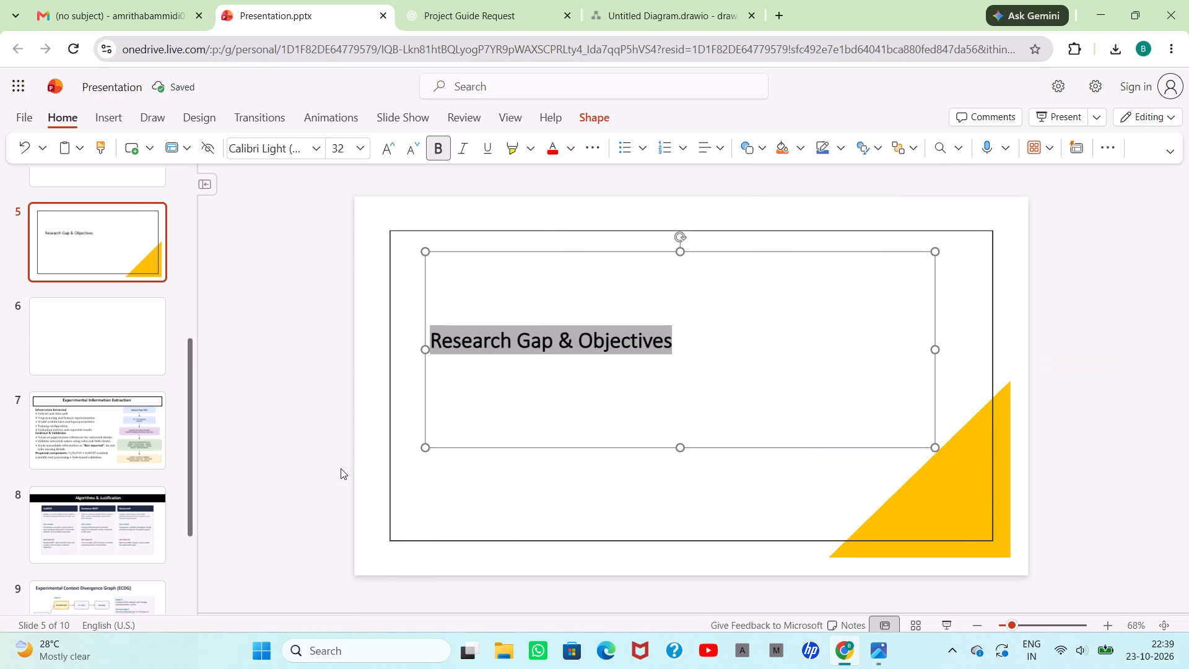
pyautogui.click(313, 149)
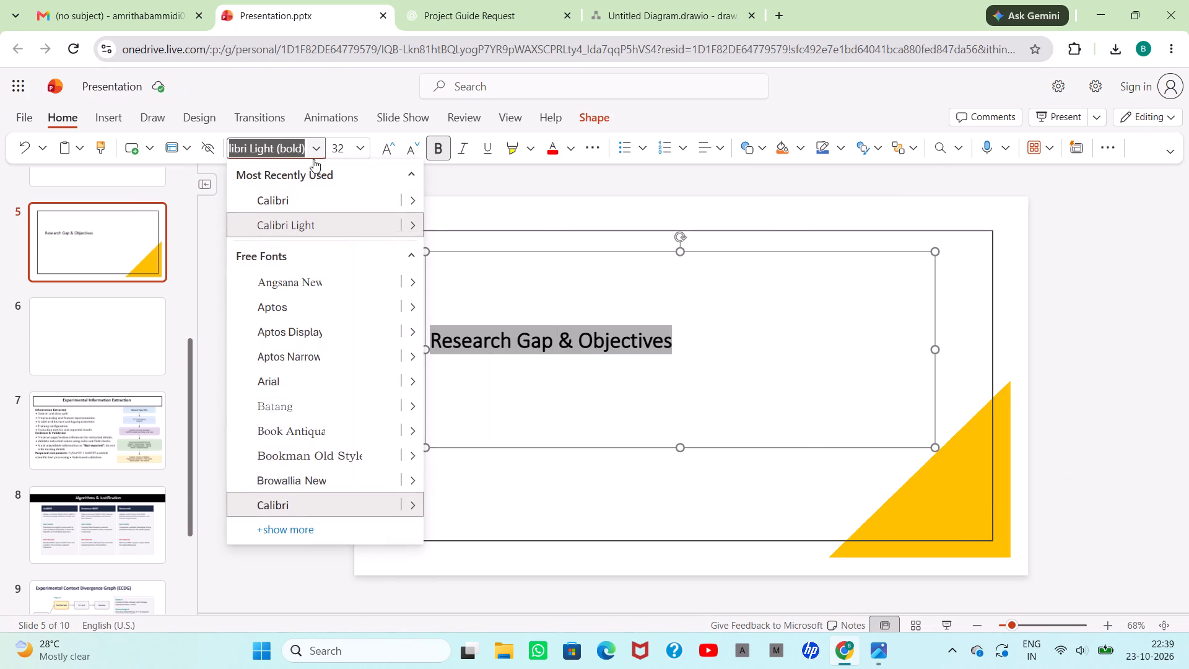
pyautogui.click(323, 198)
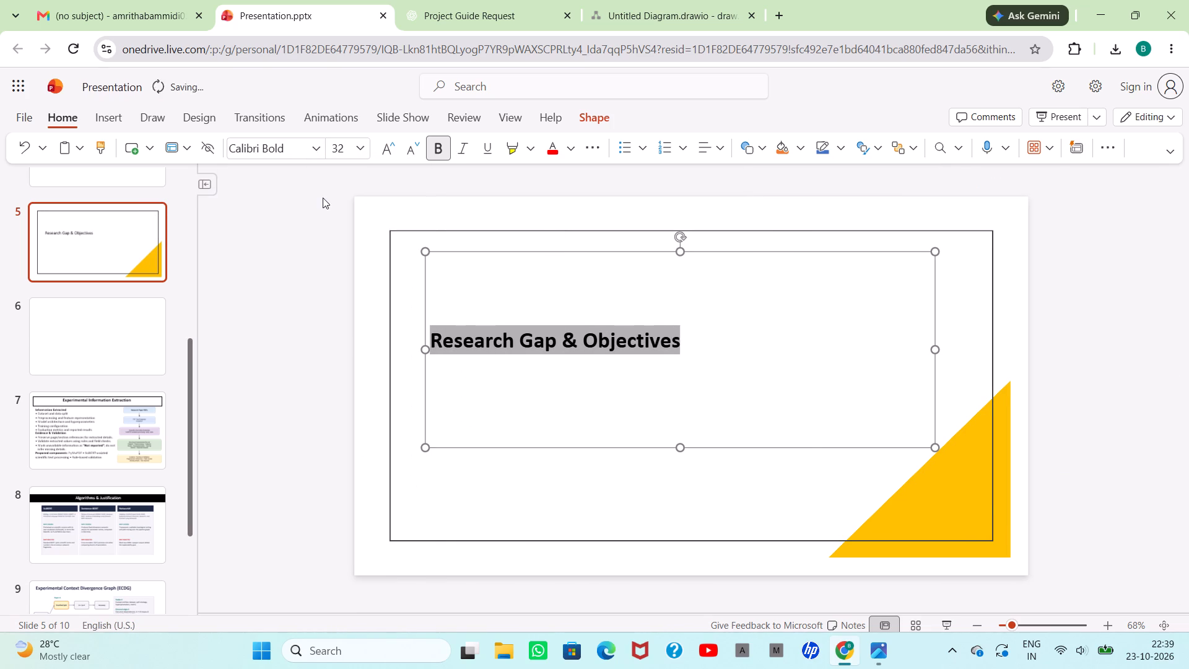
pyautogui.click(355, 460)
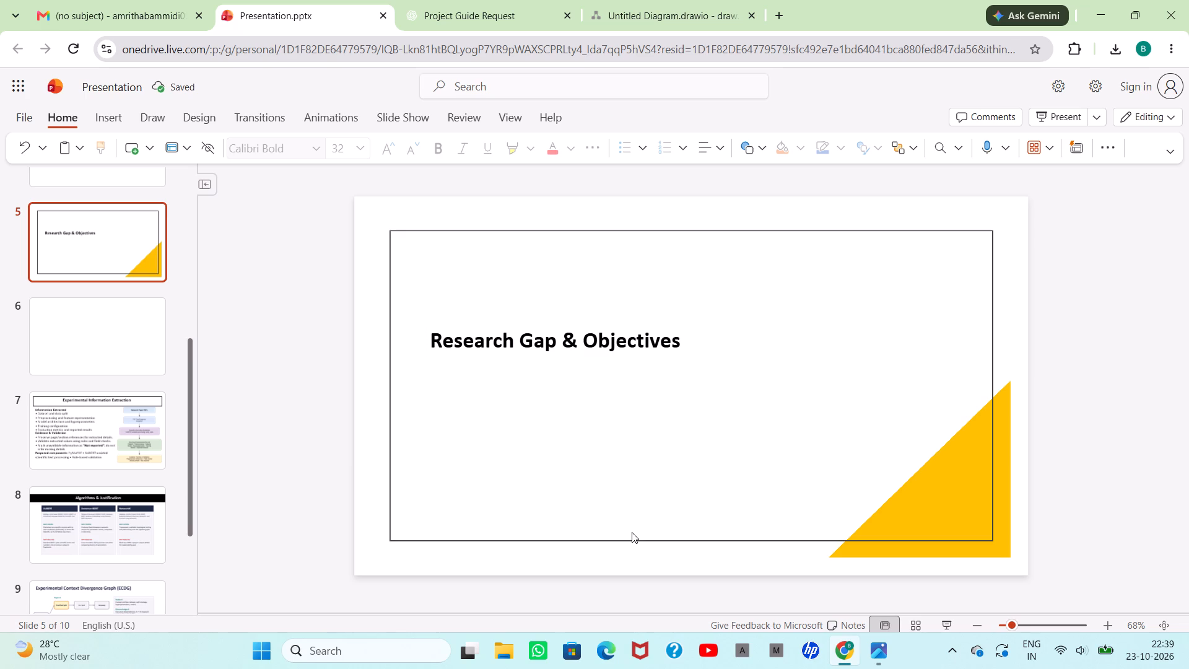
pyautogui.click(632, 532)
# Remove the empty line beneath the slide 5 heading and shrink its text box to fit closely around the single line.
pyautogui.click(560, 340)
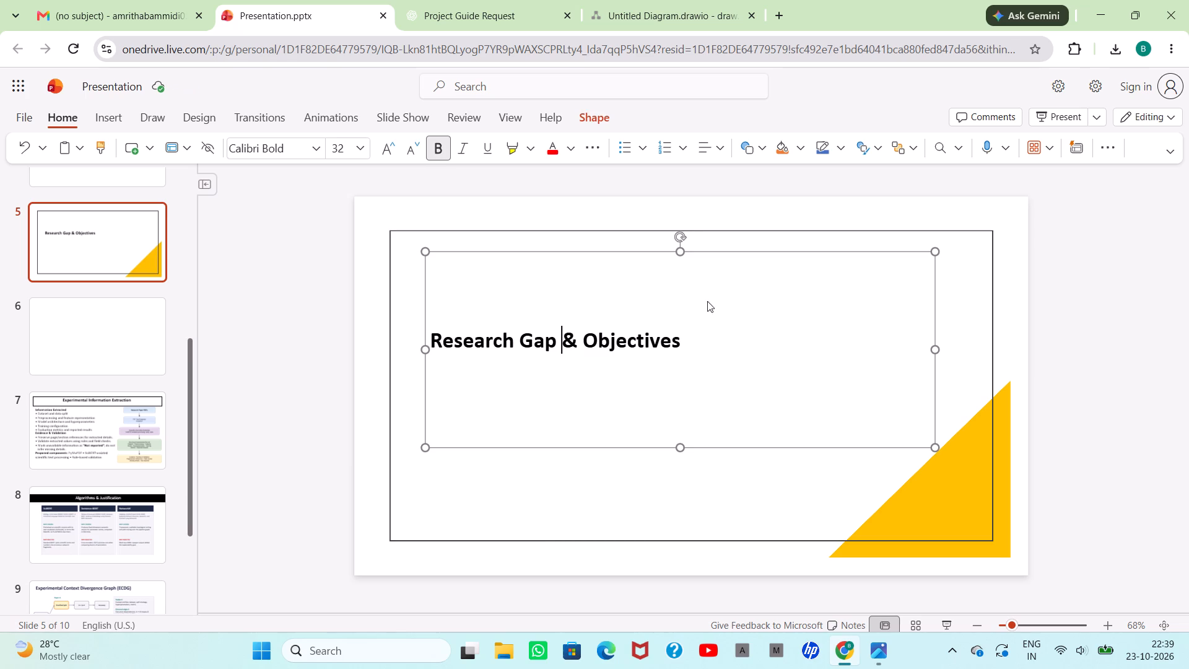
pyautogui.moveTo(934, 448); pyautogui.dragTo(752, 369)
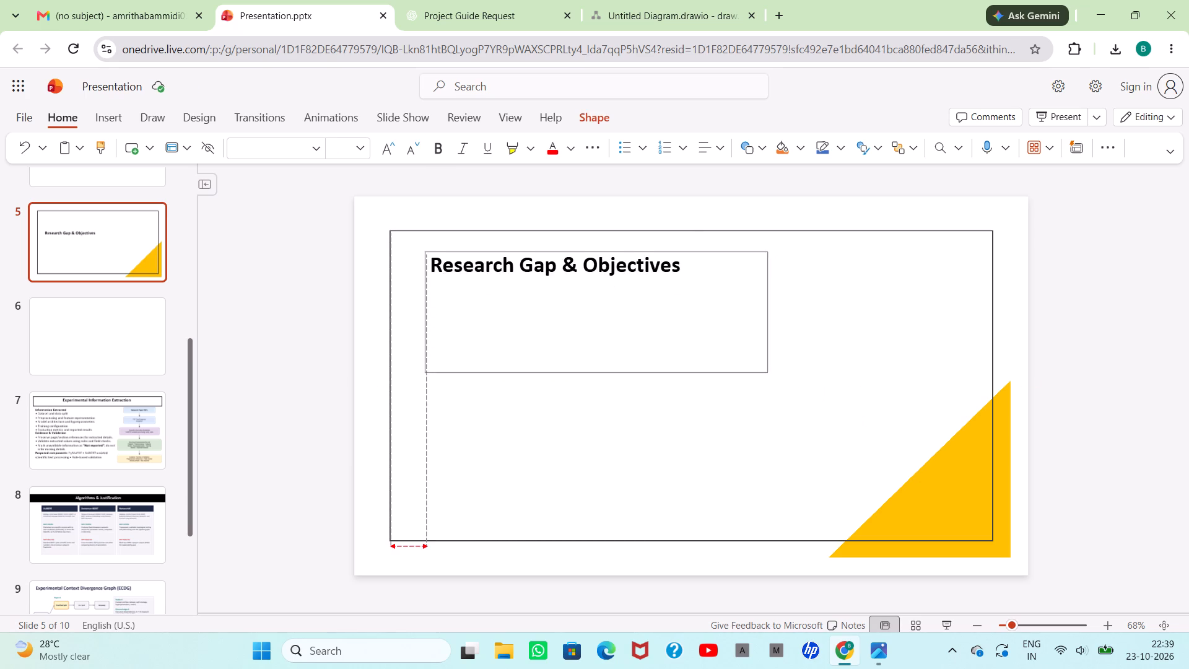
pyautogui.moveTo(752, 369); pyautogui.dragTo(737, 364)
pyautogui.click(588, 343)
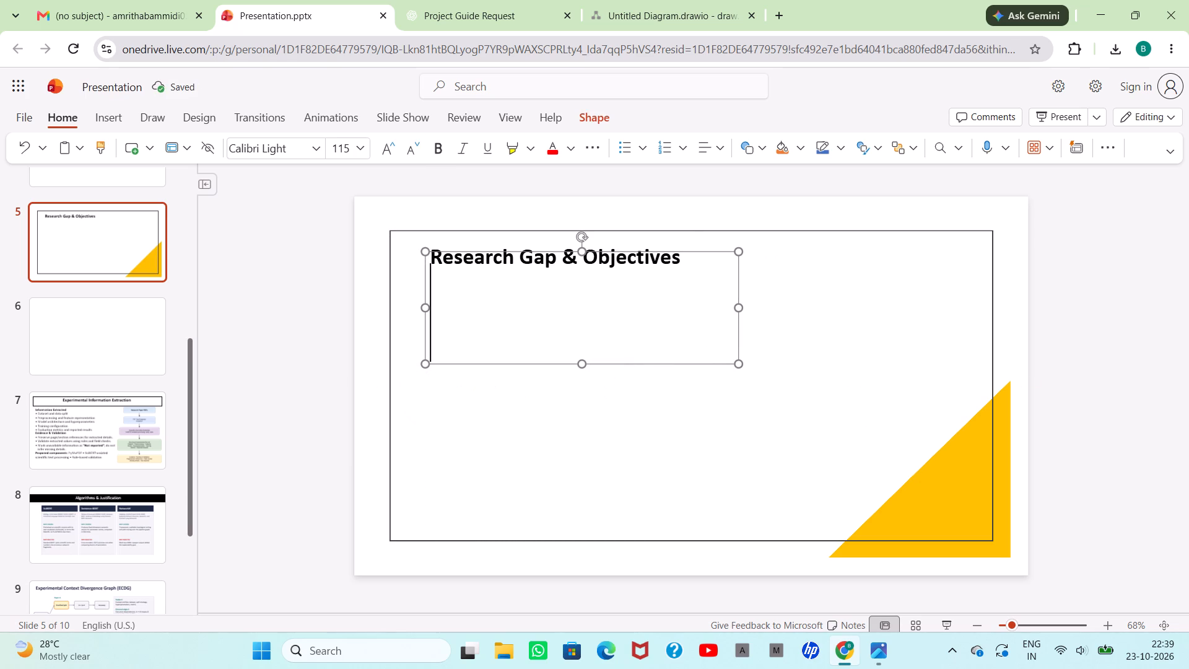
pyautogui.press('BackSpace')
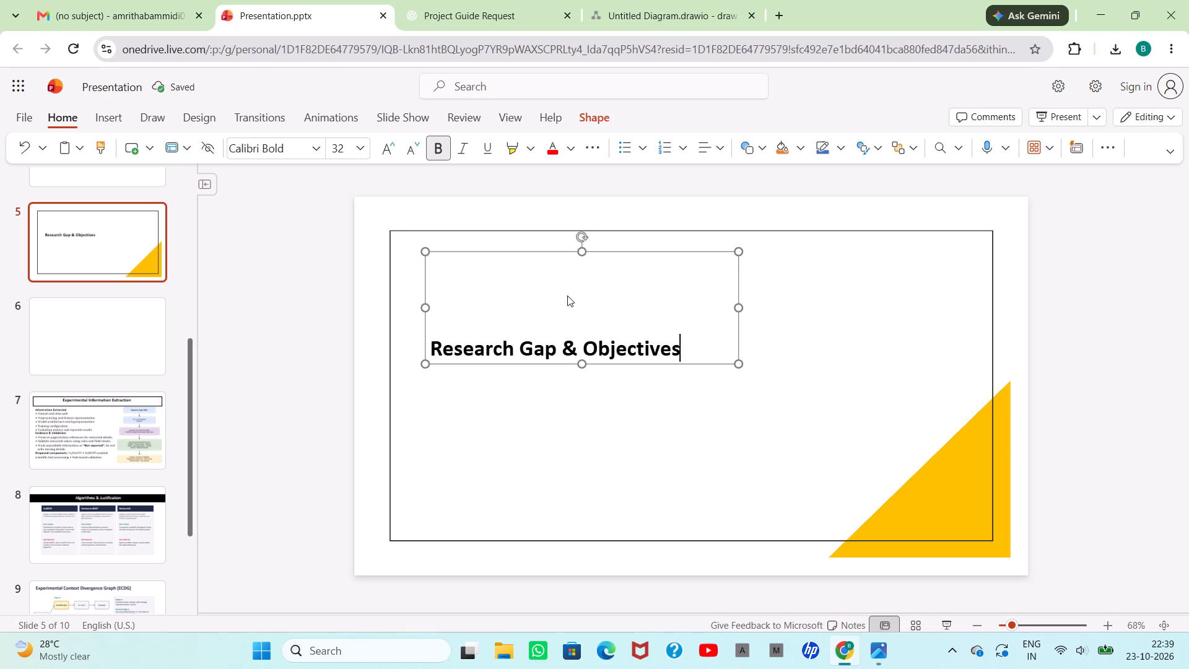
pyautogui.click(567, 295)
pyautogui.click(650, 336)
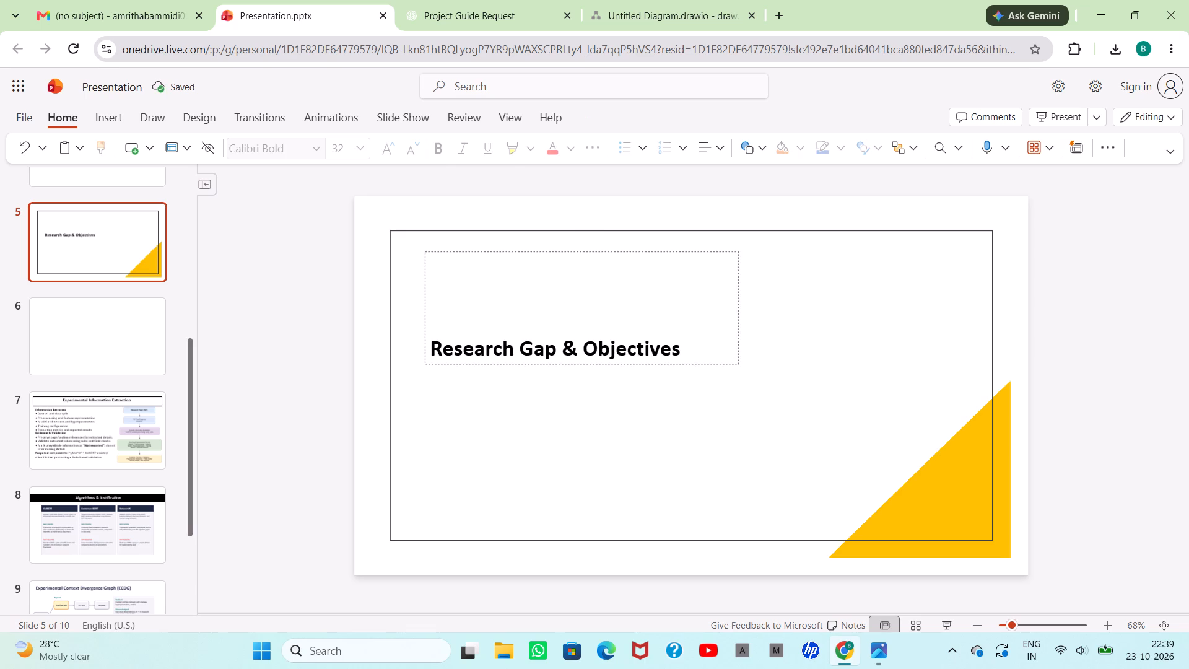
pyautogui.click(640, 353)
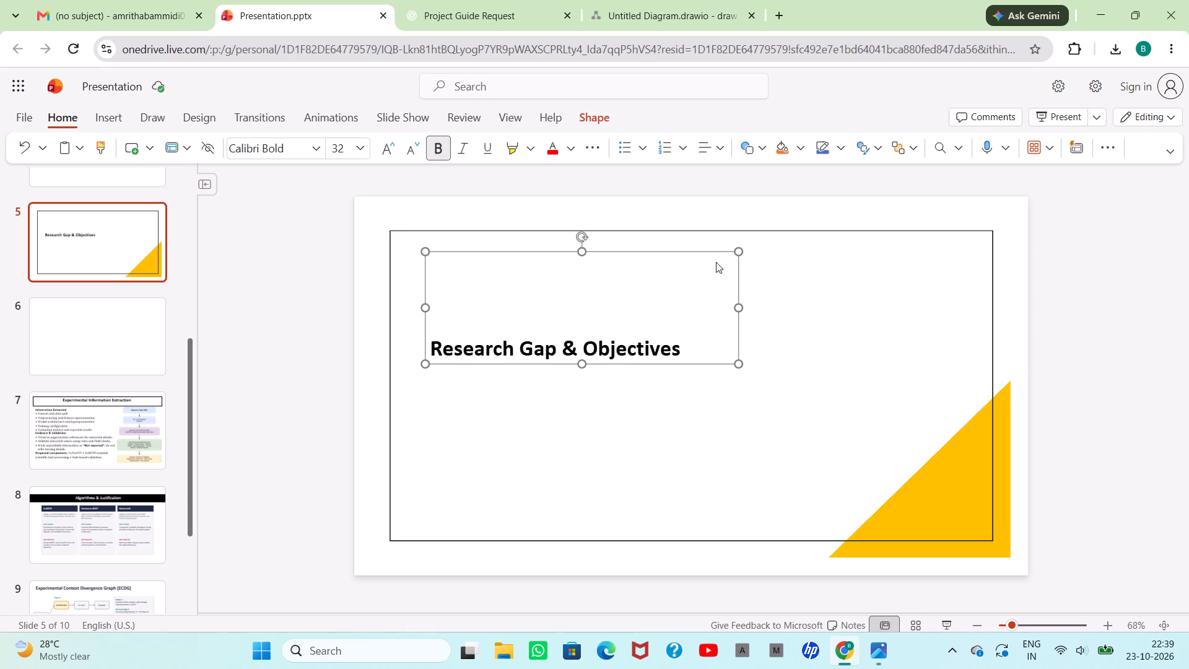
pyautogui.moveTo(739, 251); pyautogui.dragTo(715, 331)
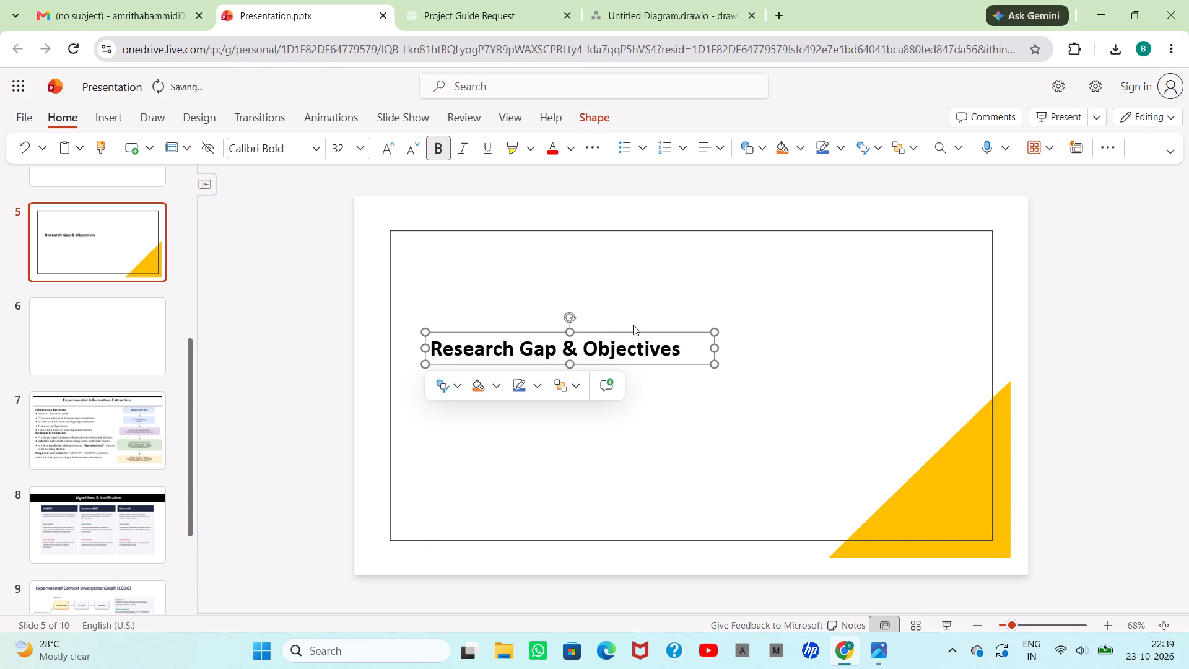
# Move the "Research Gap & Objectives" heading to the top centre inside the black frame on slide 5.
pyautogui.moveTo(607, 332); pyautogui.dragTo(690, 287)
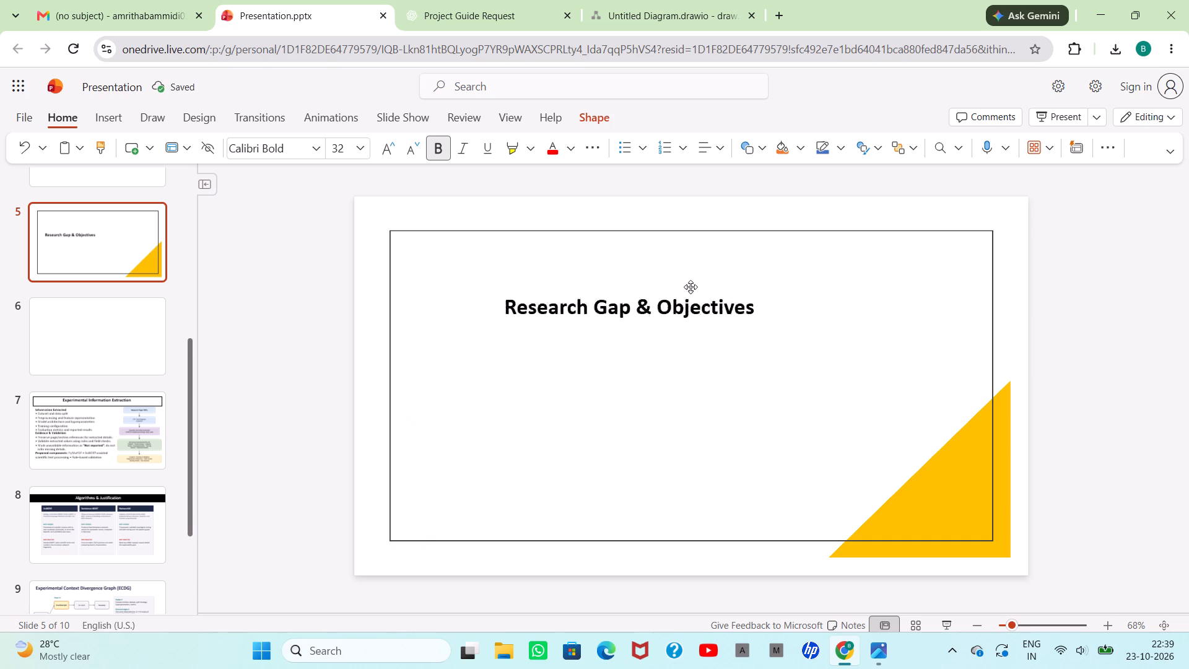
pyautogui.moveTo(690, 287); pyautogui.dragTo(728, 237)
pyautogui.click(593, 359)
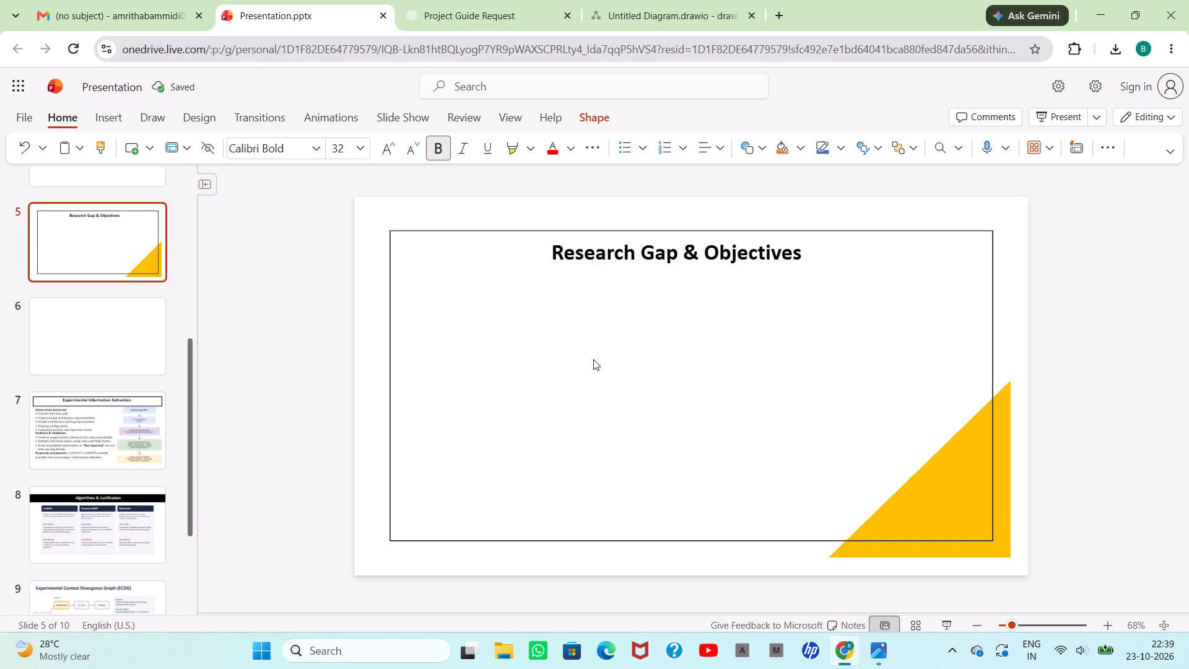
# Insert a 2x2 table on slide 5 and place it just below the "Research Gap & Objectives" heading.
pyautogui.click(120, 114)
pyautogui.click(220, 154)
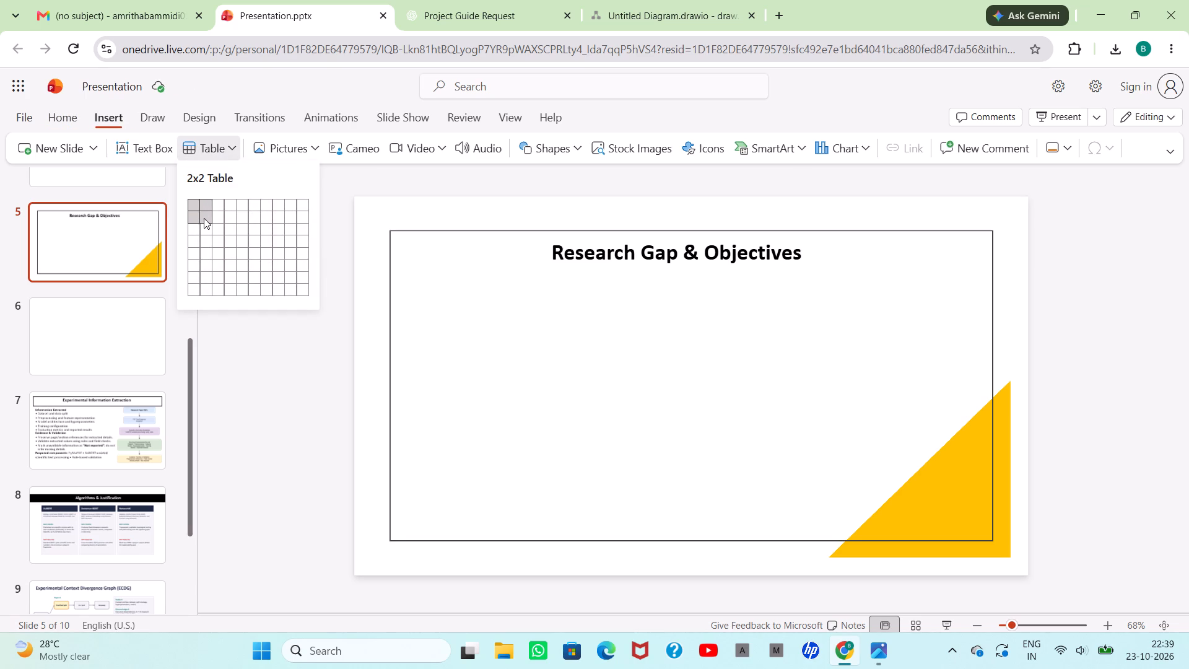
pyautogui.click(204, 218)
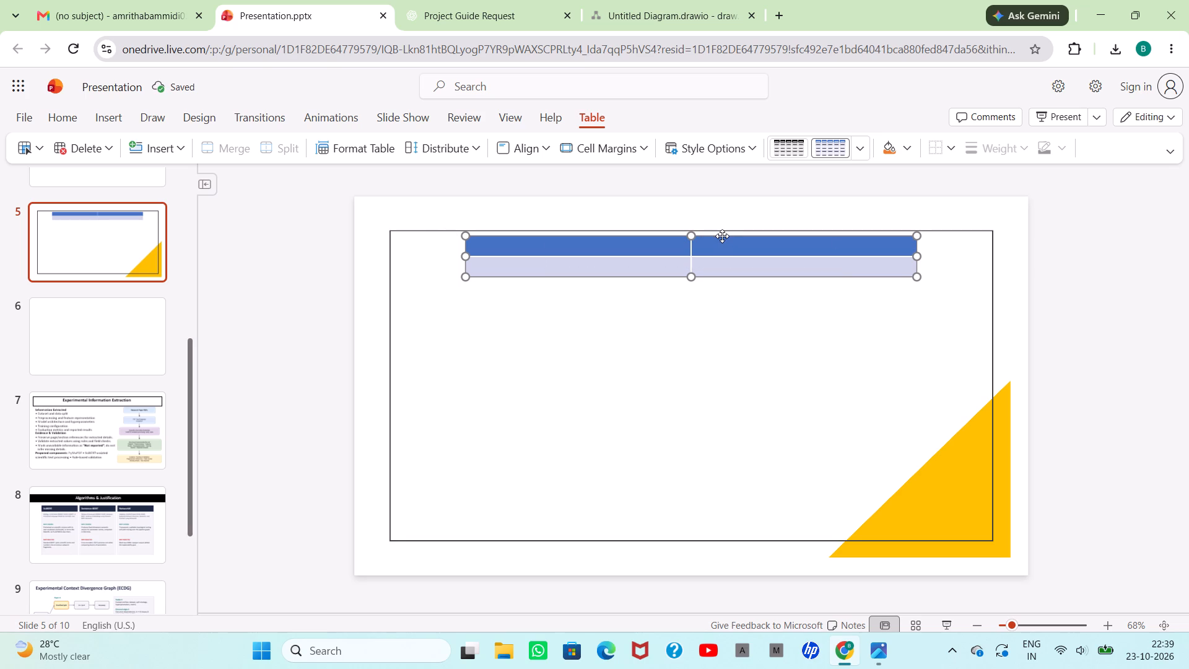
pyautogui.moveTo(722, 236); pyautogui.dragTo(713, 292)
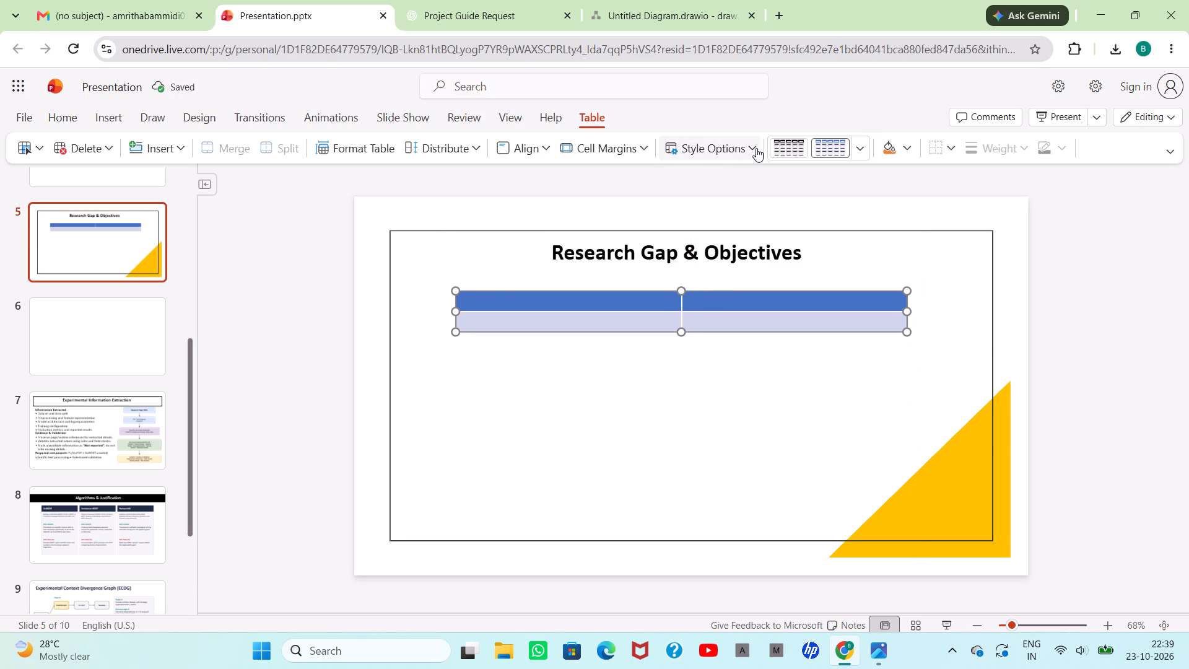
# Look through the style options and the table style gallery for the slide 5 table.
pyautogui.click(756, 148)
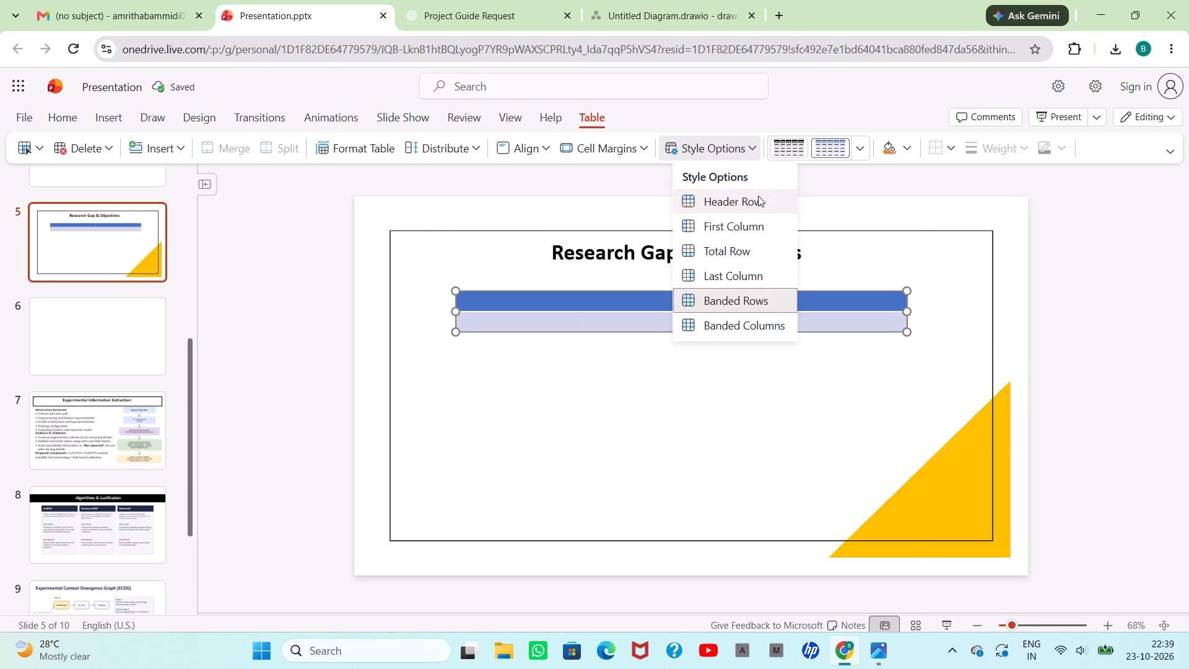
pyautogui.click(843, 178)
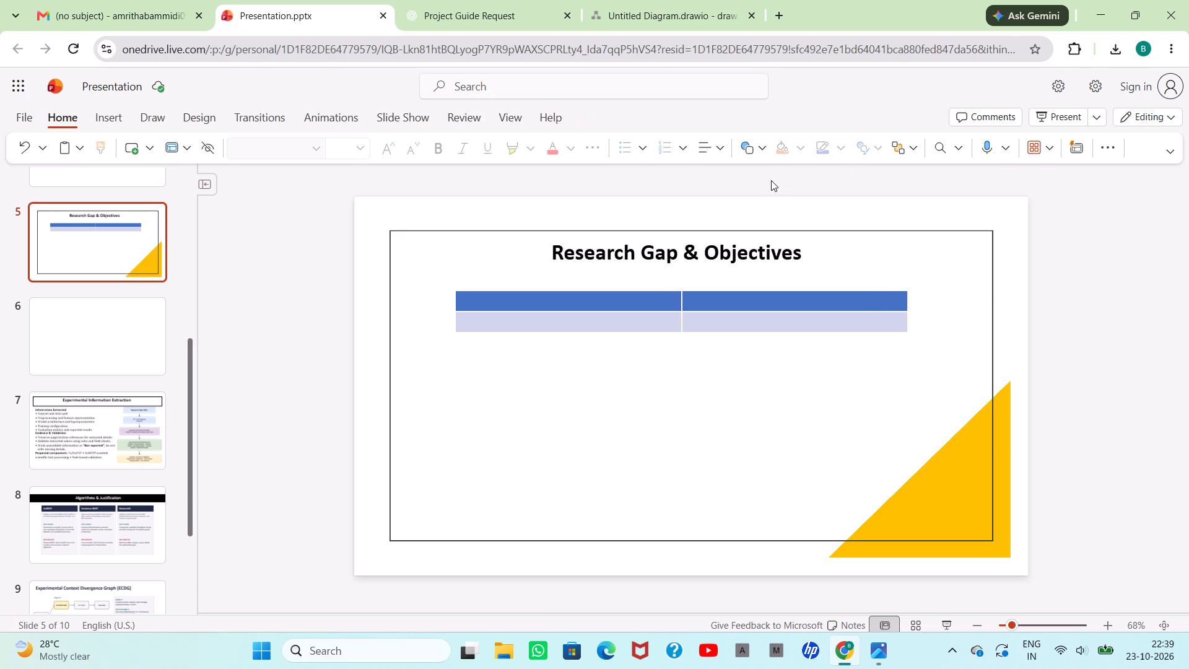
pyautogui.click(126, 117)
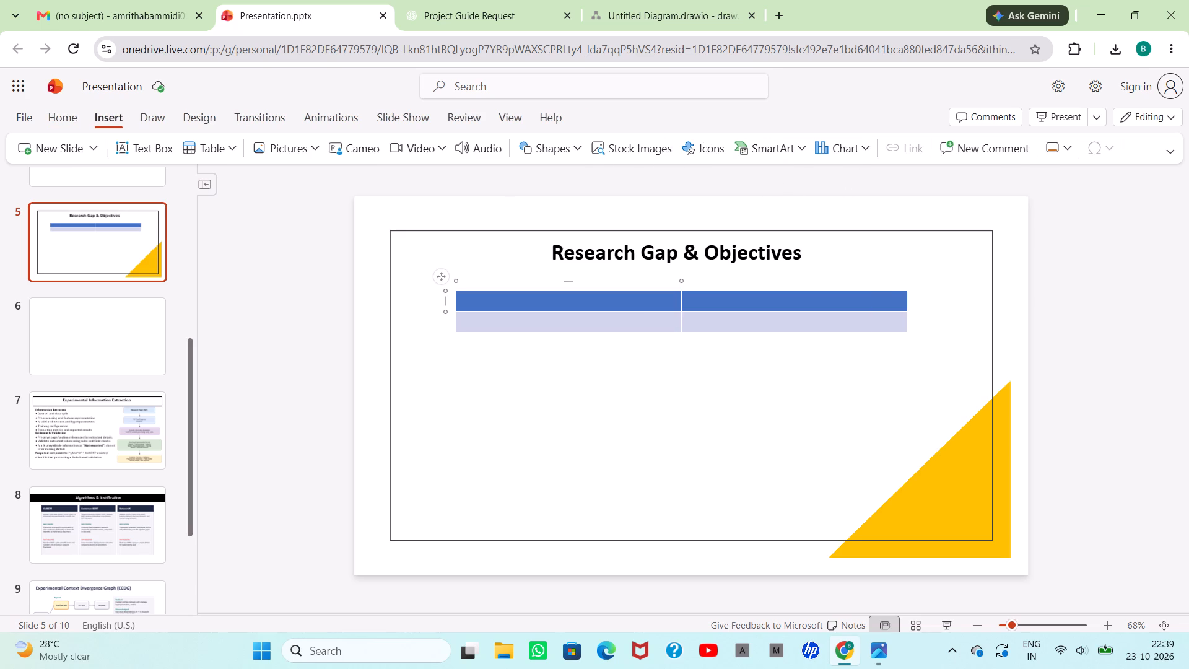
pyautogui.click(692, 310)
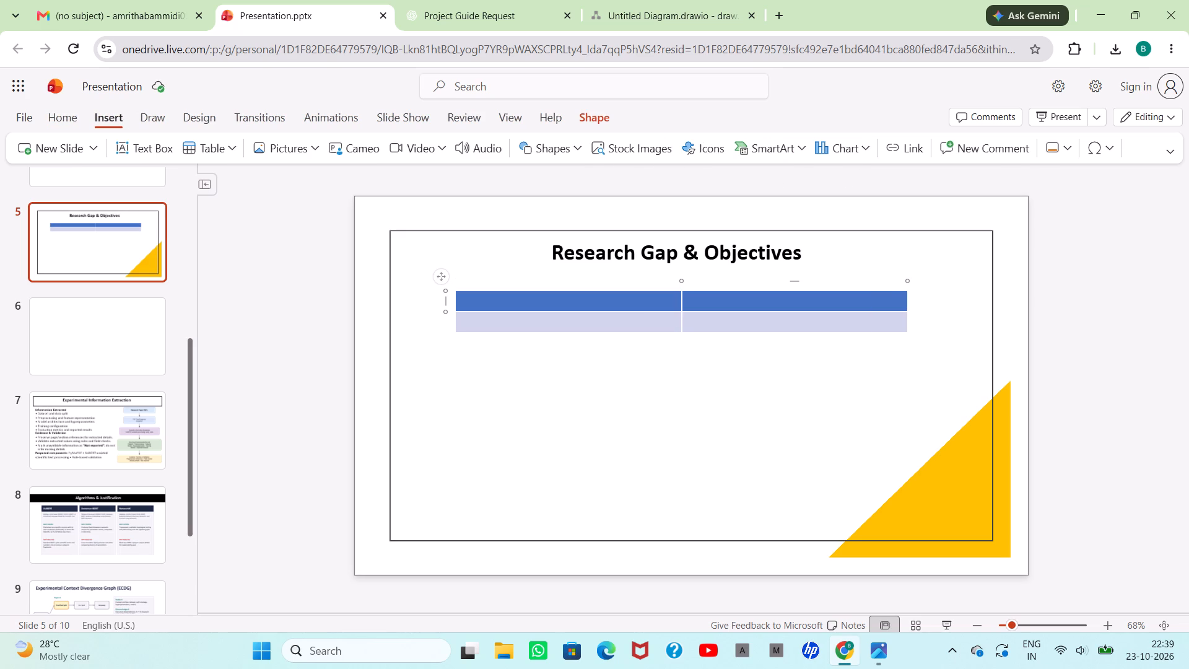
pyautogui.click(743, 305)
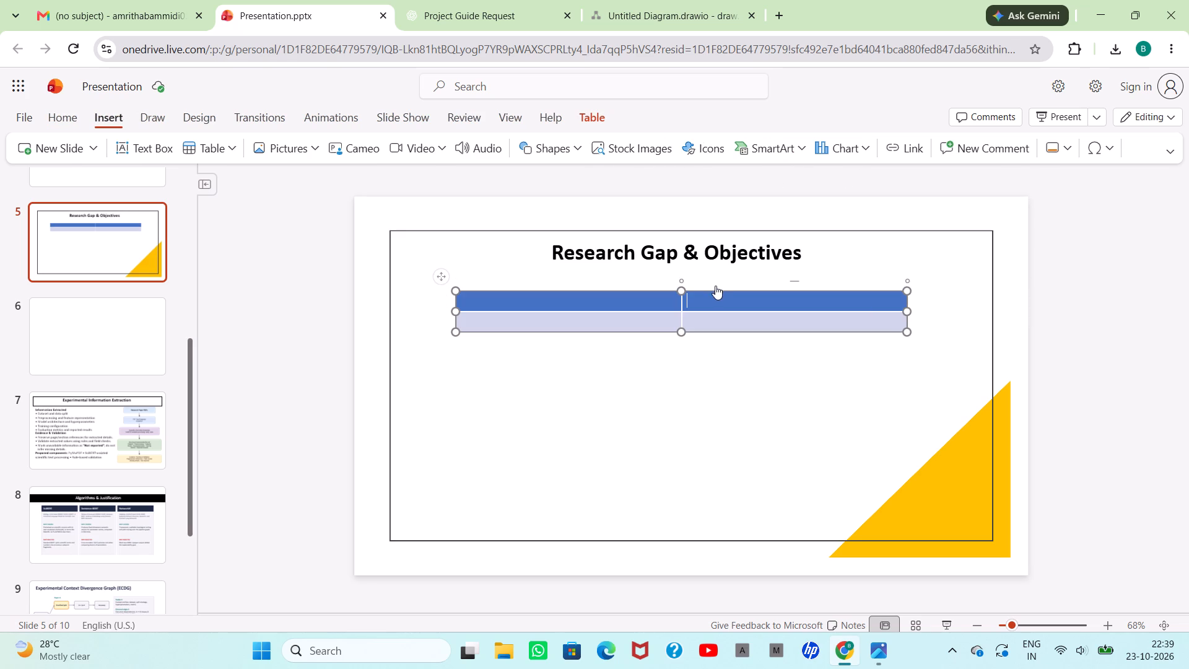
pyautogui.click(714, 291)
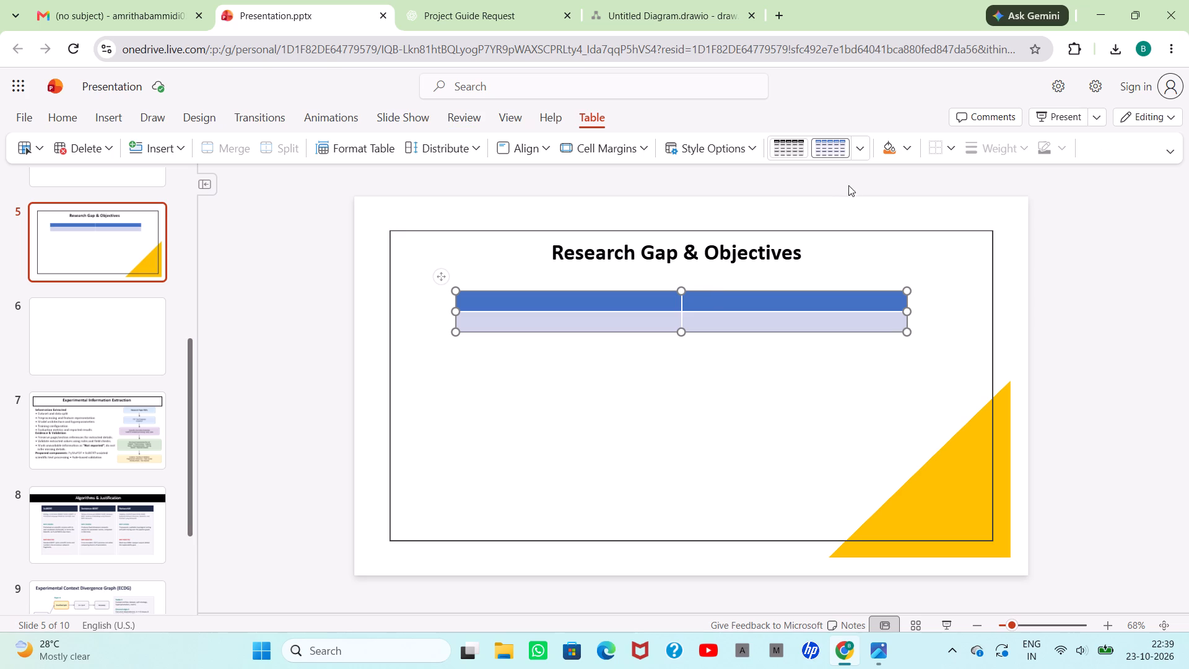
pyautogui.click(865, 144)
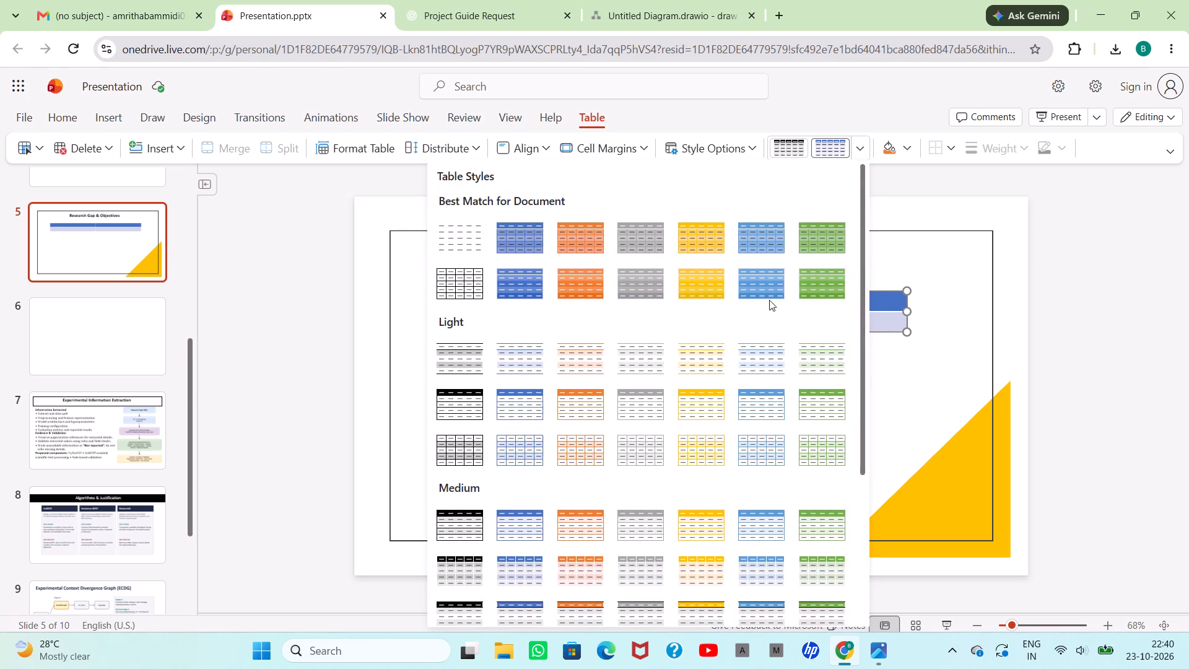
pyautogui.scroll(-5, 764, 333)
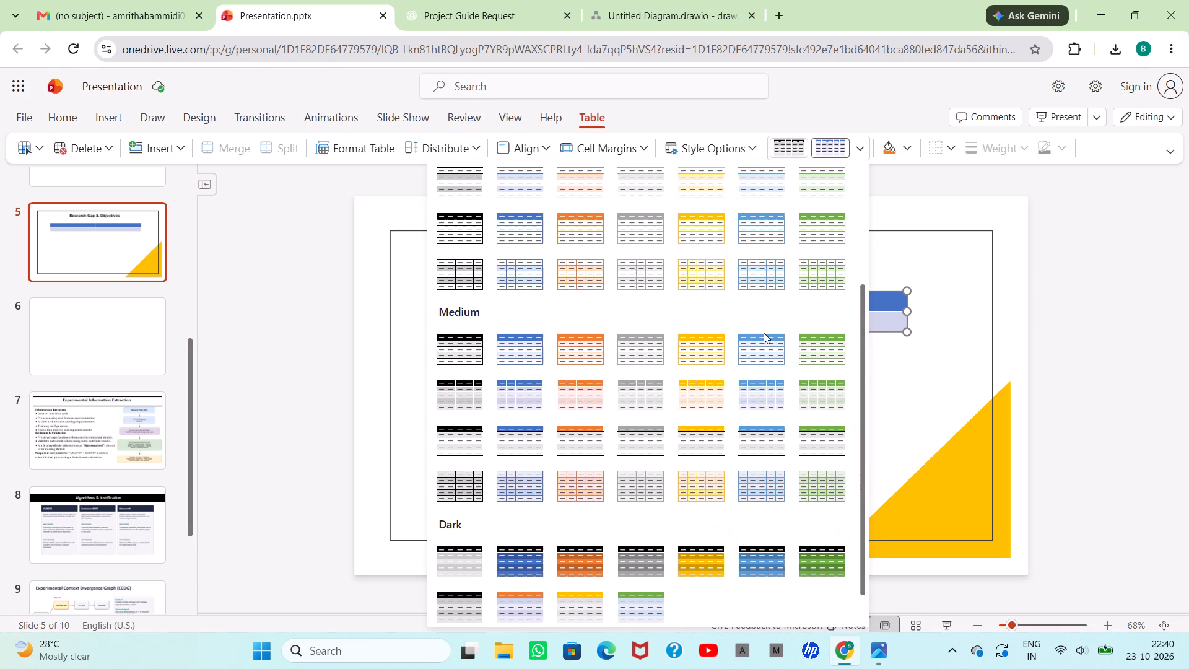
pyautogui.scroll(3, 764, 333)
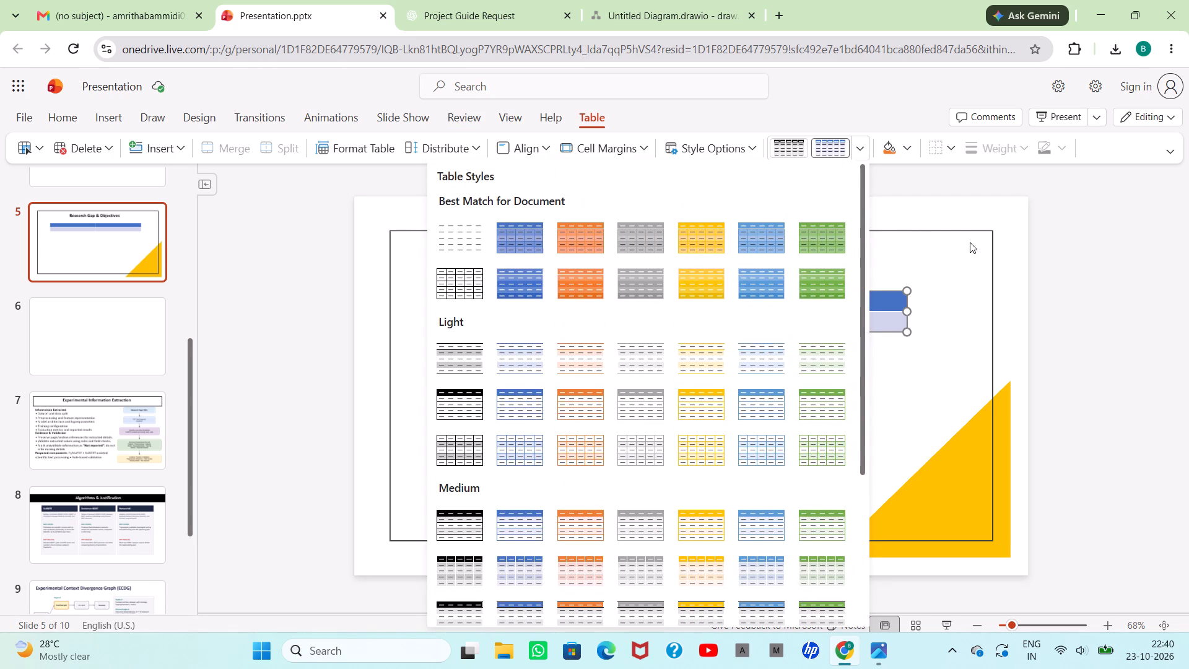
pyautogui.click(1058, 273)
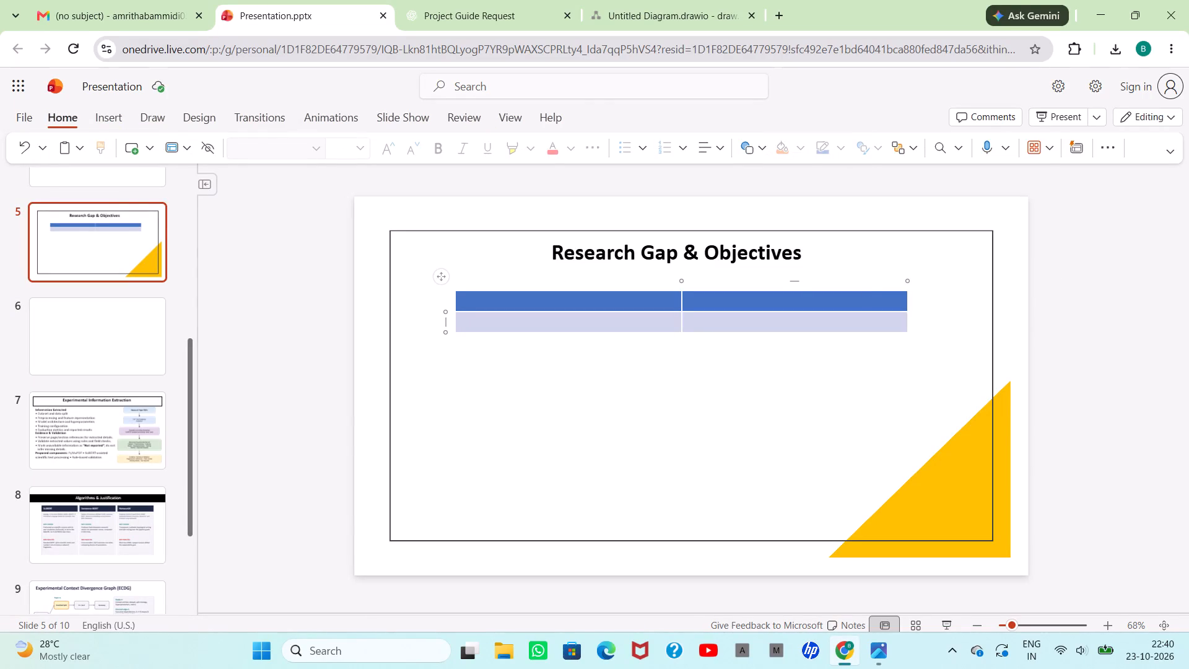
# Stretch the slide 5 table down towards the bottom of the frame and widen it slightly on both sides.
pyautogui.click(703, 326)
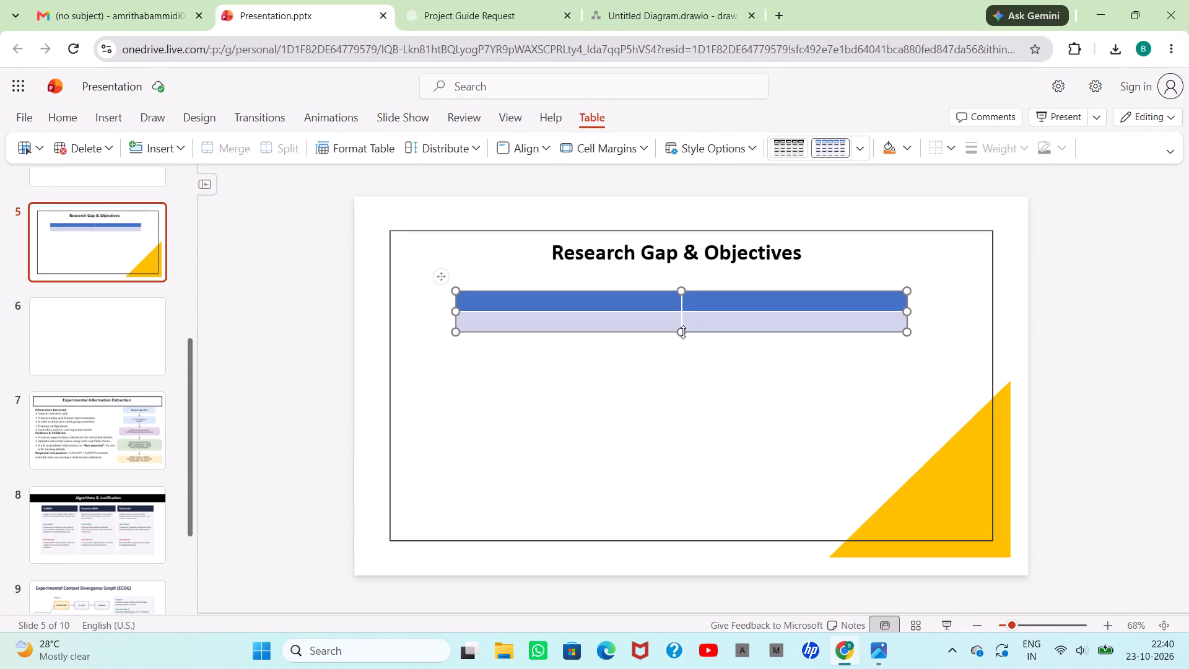
pyautogui.moveTo(683, 332); pyautogui.dragTo(707, 497)
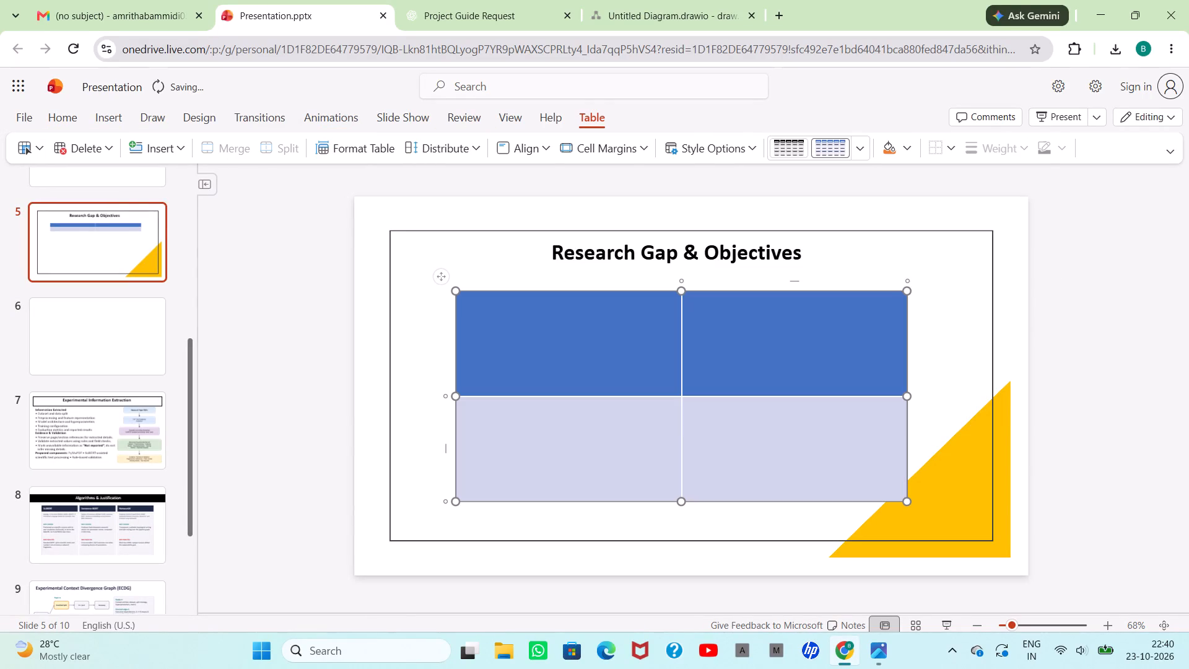
pyautogui.click(654, 348)
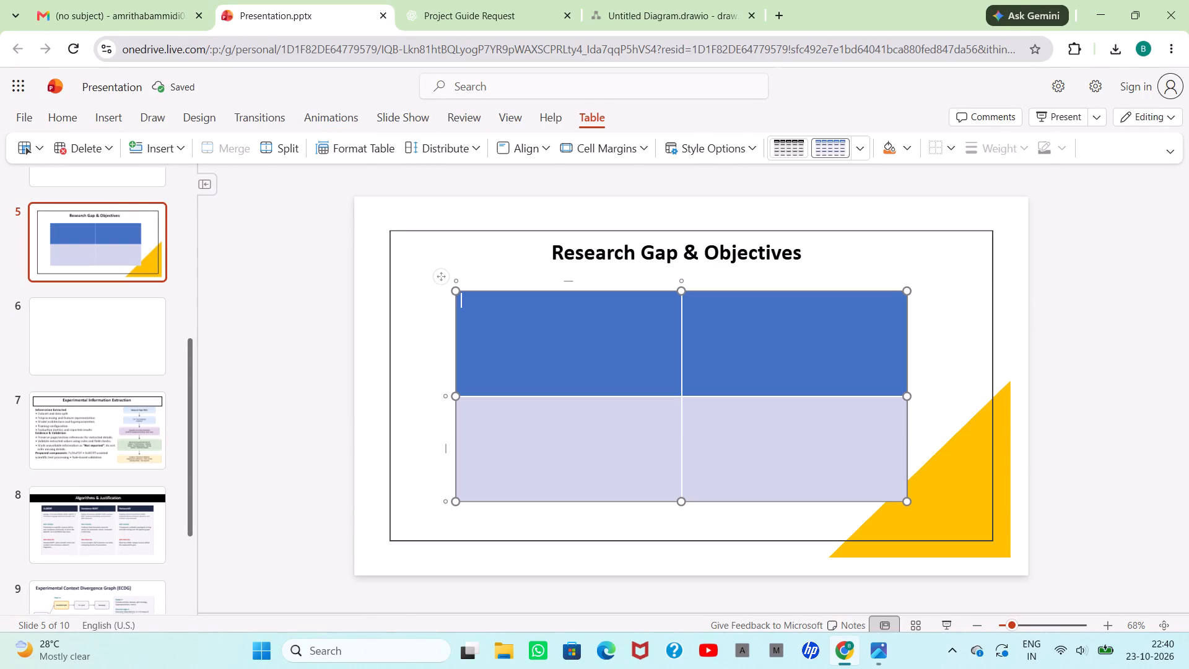
pyautogui.moveTo(456, 395); pyautogui.dragTo(455, 378)
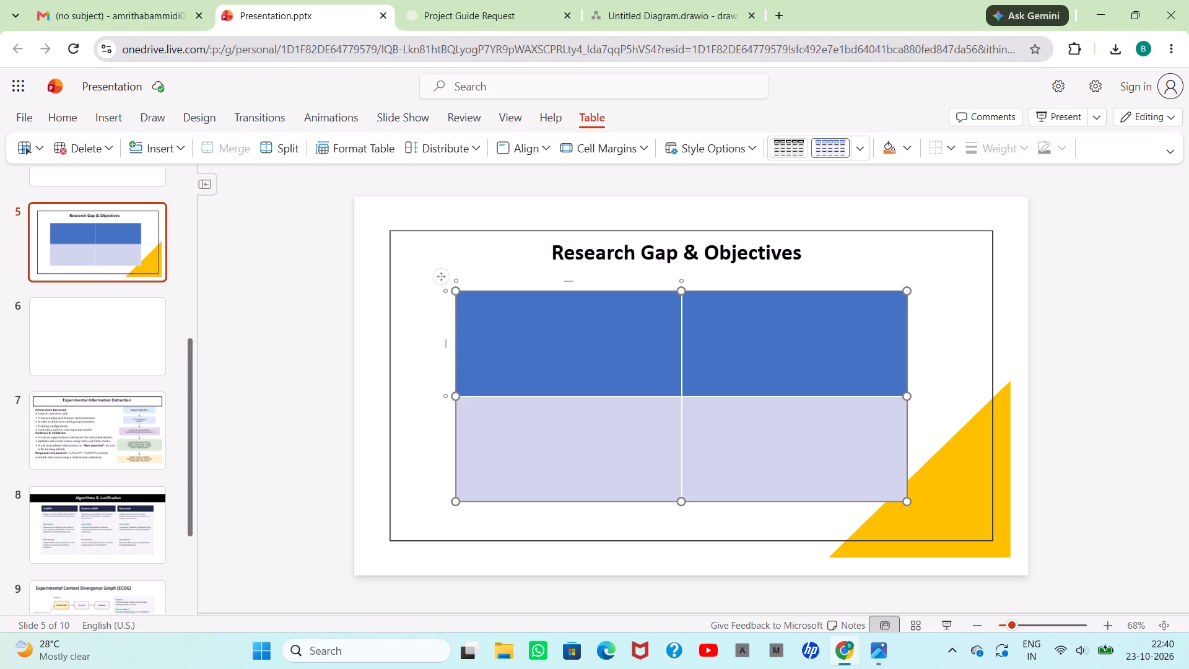
pyautogui.moveTo(459, 397); pyautogui.dragTo(459, 380)
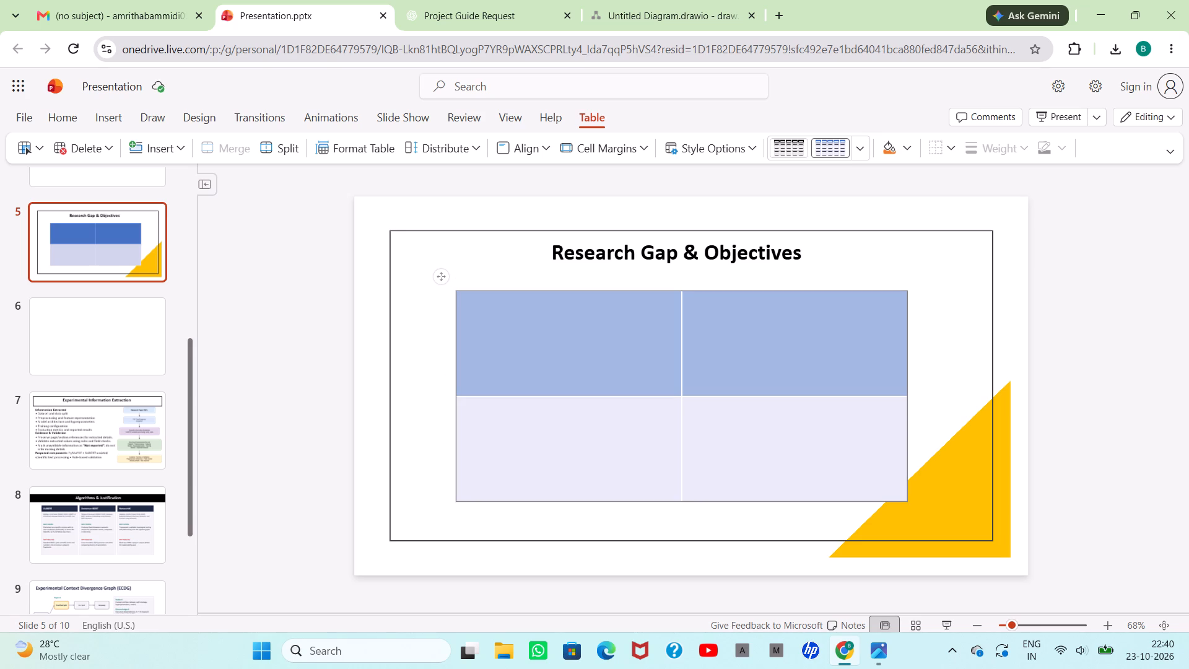
pyautogui.moveTo(459, 380); pyautogui.dragTo(441, 369)
pyautogui.moveTo(441, 369); pyautogui.dragTo(440, 369)
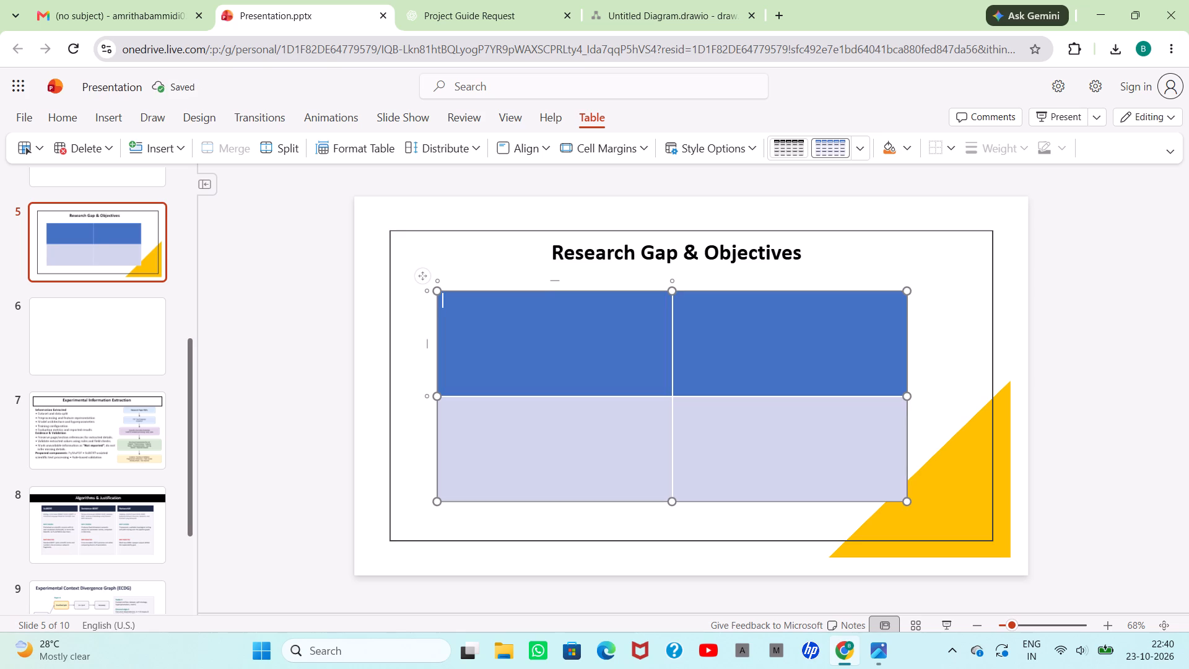
pyautogui.click(457, 393)
pyautogui.moveTo(902, 395); pyautogui.dragTo(902, 362)
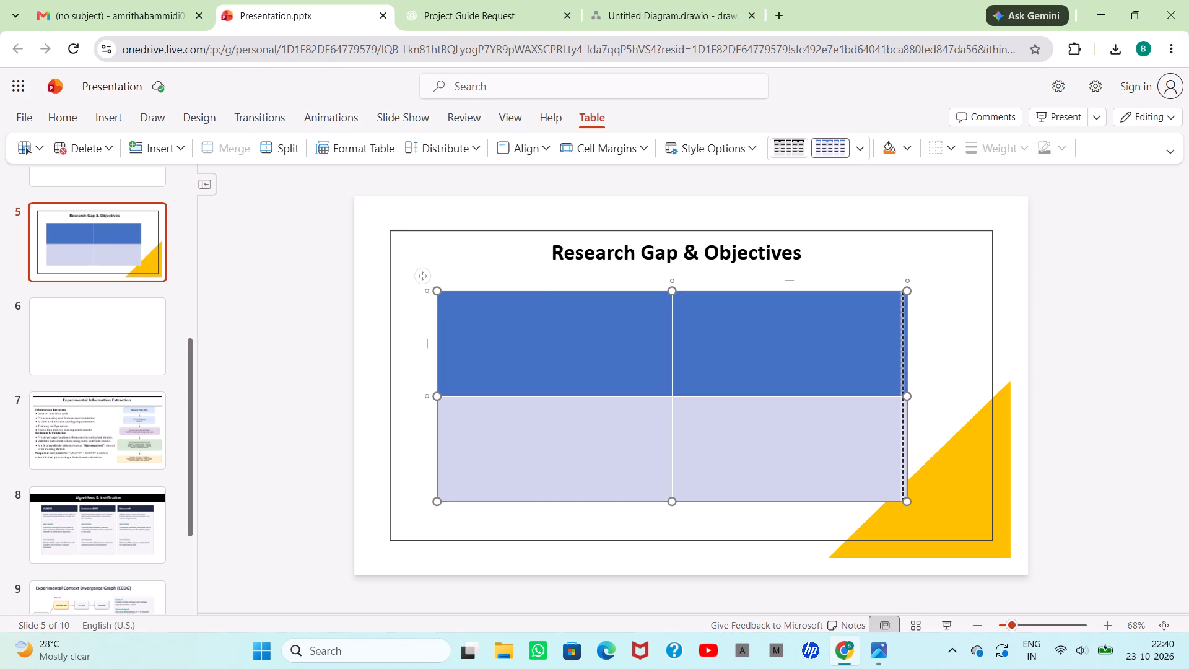
pyautogui.moveTo(902, 362); pyautogui.dragTo(913, 363)
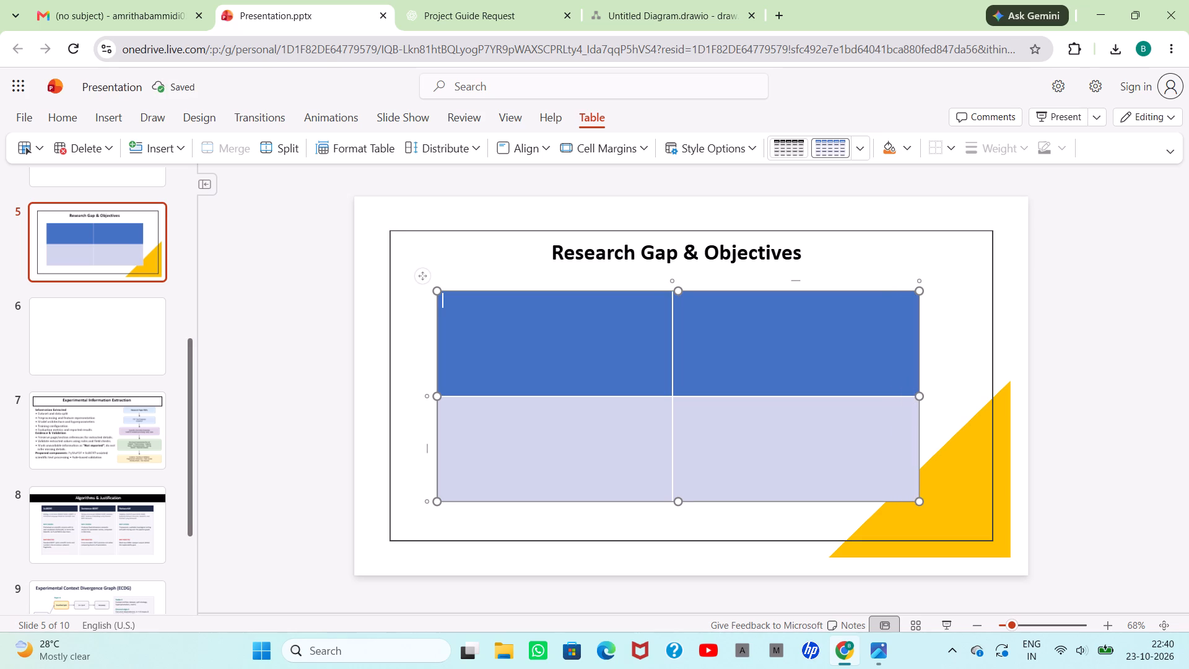
pyautogui.moveTo(896, 396); pyautogui.dragTo(892, 289)
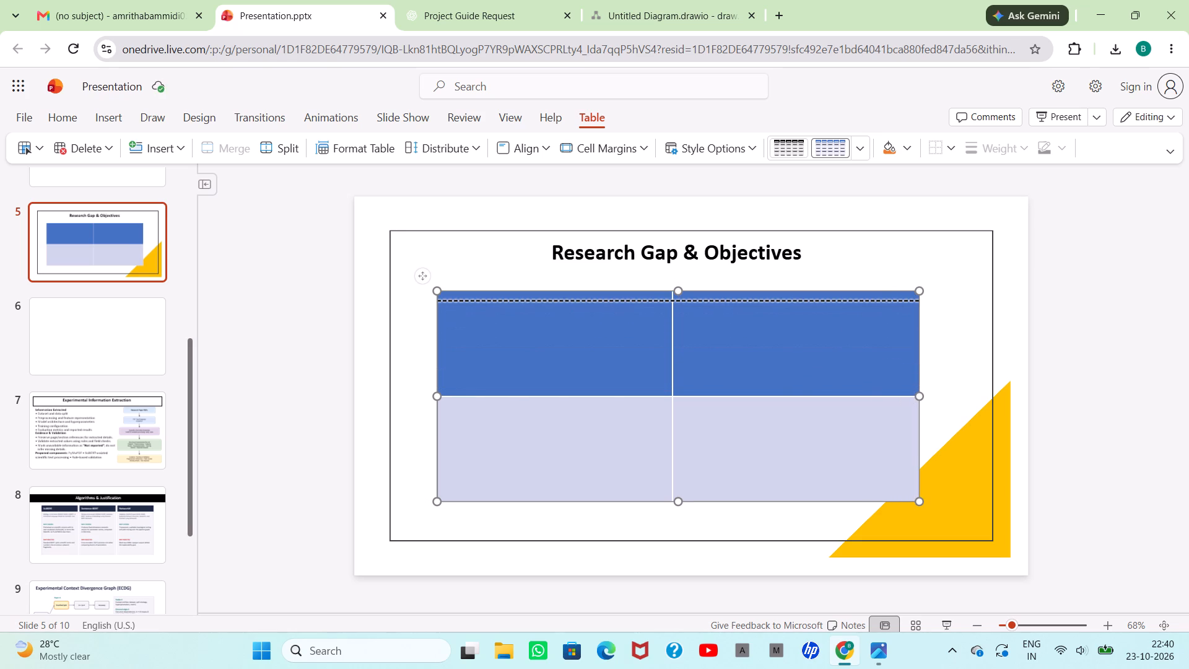
pyautogui.moveTo(892, 289); pyautogui.dragTo(894, 315)
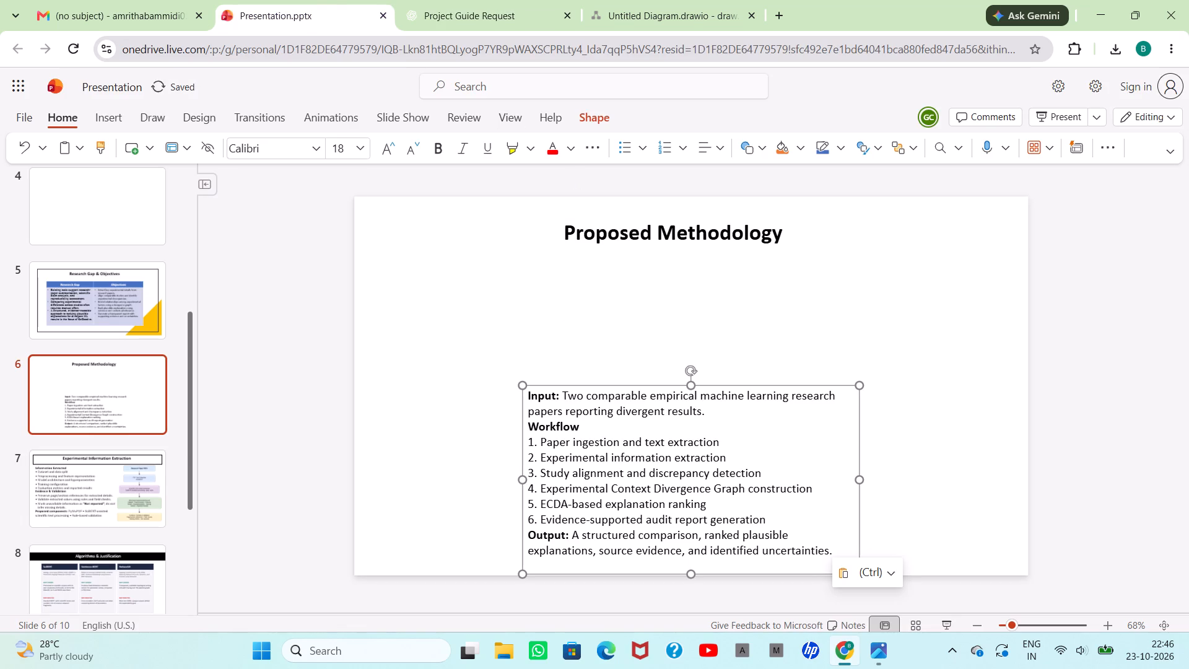
pyautogui.moveTo(766, 387); pyautogui.dragTo(665, 291)
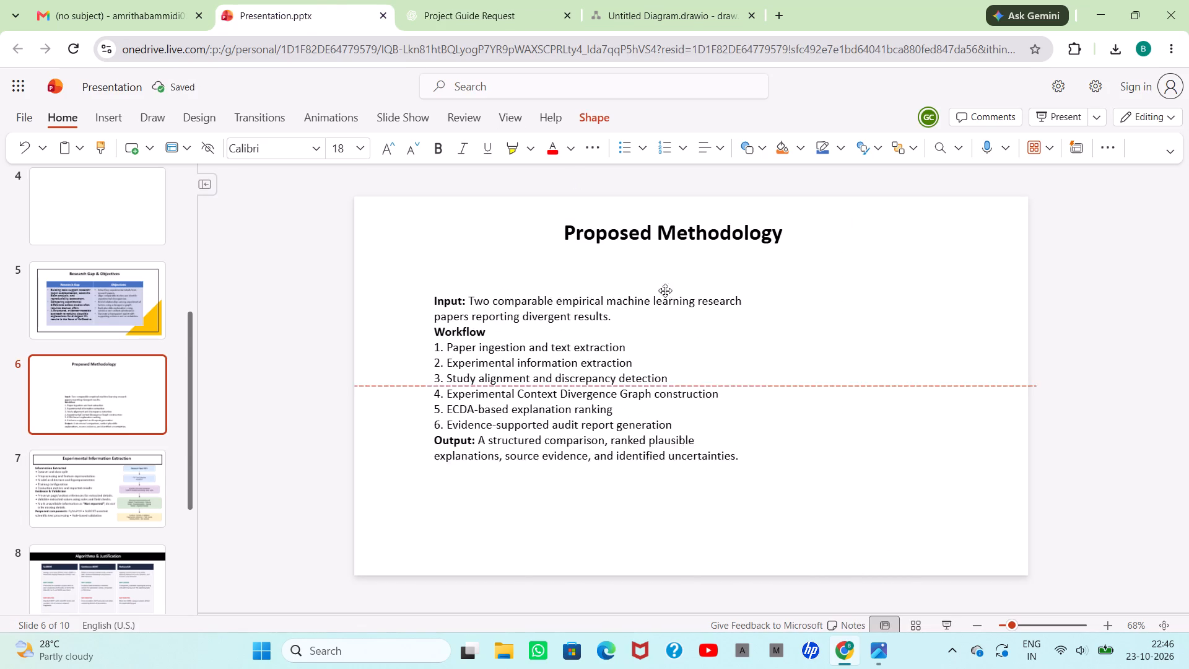
pyautogui.moveTo(665, 291); pyautogui.dragTo(632, 258)
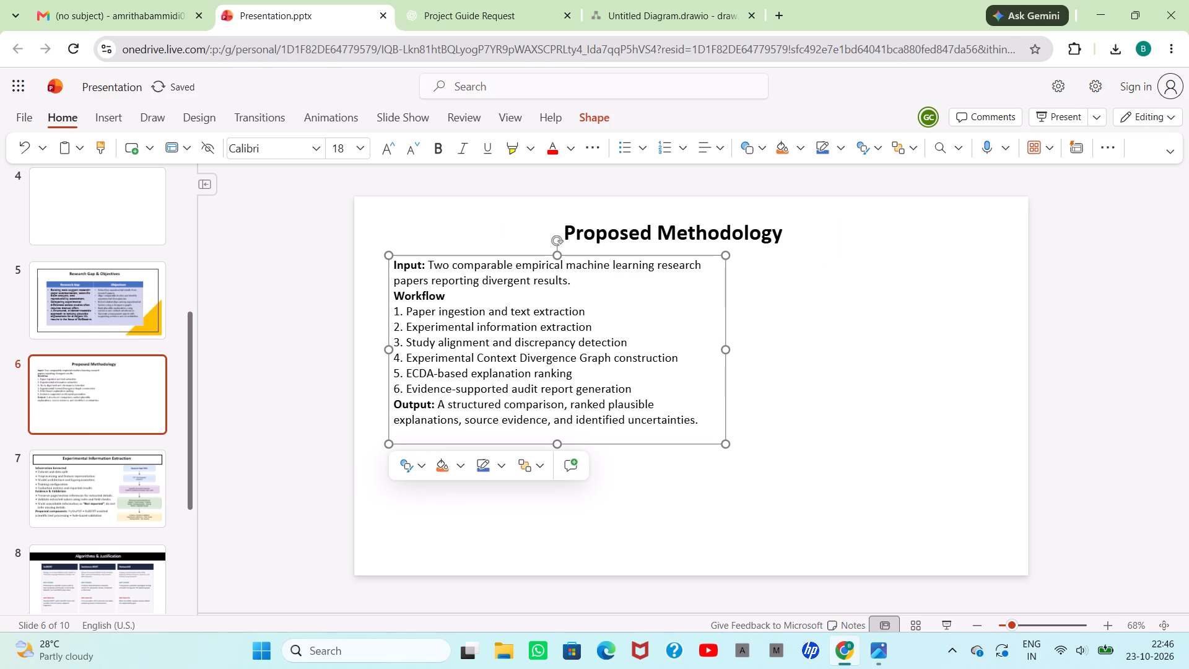
pyautogui.moveTo(555, 445); pyautogui.dragTo(567, 543)
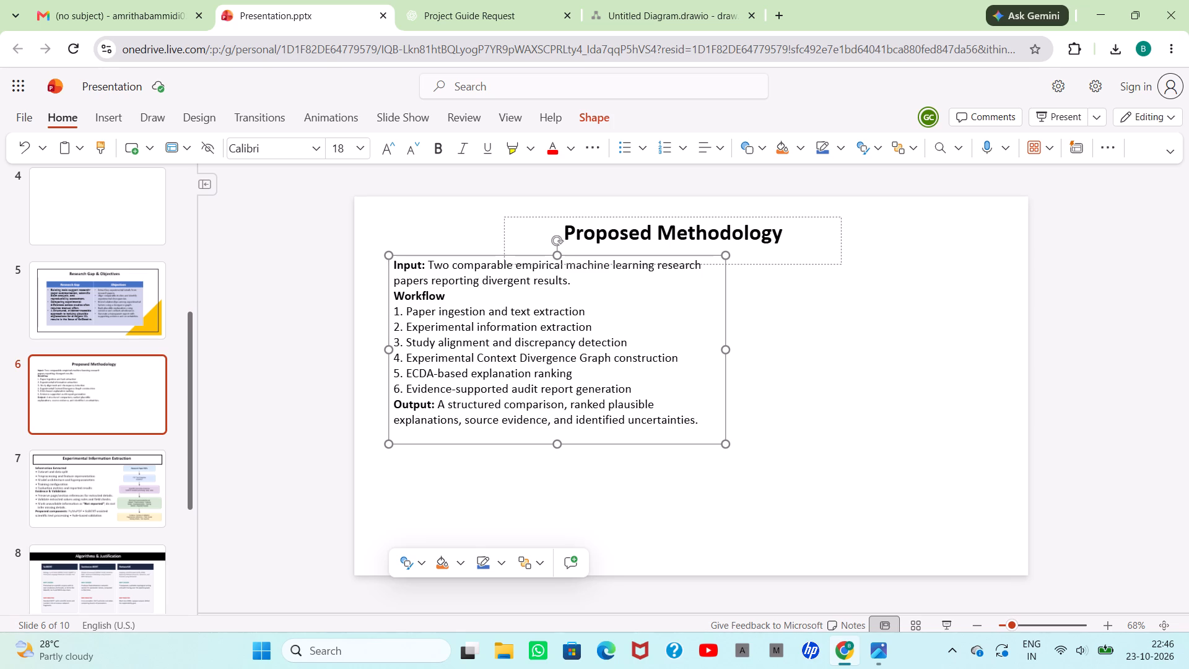
# Remove the list number from "Paper ingestion and text extraction" and bring the line up against the Workflow heading.
pyautogui.click(405, 310)
pyautogui.press('BackSpace')
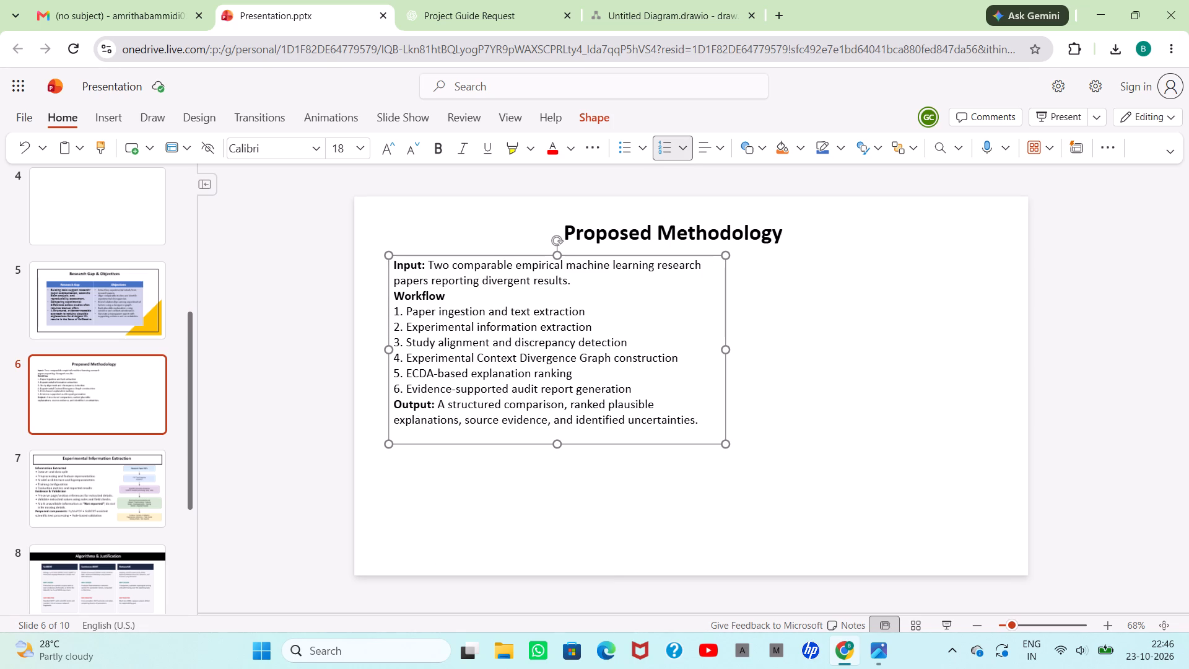
pyautogui.press('BackSpace')
pyautogui.press('Return')
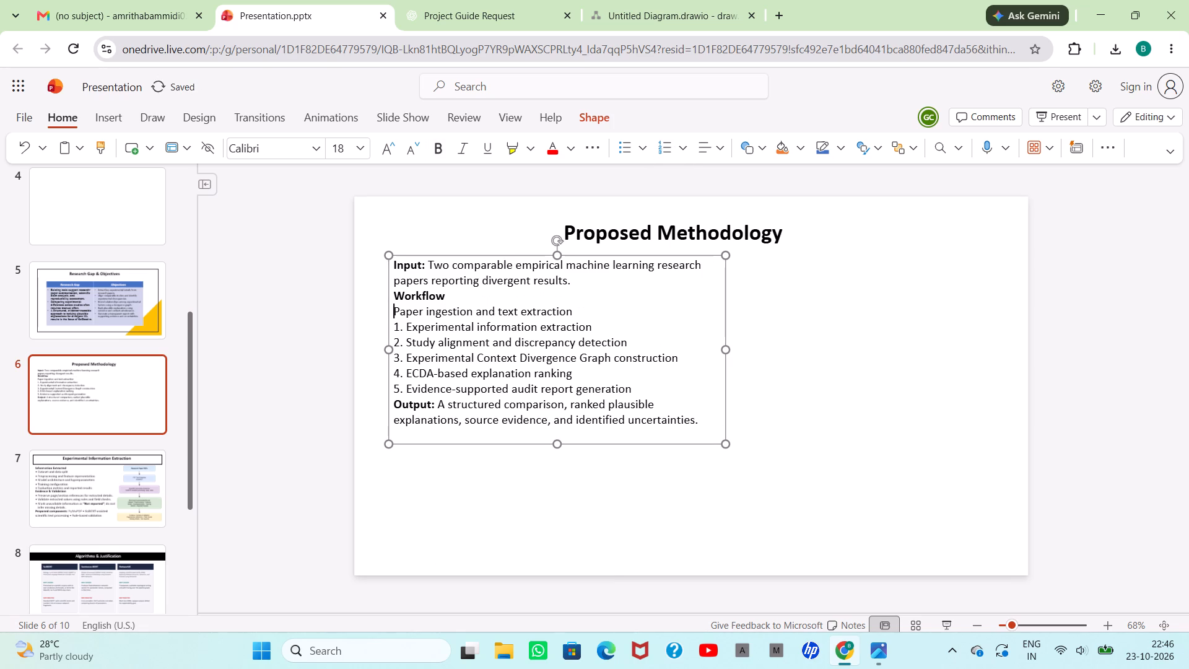
pyautogui.press('BackSpace')
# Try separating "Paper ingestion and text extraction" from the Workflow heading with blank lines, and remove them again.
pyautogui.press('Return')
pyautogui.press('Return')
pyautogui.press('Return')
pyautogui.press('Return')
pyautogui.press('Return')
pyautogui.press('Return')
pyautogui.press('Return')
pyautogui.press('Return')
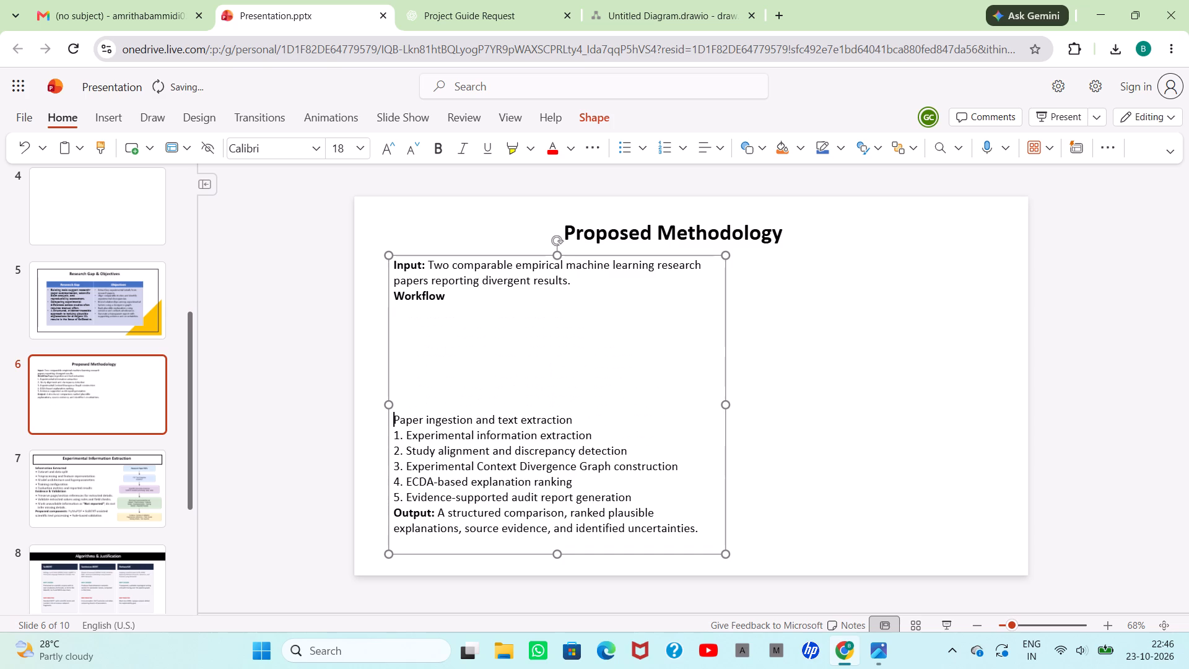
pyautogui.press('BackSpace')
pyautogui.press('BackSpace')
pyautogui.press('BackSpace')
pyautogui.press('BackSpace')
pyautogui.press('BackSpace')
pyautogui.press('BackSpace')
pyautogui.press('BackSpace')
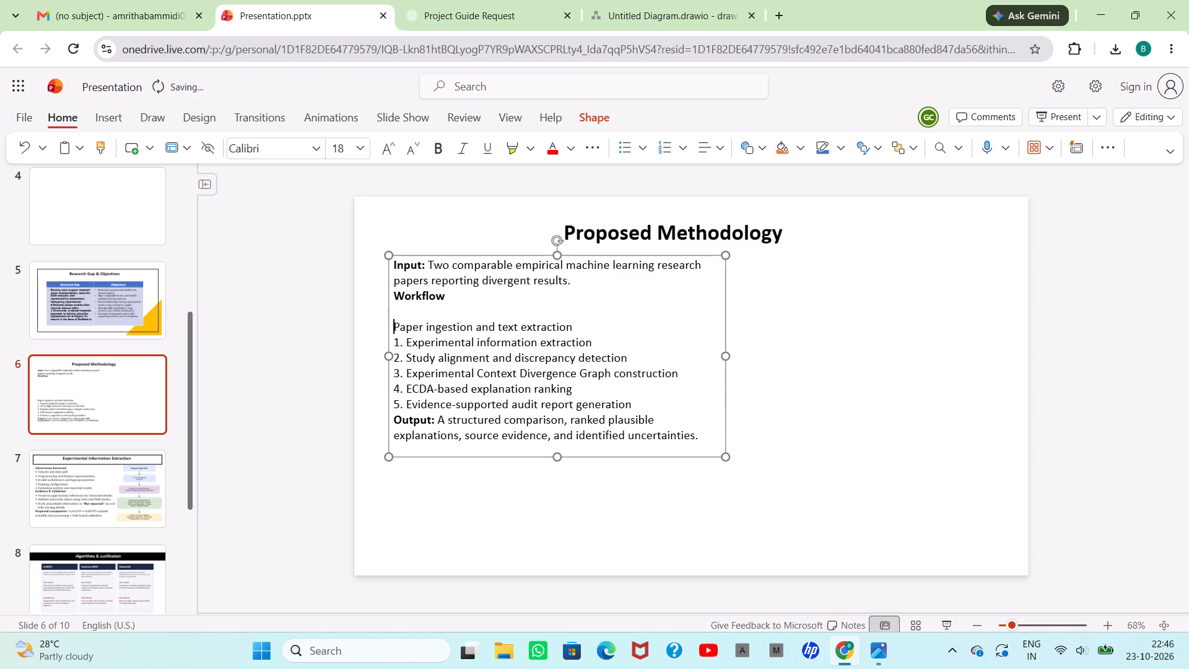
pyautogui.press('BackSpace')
# Add a colon after the Workflow heading and put "Paper ingestion and text extraction" on its own line below it.
pyautogui.hotkey('shift', ':')
pyautogui.press('Return')
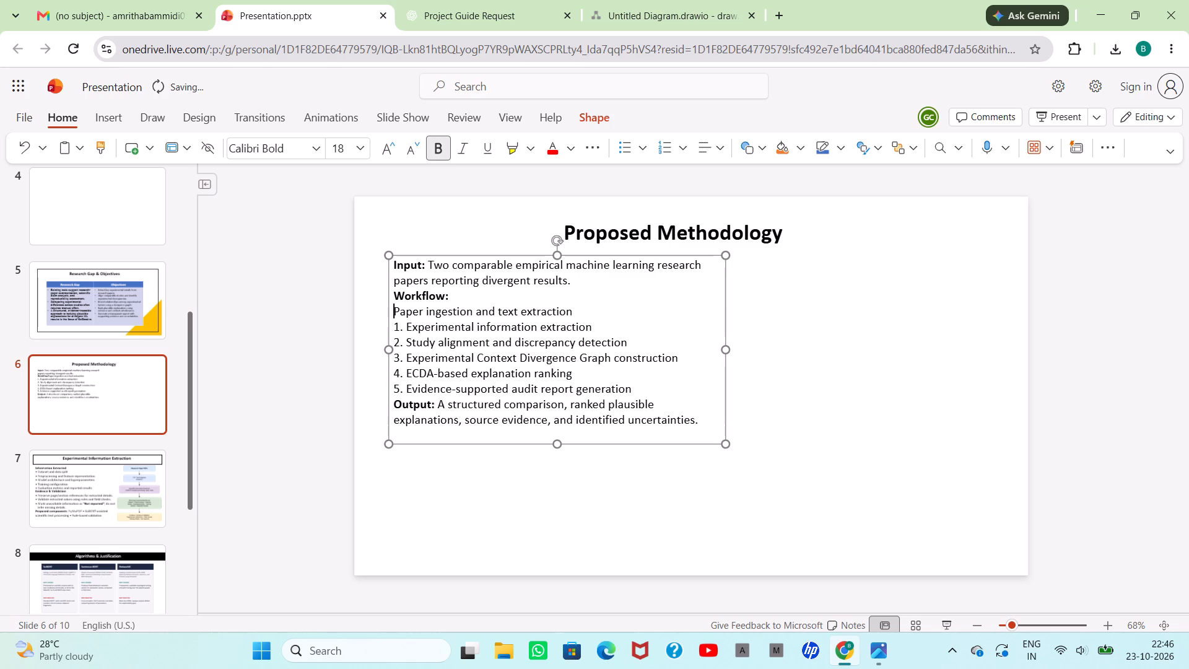
# Remove the list numbers from the five remaining workflow lines, from "Experimental information extraction" to "Evidence-supported audit report generation".
pyautogui.press('Down')
pyautogui.press('Right')
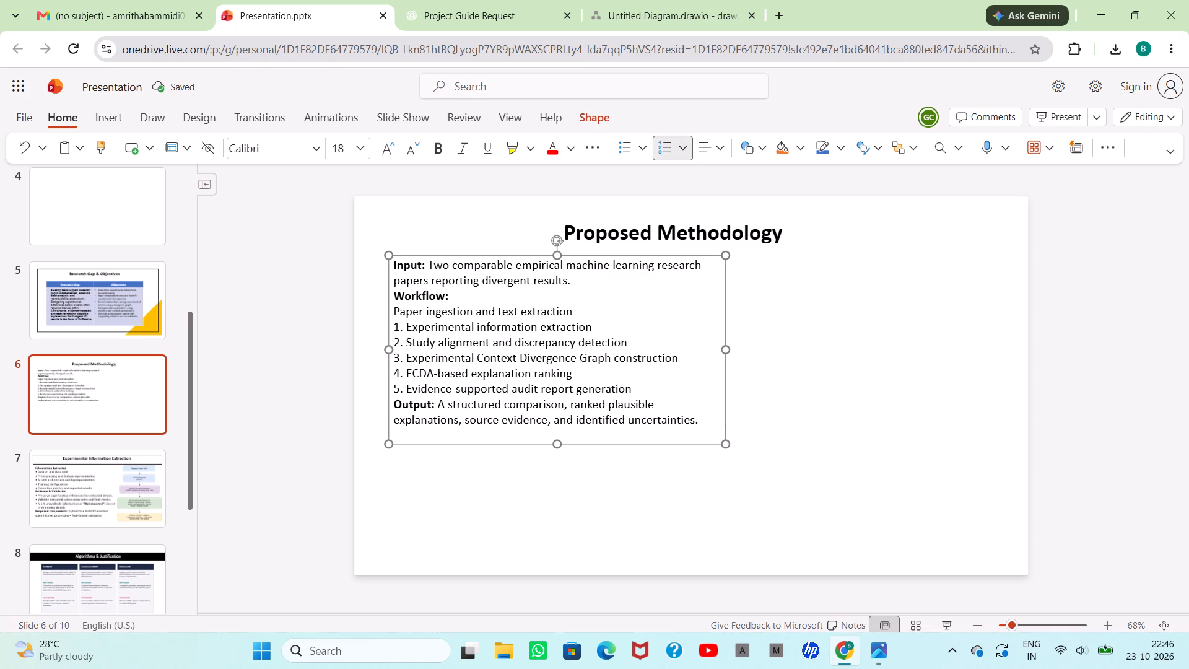
pyautogui.press('Left')
pyautogui.press('BackSpace')
pyautogui.press('Down')
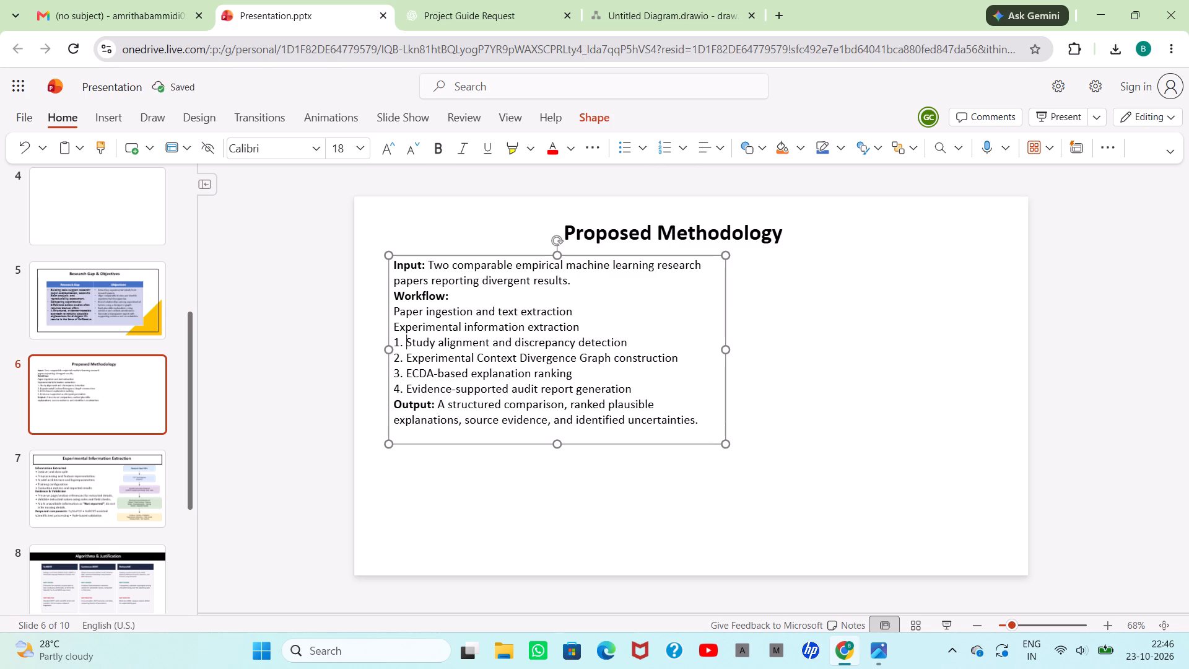
pyautogui.press('BackSpace')
pyautogui.press('Down')
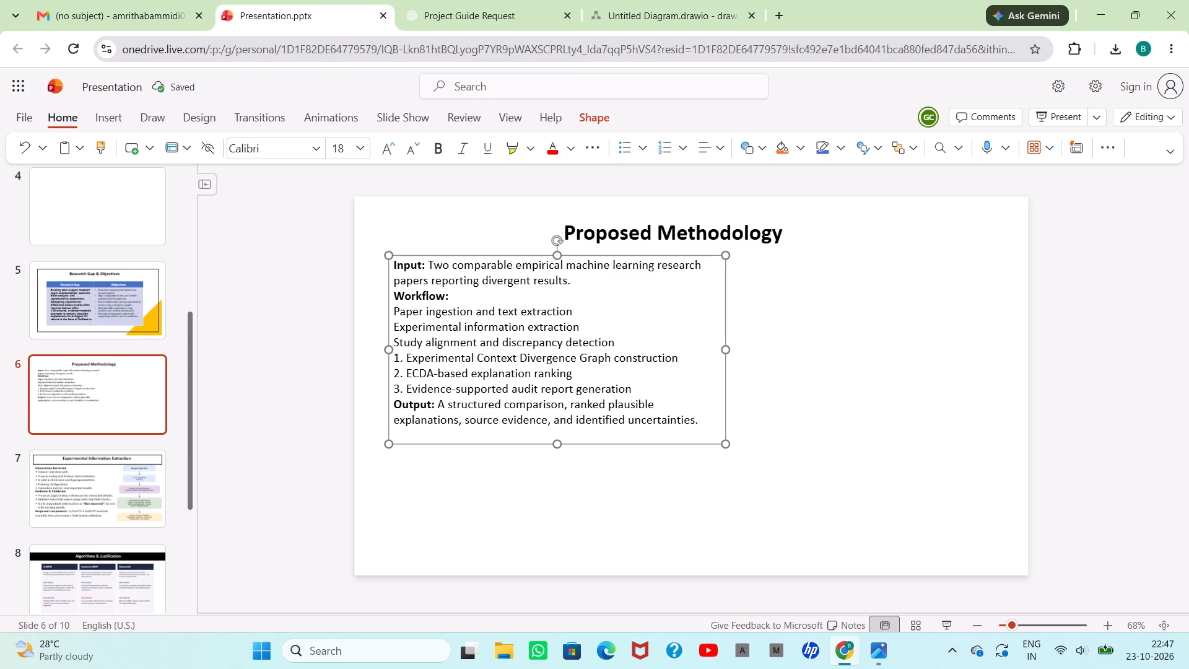
pyautogui.press('BackSpace')
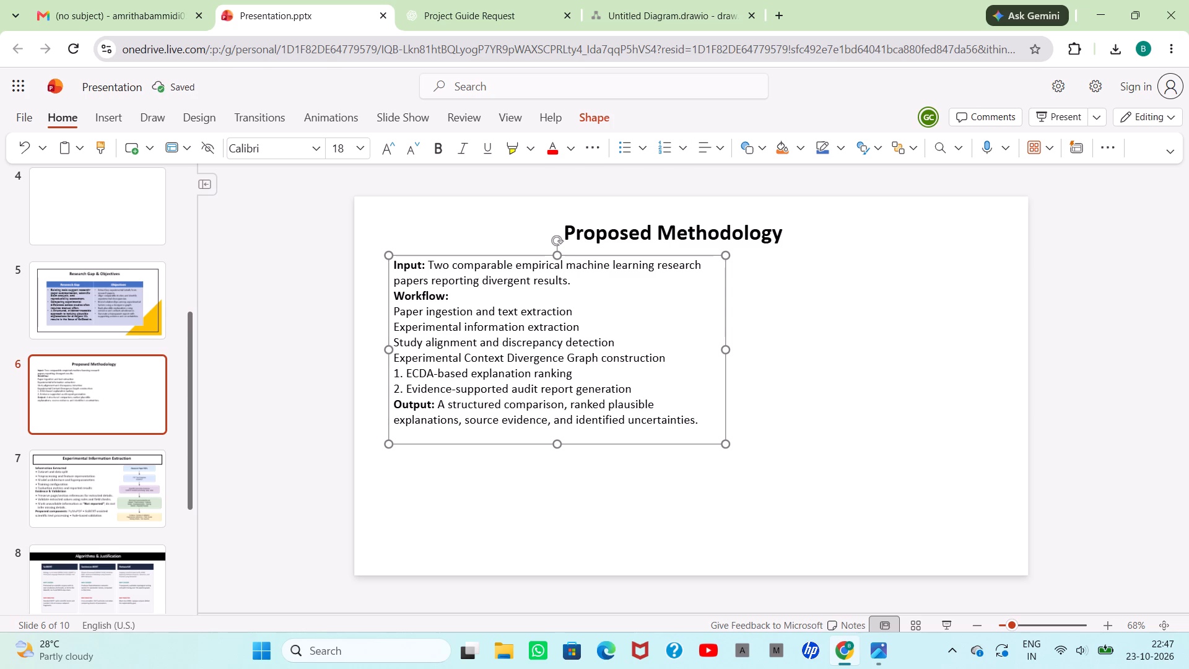
pyautogui.press('Down')
pyautogui.press('BackSpace')
pyautogui.press('Down')
pyautogui.press('BackSpace')
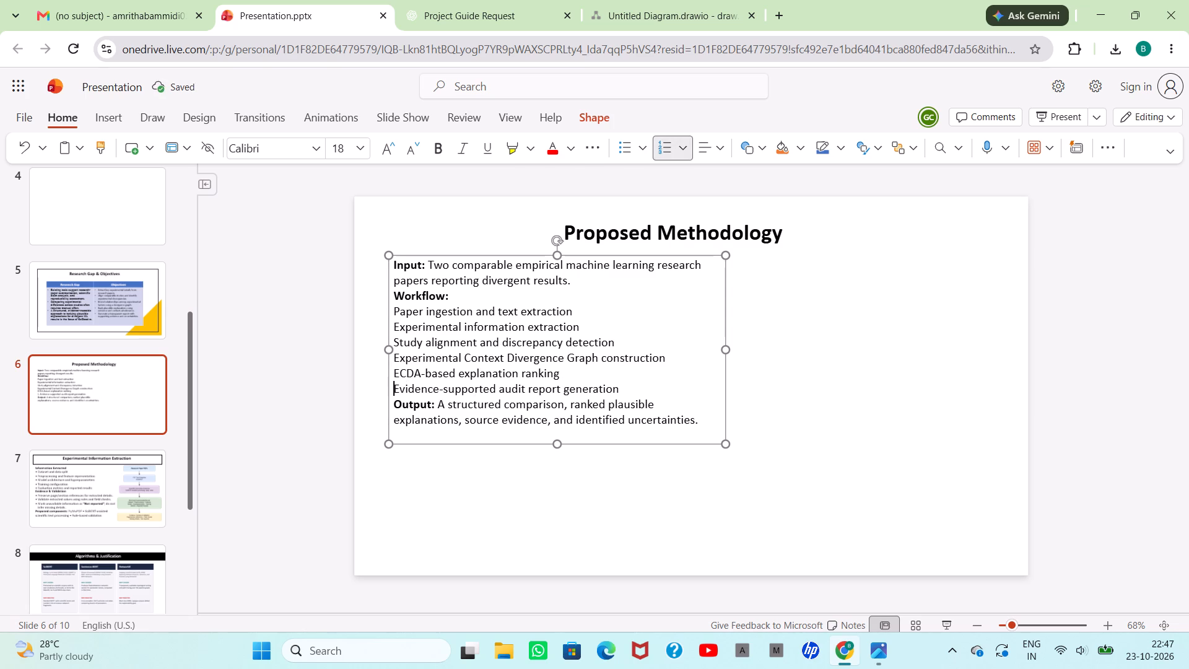
# Insert a blank line above the Workflow heading and another above the Output paragraph.
pyautogui.click(583, 284)
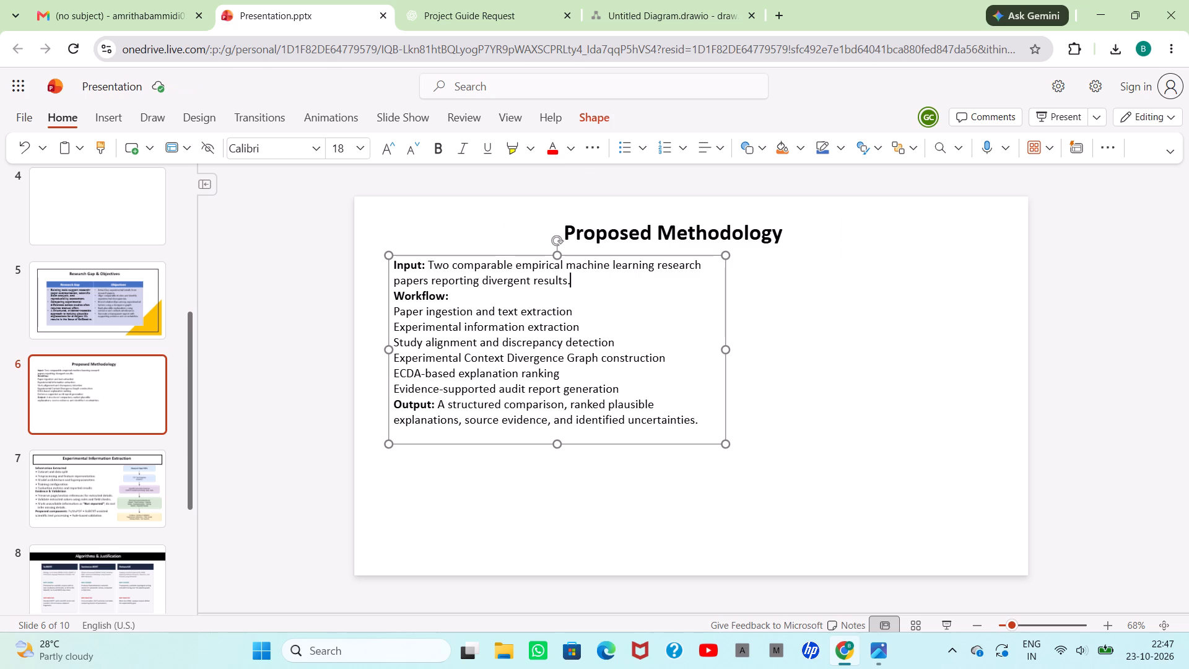
pyautogui.press('Return')
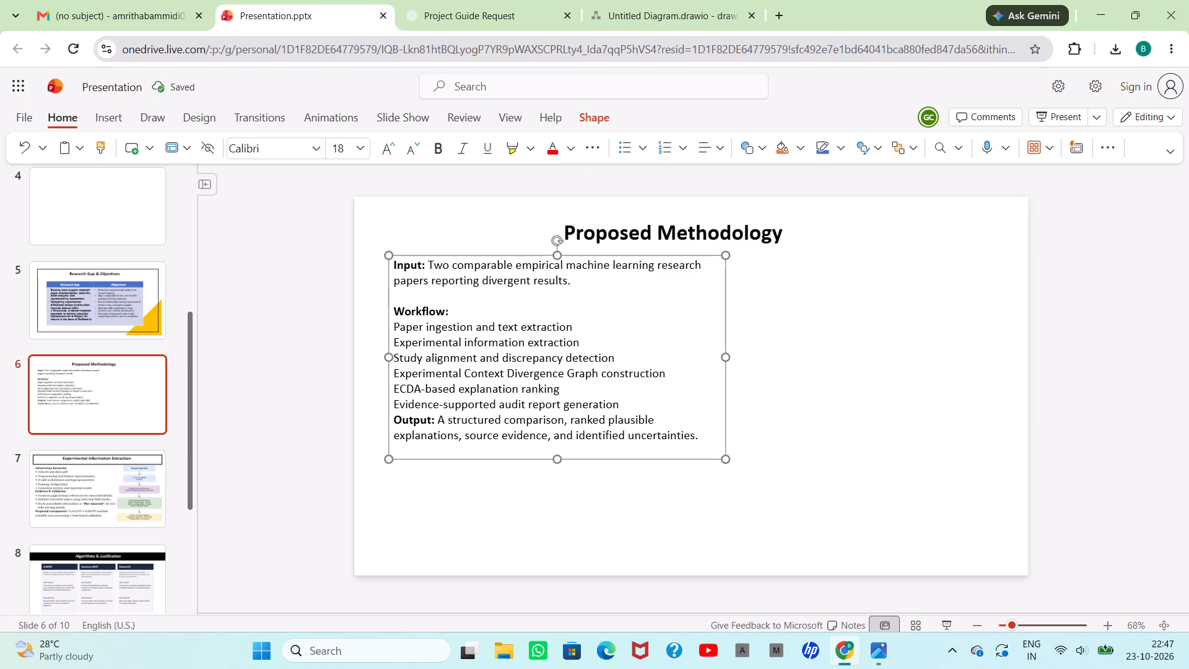
pyautogui.click(627, 406)
pyautogui.press('Return')
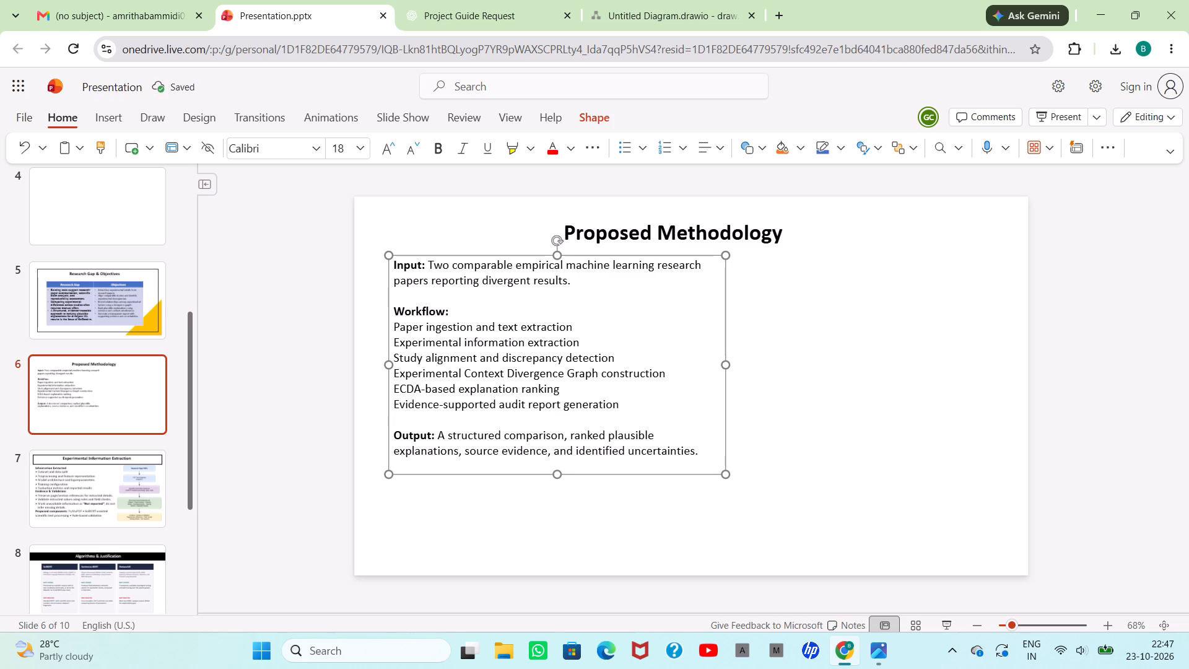
# Give the six workflow lines solid round bullets, leaving the Workflow heading without one.
pyautogui.hotkey('shift', 'Up')
pyautogui.hotkey('shift', 'Up')
pyautogui.hotkey('shift', 'Up')
pyautogui.hotkey('shift', 'Up')
pyautogui.hotkey('shift', 'Up')
pyautogui.hotkey('shift', 'Up')
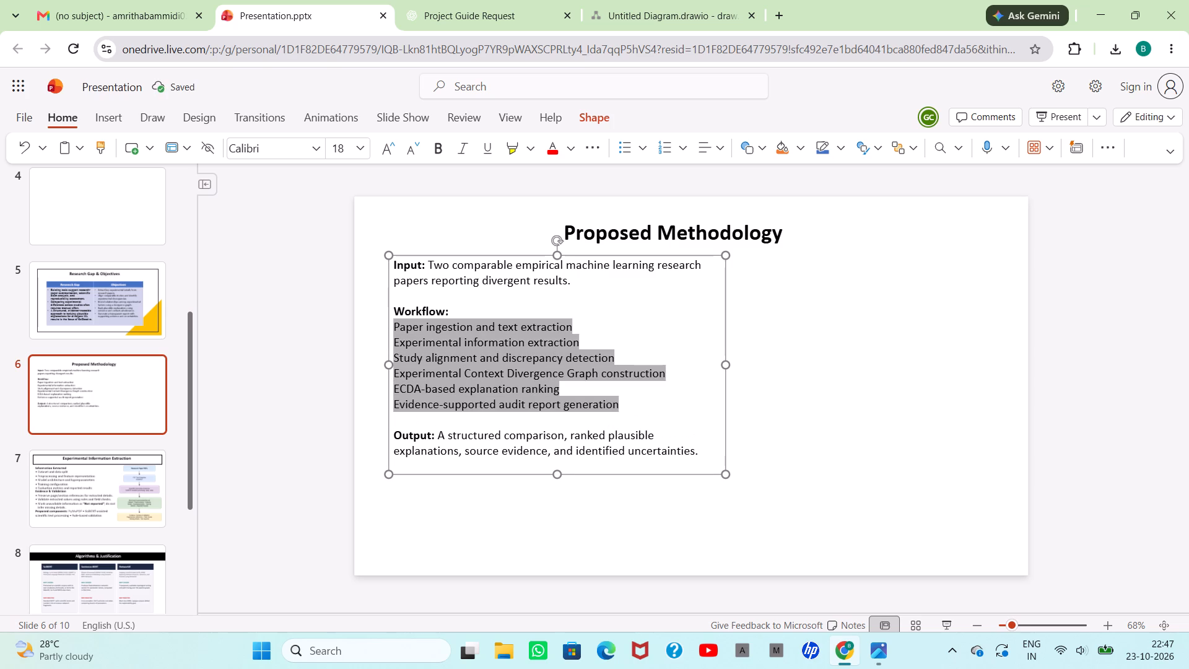
pyautogui.hotkey('shift', 'Up')
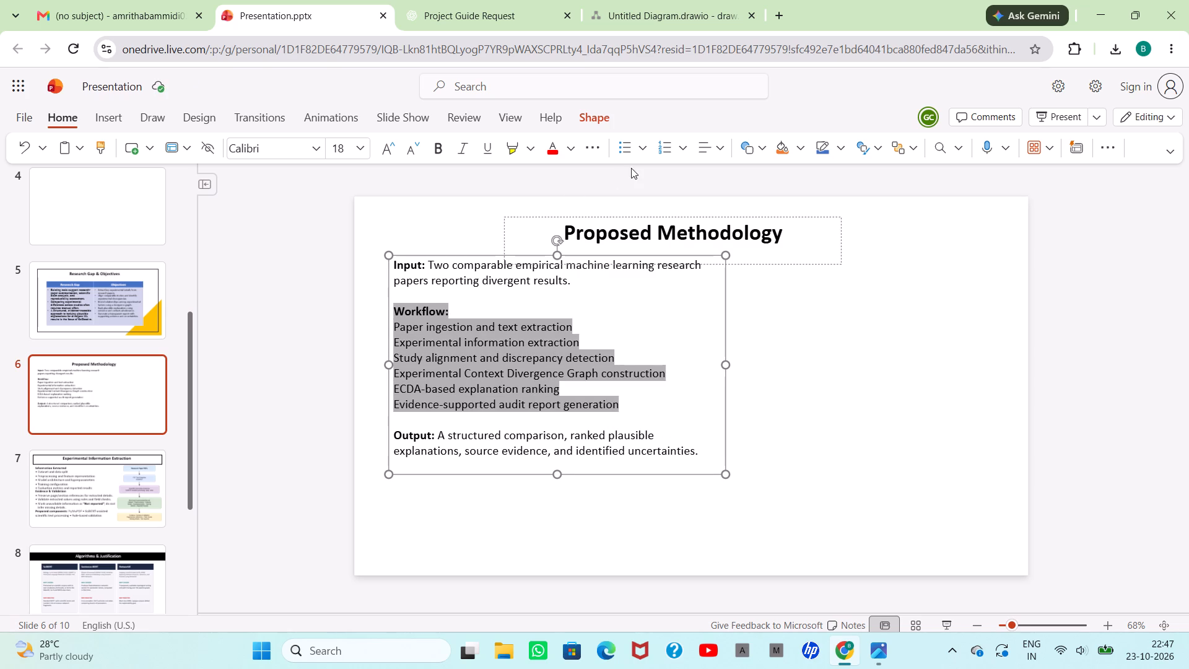
pyautogui.click(646, 144)
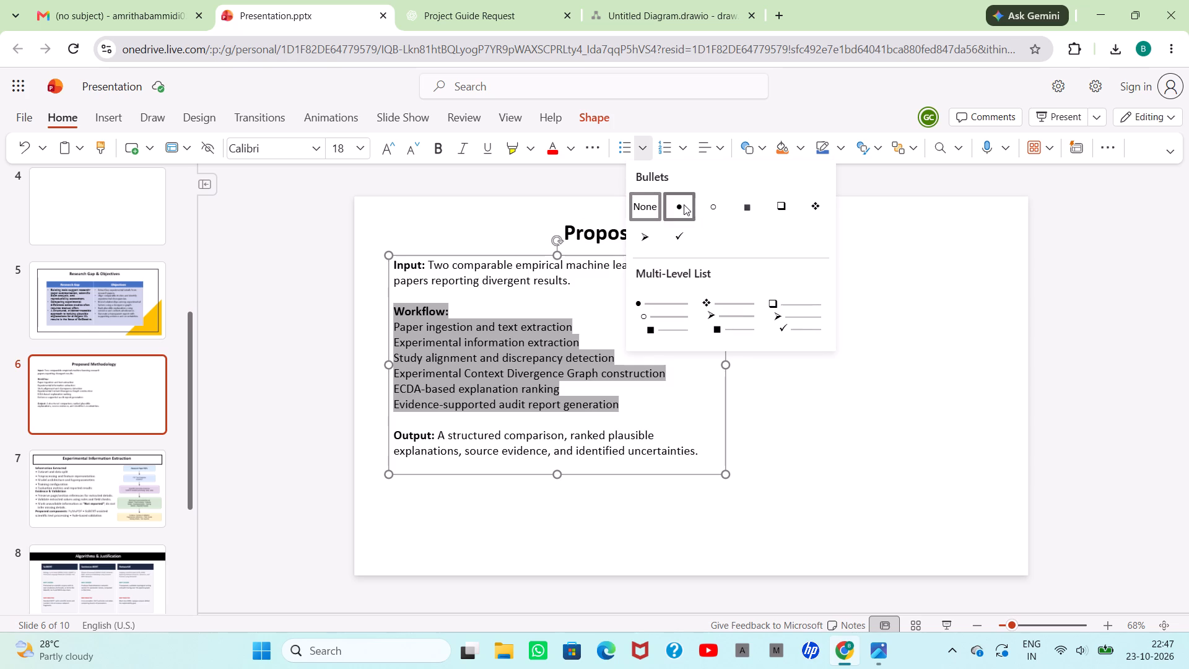
pyautogui.click(684, 204)
pyautogui.click(433, 310)
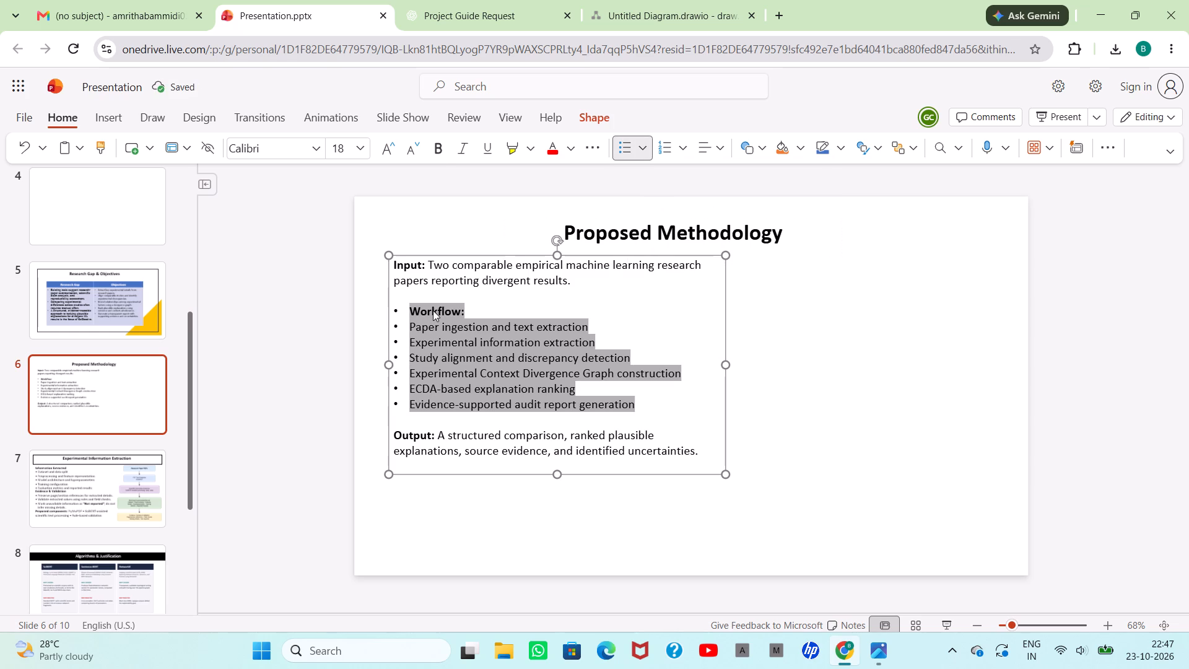
pyautogui.click(412, 311)
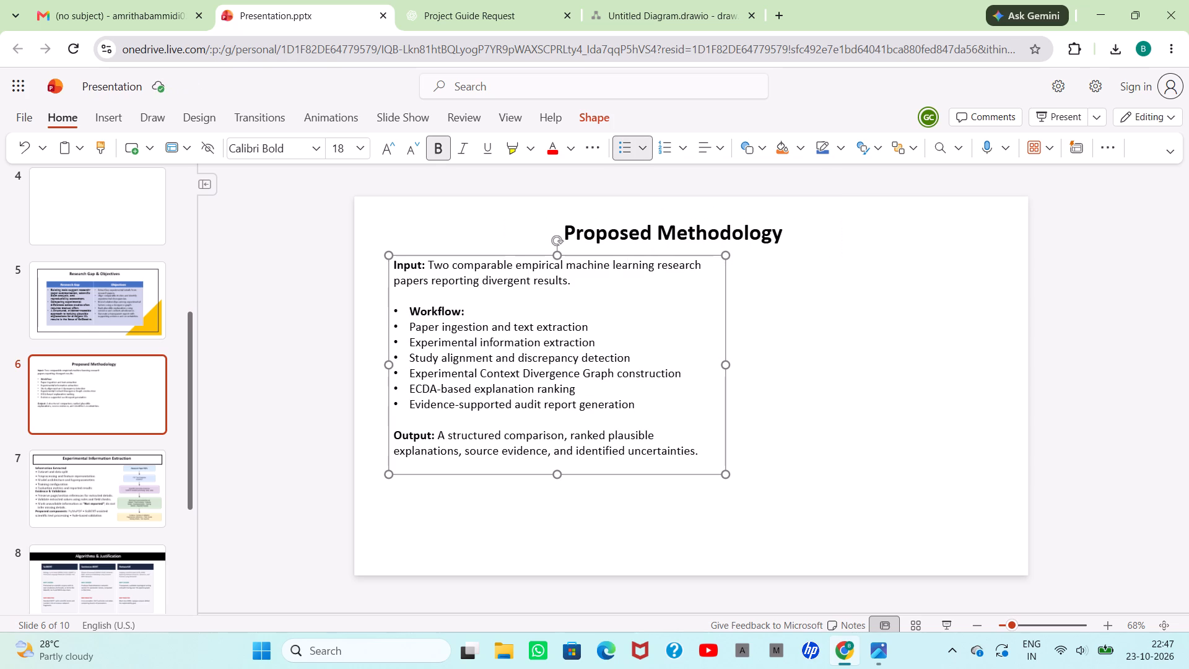
pyautogui.press('BackSpace')
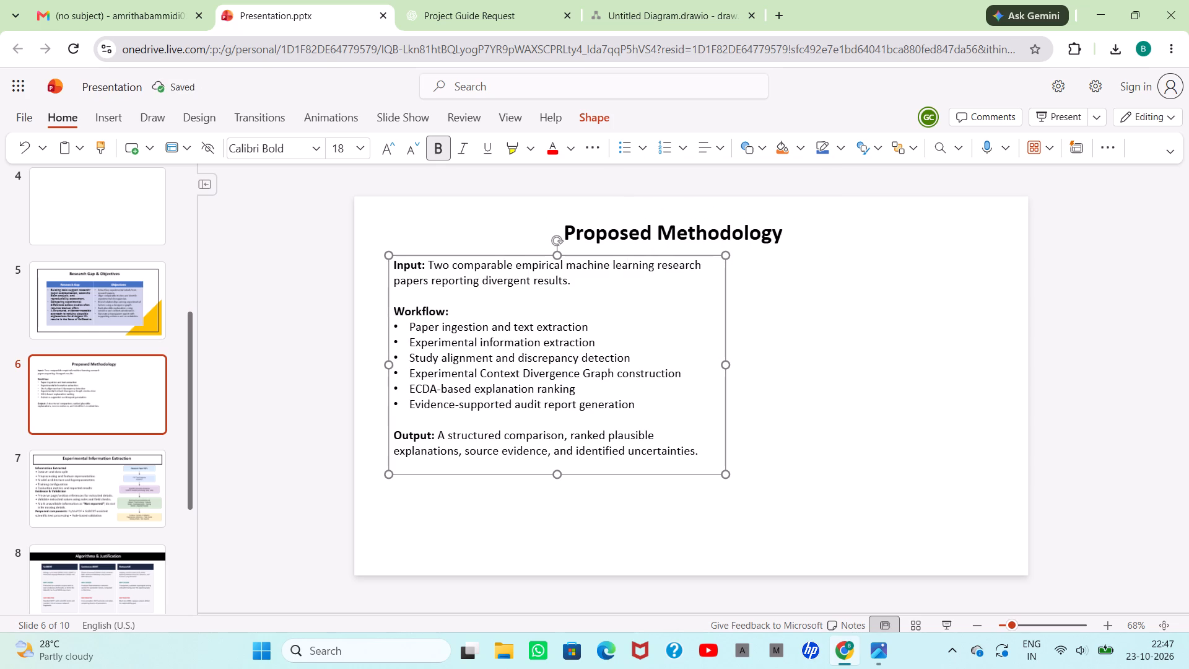
# Set the font size of all the Input, Workflow and Output text to 20.
pyautogui.click(400, 262)
pyautogui.press('Left')
pyautogui.hotkey('shift', 'Down')
pyautogui.hotkey('shift', 'Down')
pyautogui.hotkey('shift', 'Down')
pyautogui.hotkey('shift', 'Down')
pyautogui.hotkey('shift', 'Down')
pyautogui.hotkey('shift', 'Down')
pyautogui.hotkey('shift', 'Down')
pyautogui.hotkey('shift', 'Down')
pyautogui.hotkey('shift', 'Down')
pyautogui.hotkey('shift', 'Down')
pyautogui.hotkey('shift', 'Down')
pyautogui.hotkey('shift', 'Down')
pyautogui.hotkey('shift', 'Down')
pyautogui.hotkey('shift', 'Down')
pyautogui.hotkey('shift', 'Down')
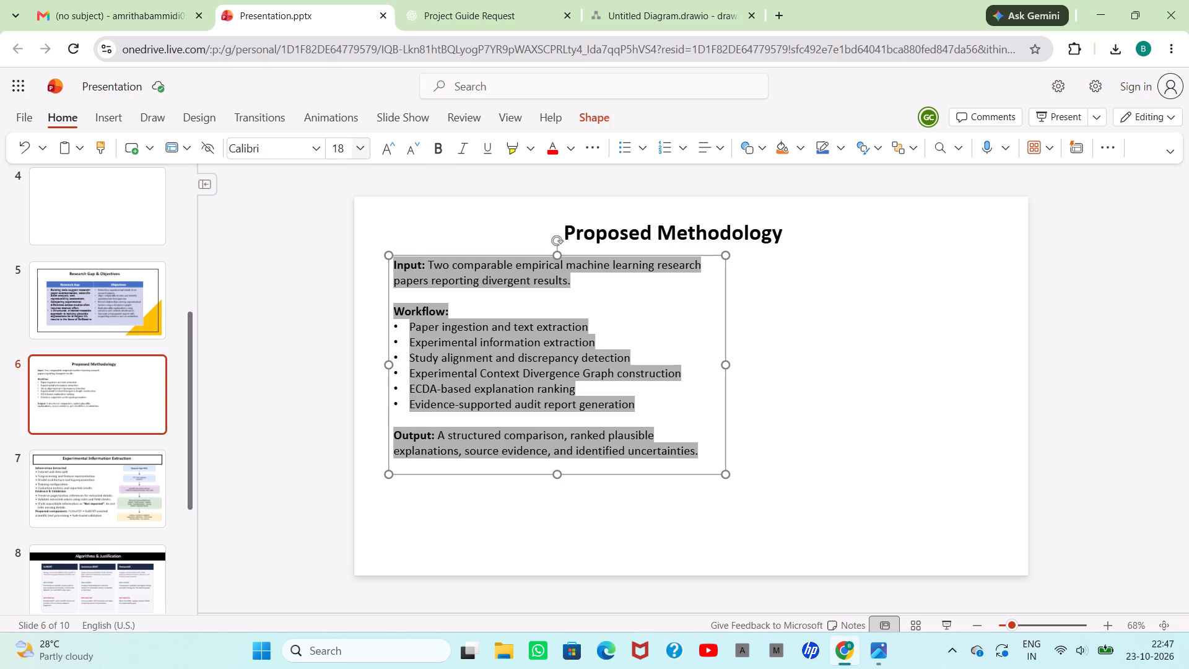
pyautogui.click(358, 154)
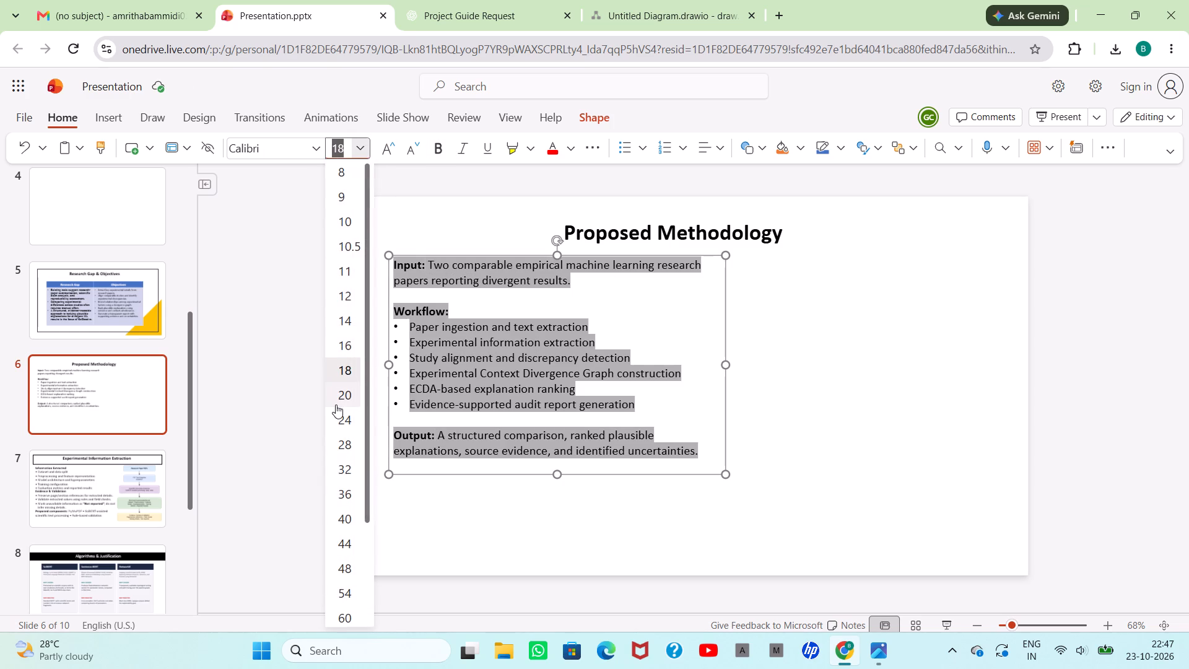
pyautogui.click(336, 404)
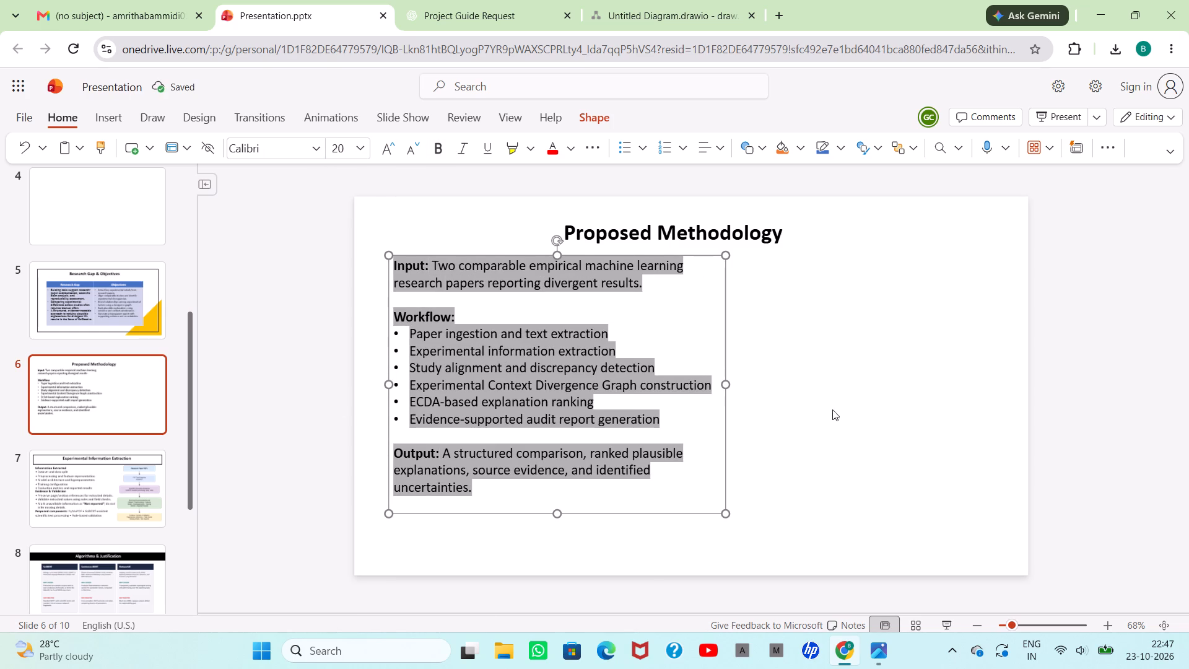
pyautogui.click(840, 409)
# Narrow the methodology text box slightly and move it to the right half of the slide, below the title.
pyautogui.click(674, 387)
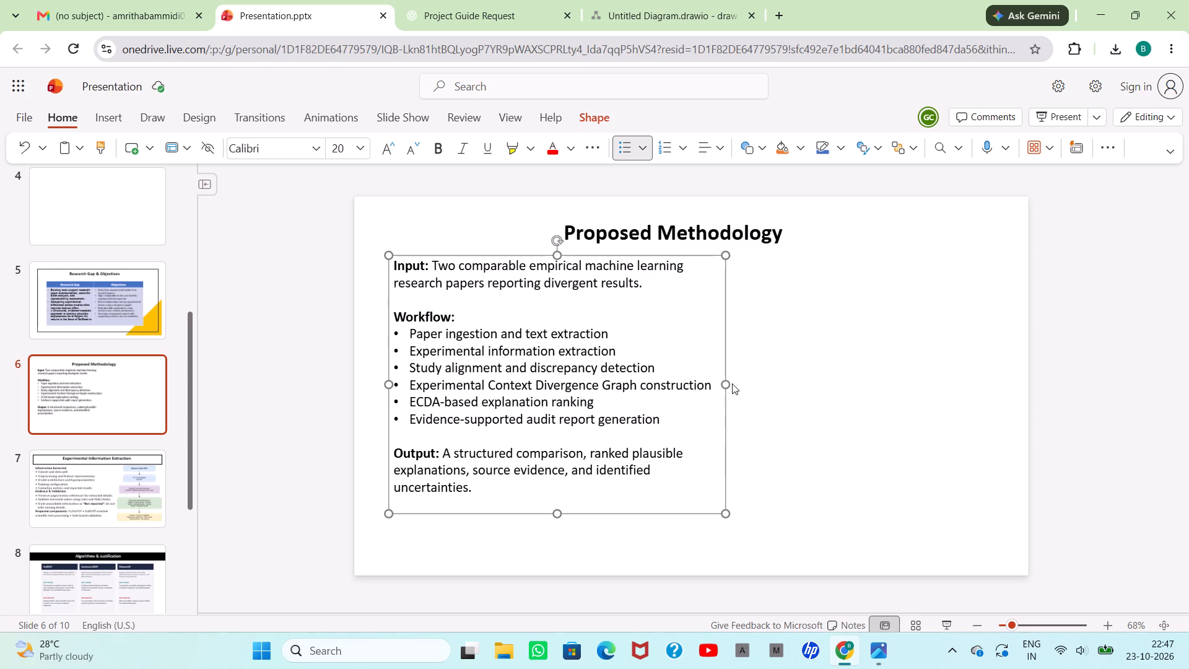
pyautogui.moveTo(724, 387); pyautogui.dragTo(699, 403)
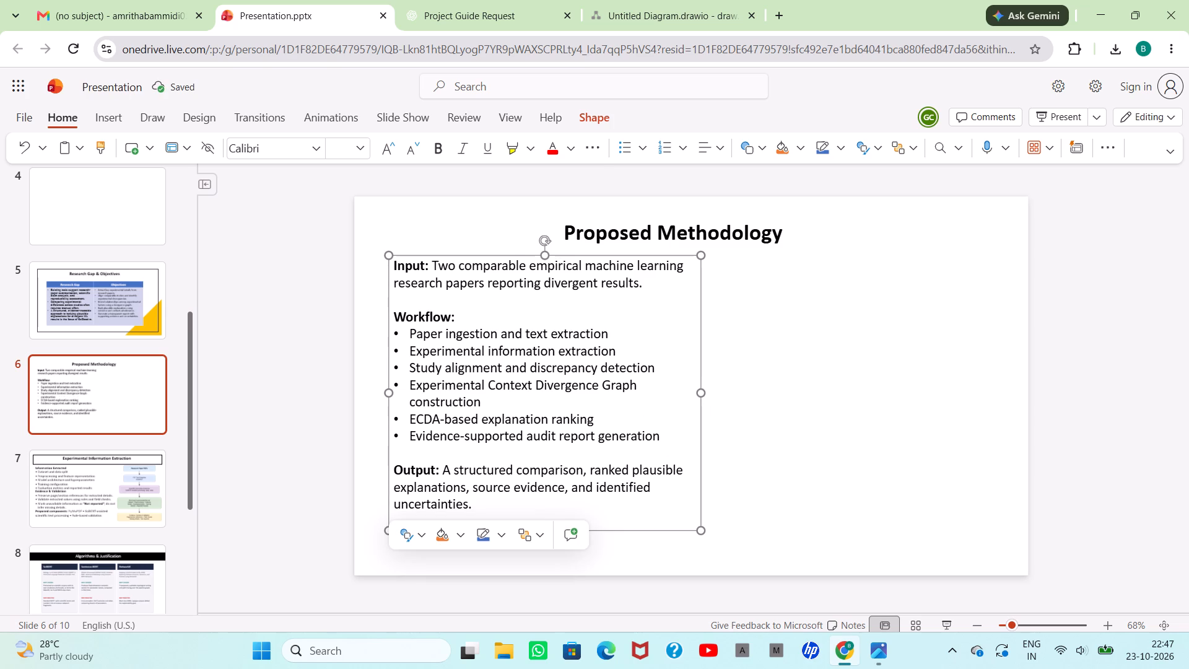
pyautogui.moveTo(554, 258); pyautogui.dragTo(837, 273)
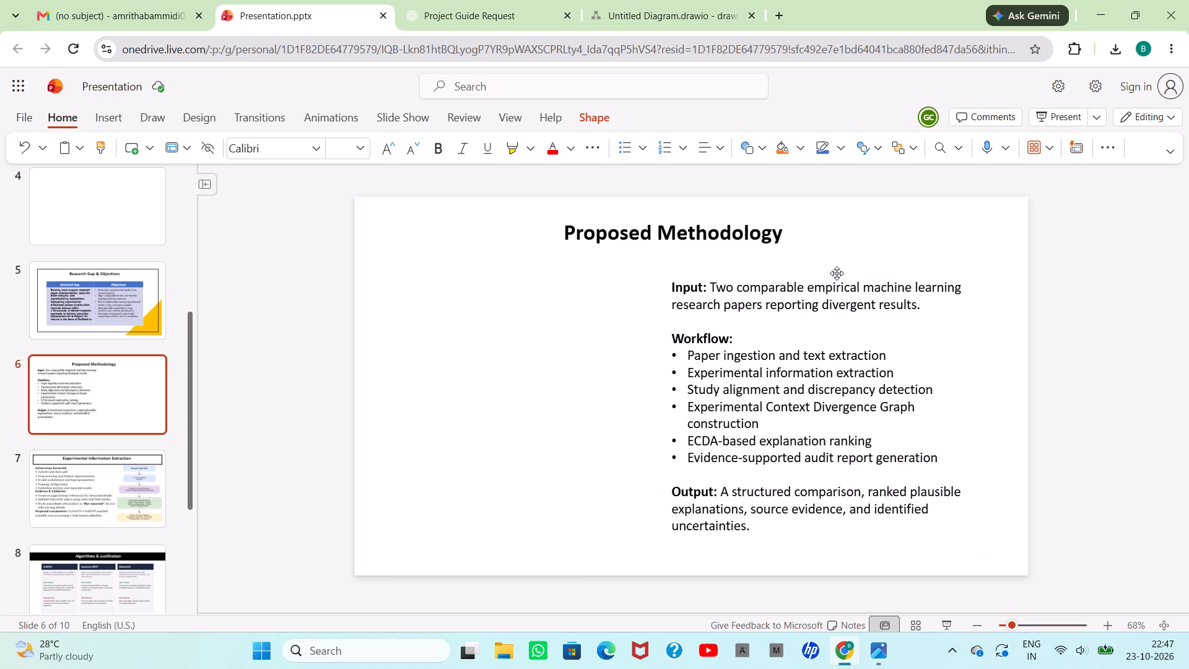
pyautogui.moveTo(837, 273); pyautogui.dragTo(876, 263)
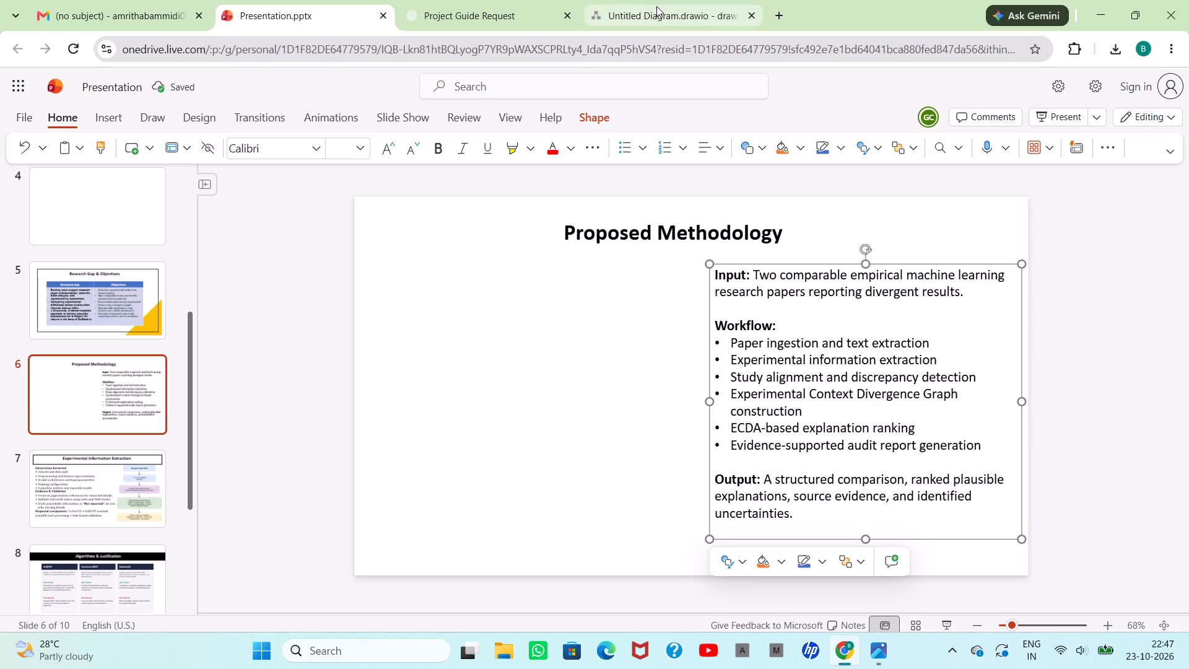
# Copy the flowchart picture "Untitled Diagram.drawio (4).png" from Photos and paste it onto slide 6 in PowerPoint.
pyautogui.click(521, 12)
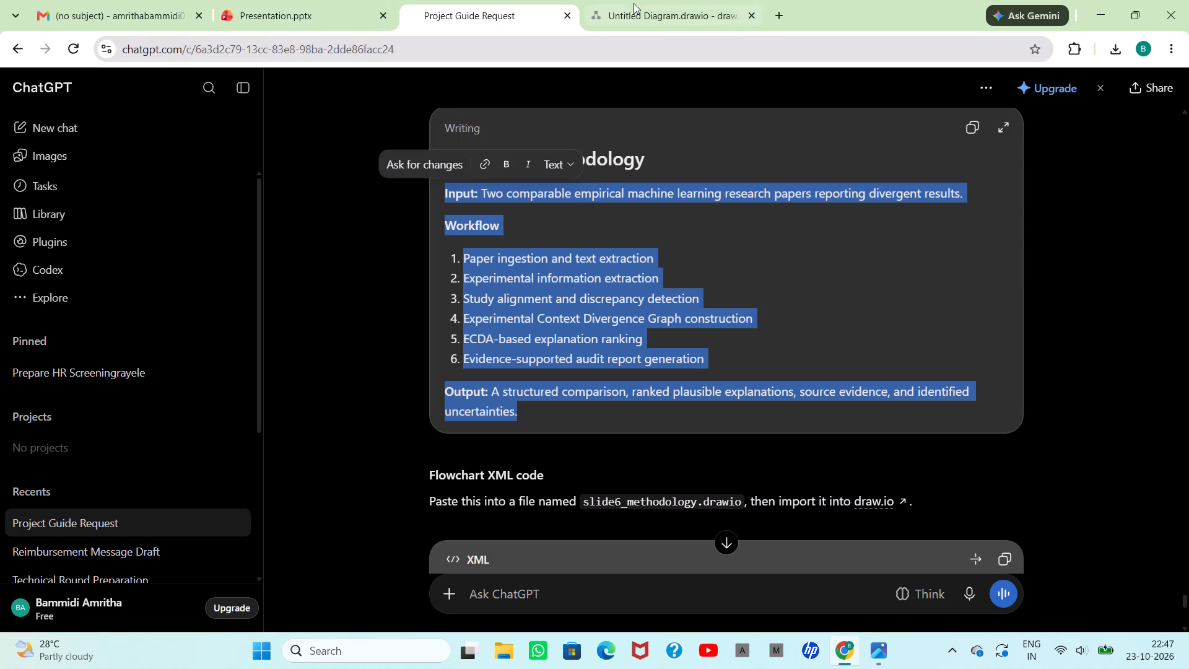
pyautogui.click(669, 9)
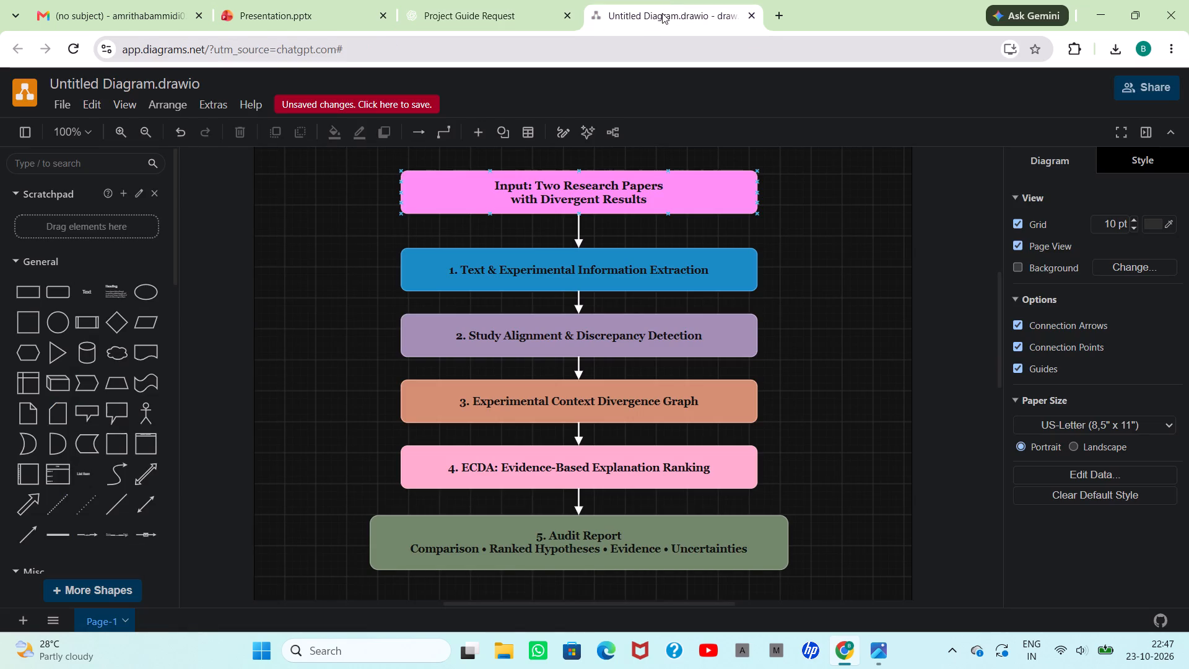
pyautogui.hotkey('alt', 'Tab')
pyautogui.click(568, 344)
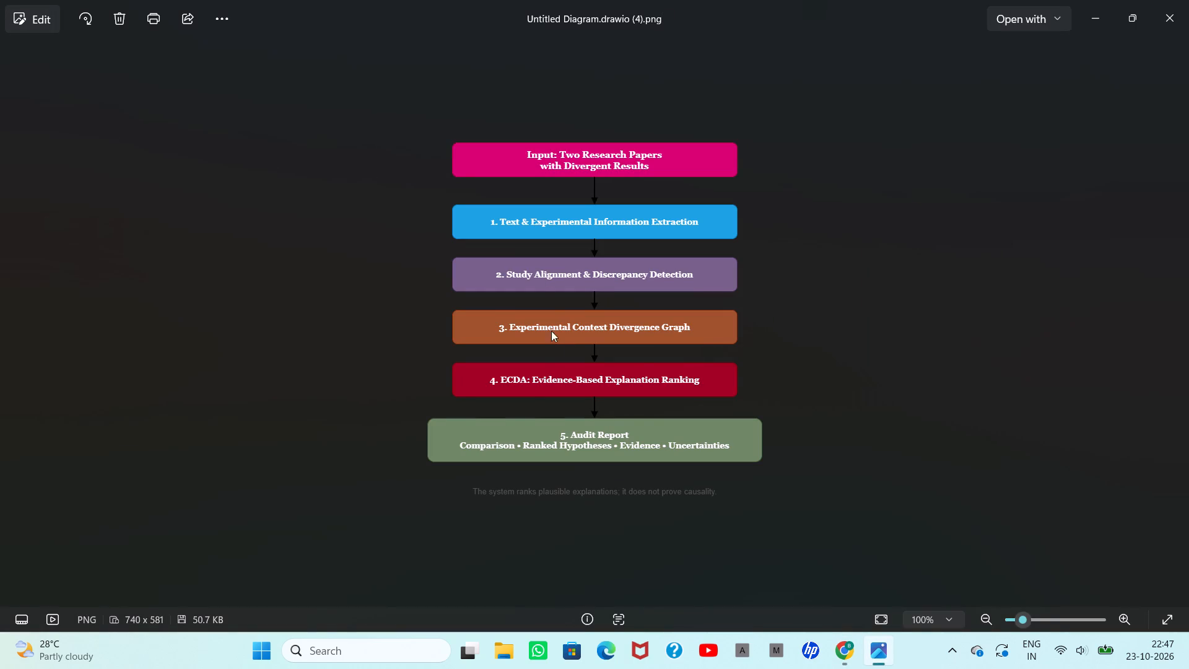
pyautogui.click(224, 15)
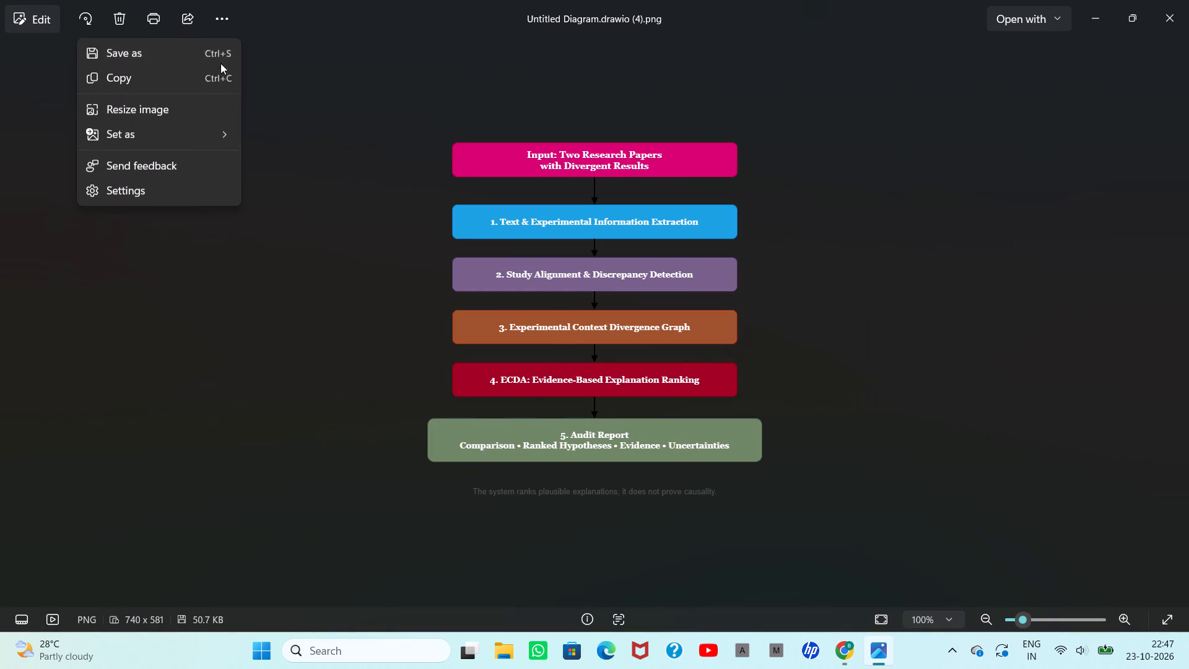
pyautogui.click(147, 83)
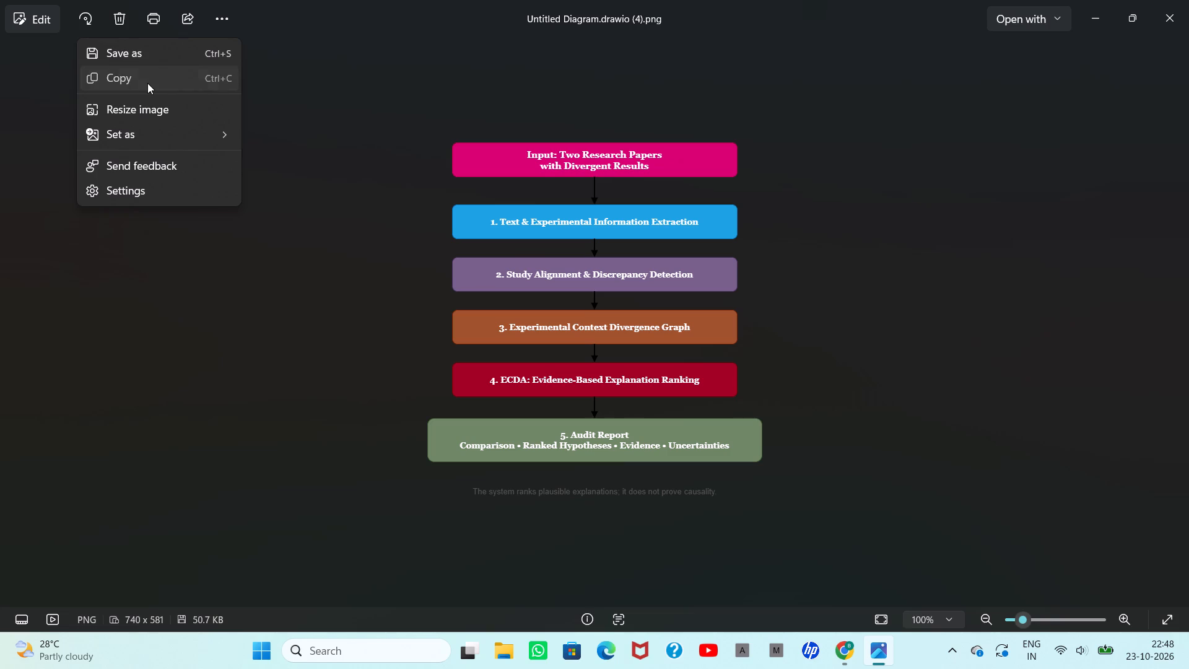
pyautogui.hotkey('alt', 'Tab')
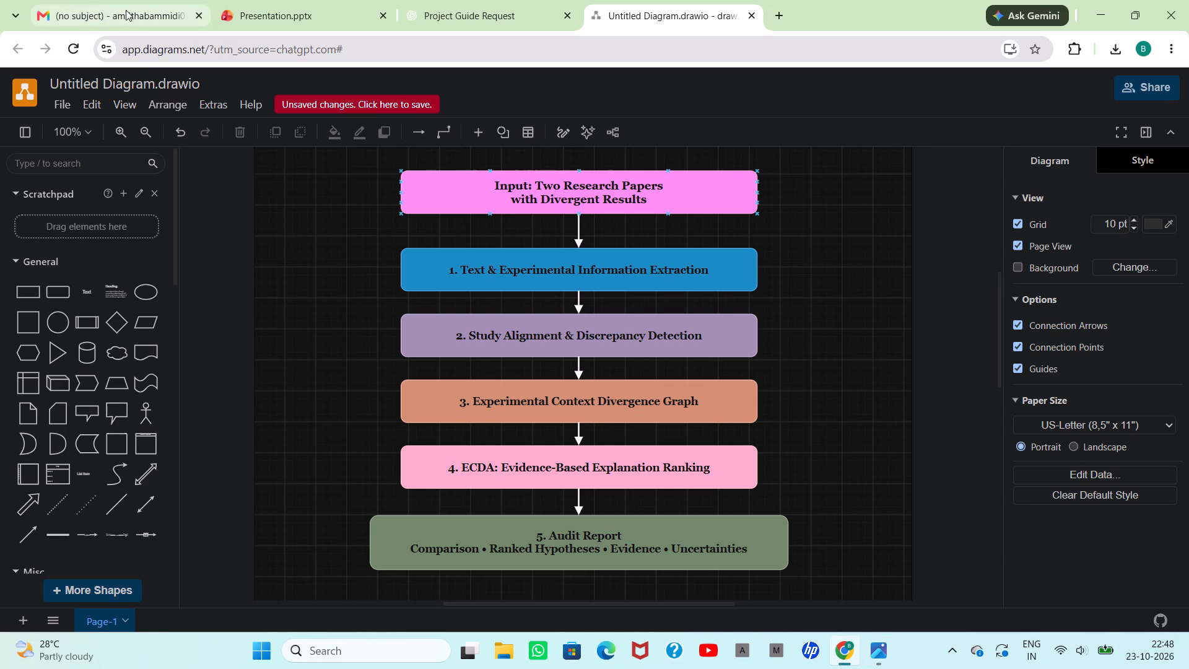
pyautogui.click(237, 9)
pyautogui.click(517, 341)
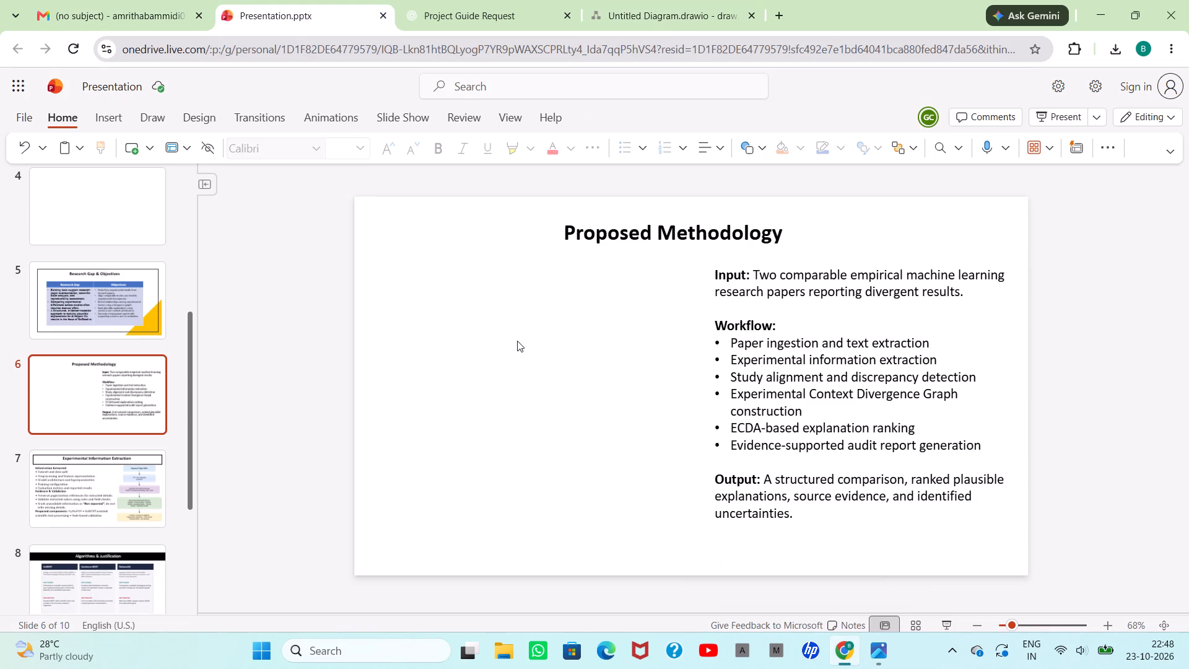
pyautogui.hotkey('ctrl', 'v')
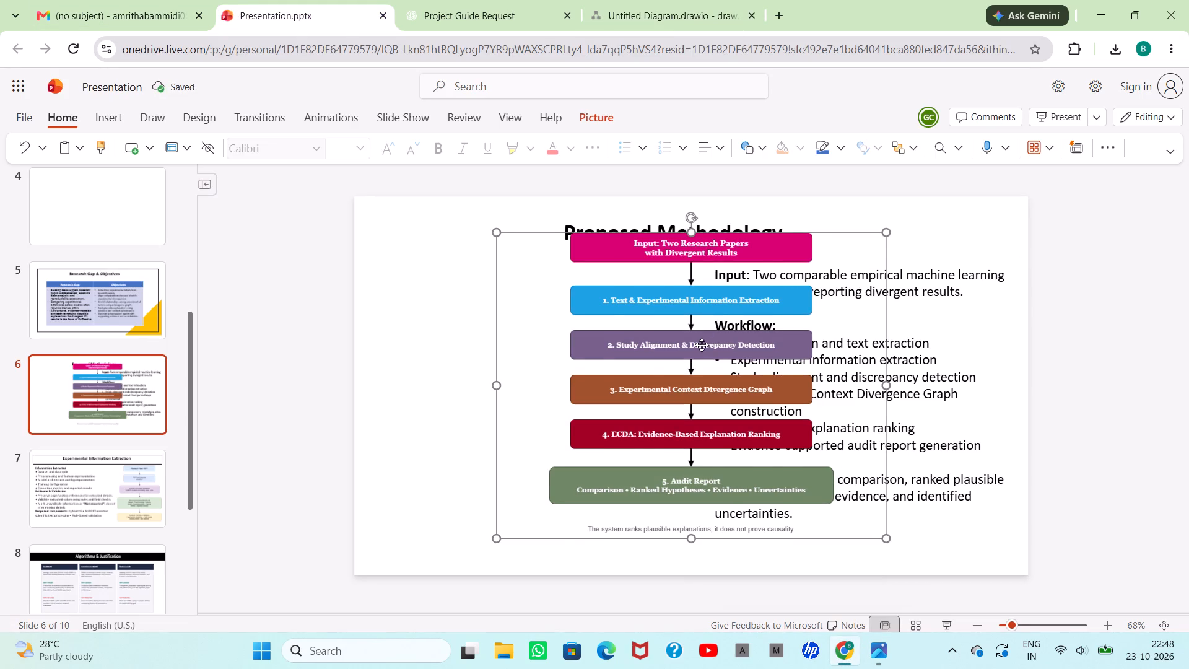
# Move the flowchart picture to the left half of slide 6, shrink it slightly below the title and align it with the slide's left edge.
pyautogui.click(702, 345)
pyautogui.moveTo(639, 351); pyautogui.dragTo(562, 355)
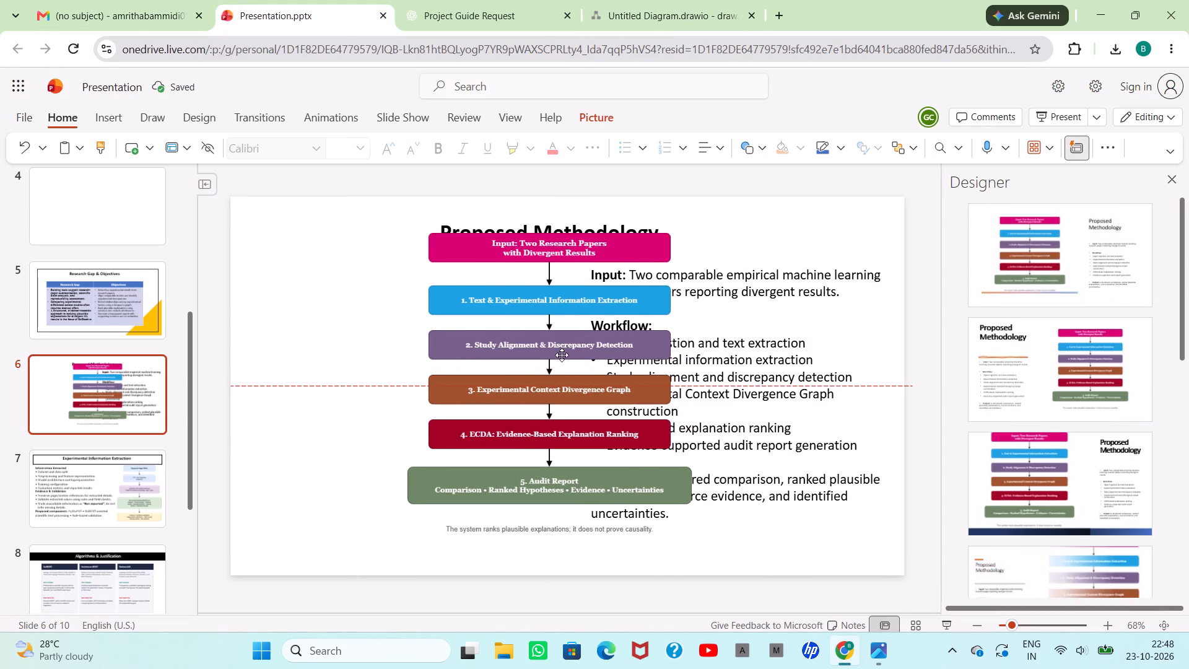
pyautogui.moveTo(562, 355); pyautogui.dragTo(466, 370)
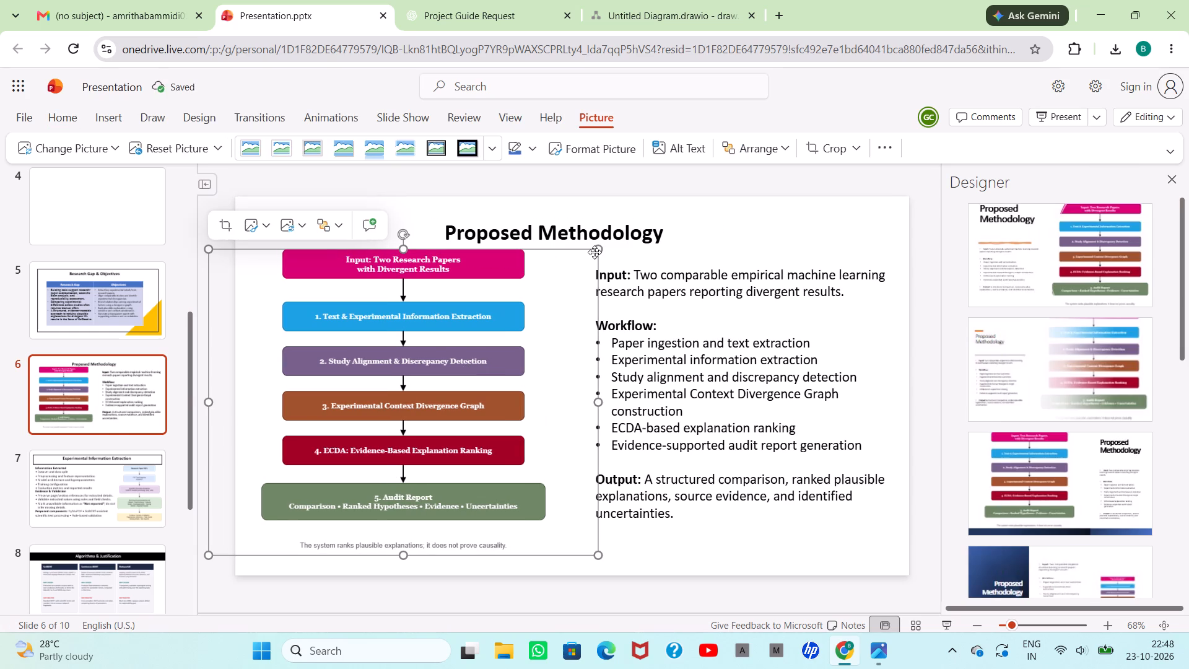
pyautogui.moveTo(598, 246); pyautogui.dragTo(590, 269)
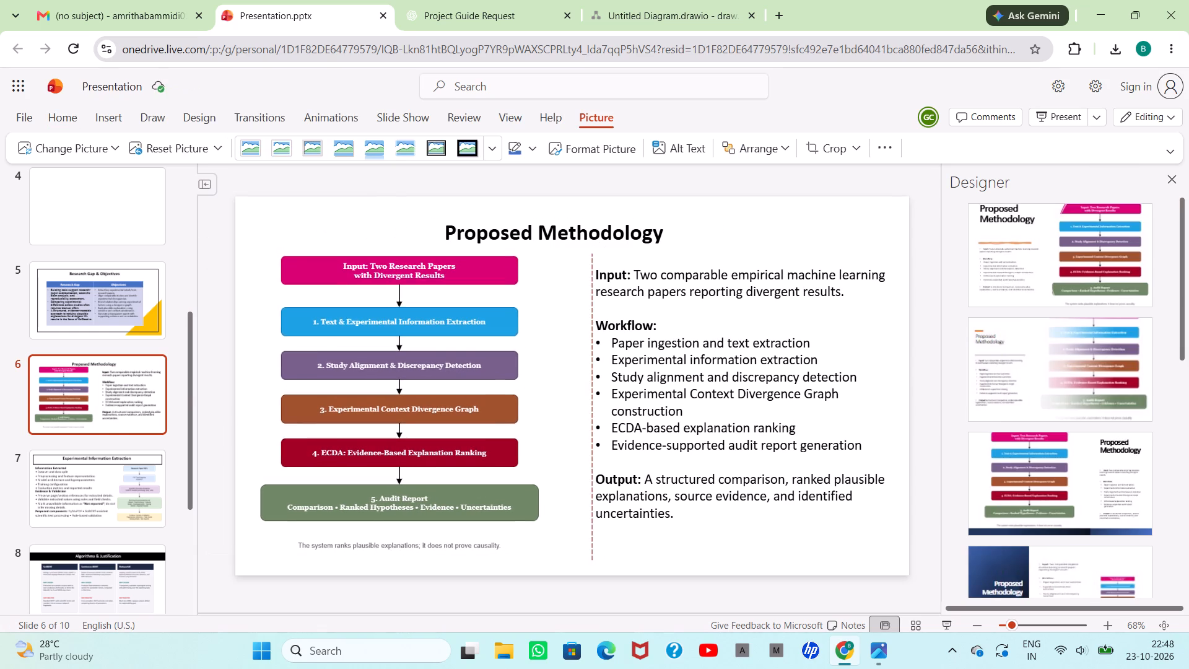
pyautogui.moveTo(590, 269); pyautogui.dragTo(580, 310)
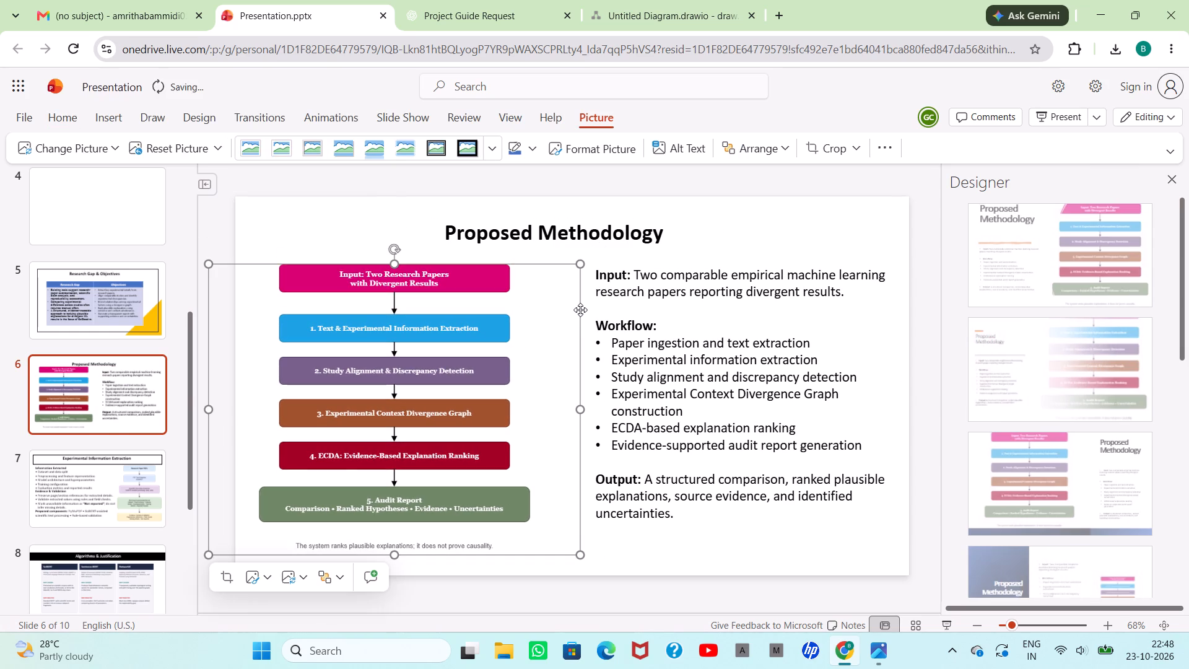
pyautogui.moveTo(452, 365); pyautogui.dragTo(479, 365)
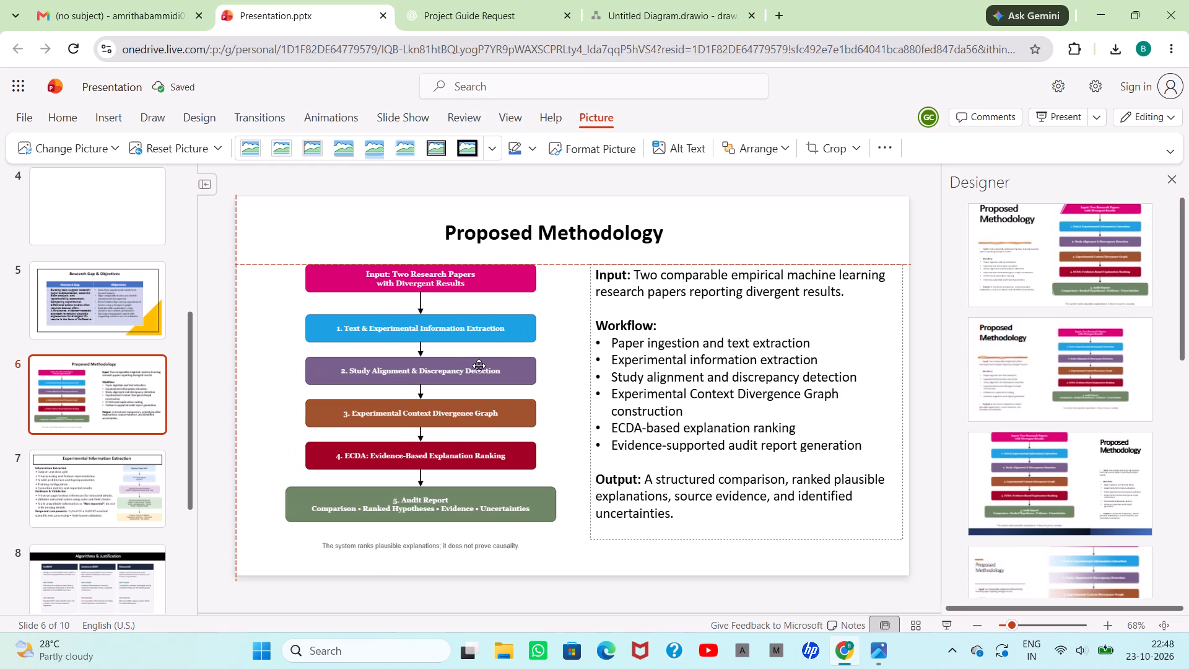
pyautogui.moveTo(479, 365); pyautogui.dragTo(480, 365)
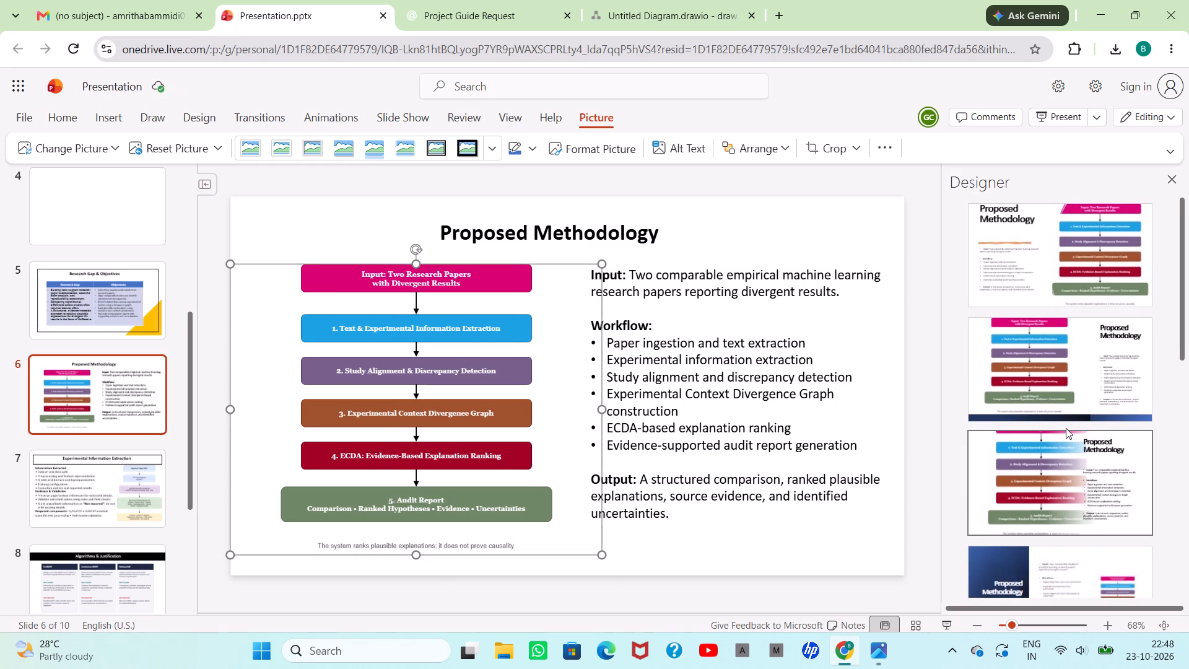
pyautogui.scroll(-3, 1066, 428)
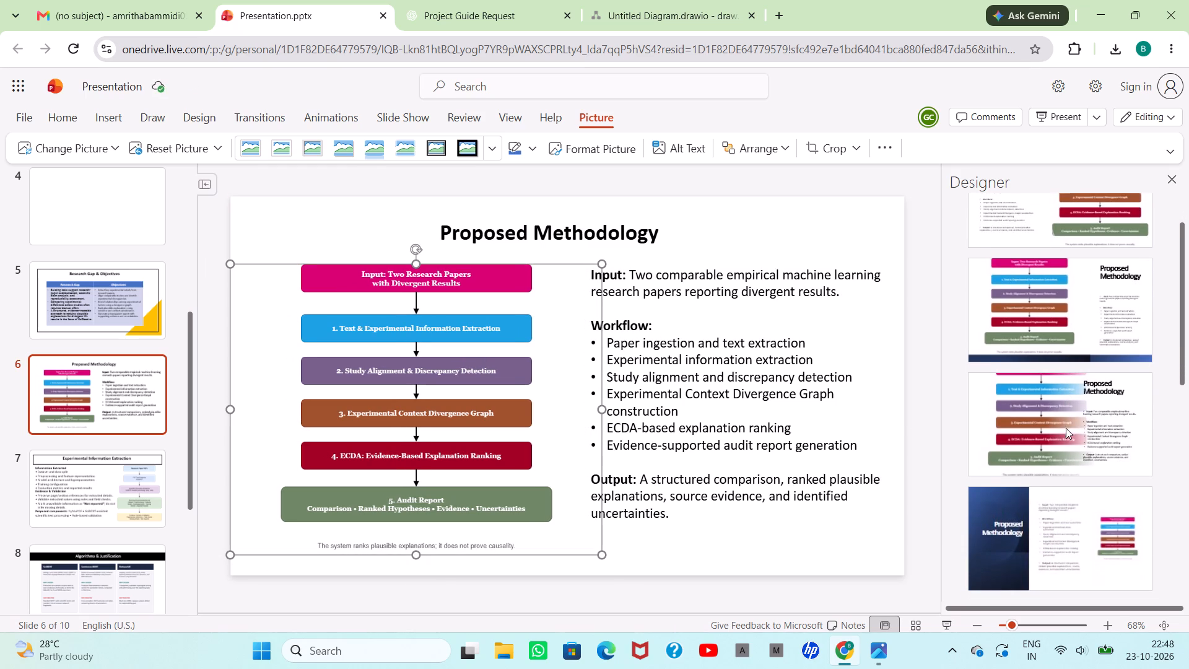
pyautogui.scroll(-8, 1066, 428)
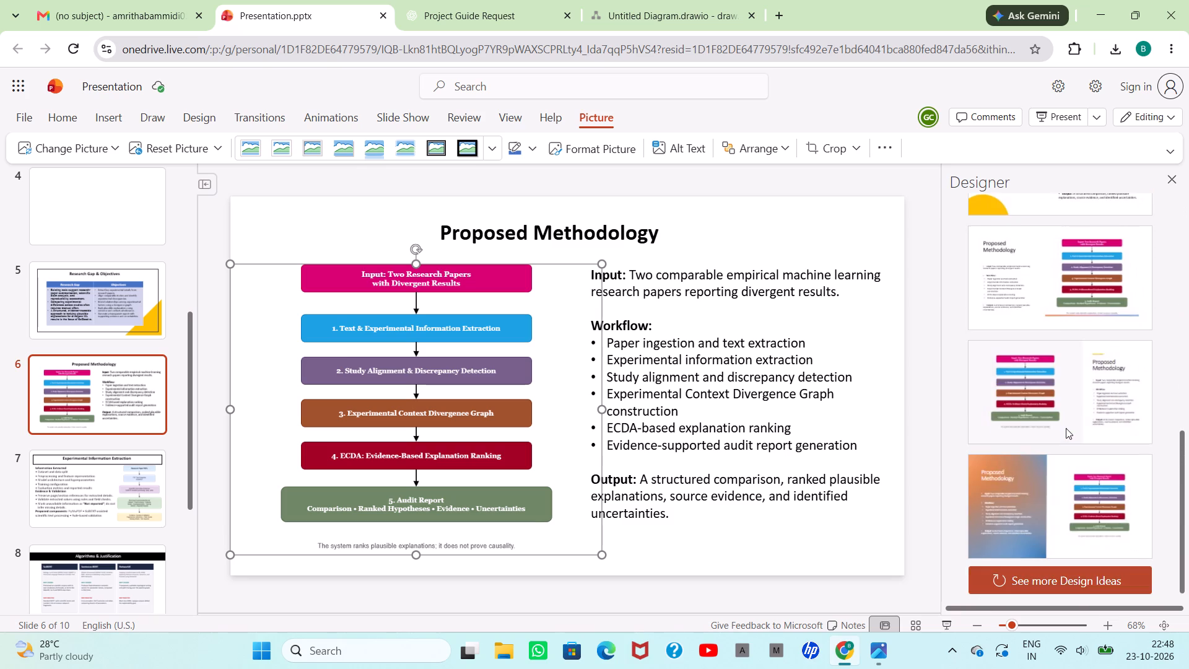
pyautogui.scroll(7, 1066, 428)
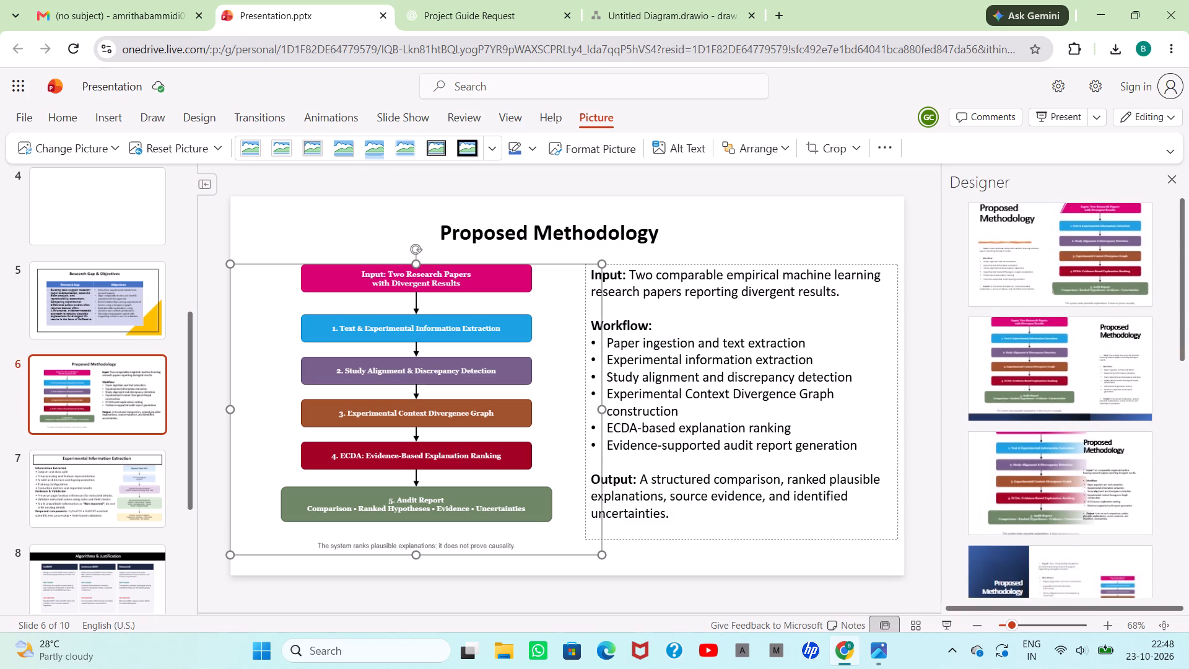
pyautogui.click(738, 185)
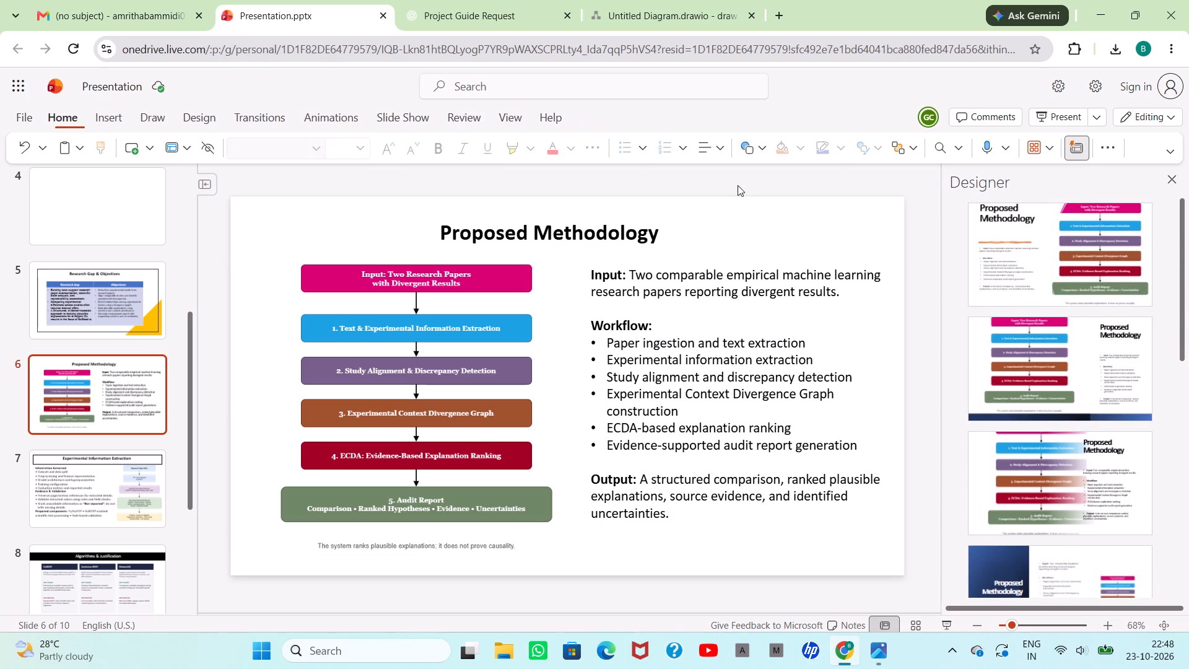
# Move the Proposed Methodology title to the right half of the slide, above the methodology text.
pyautogui.click(578, 244)
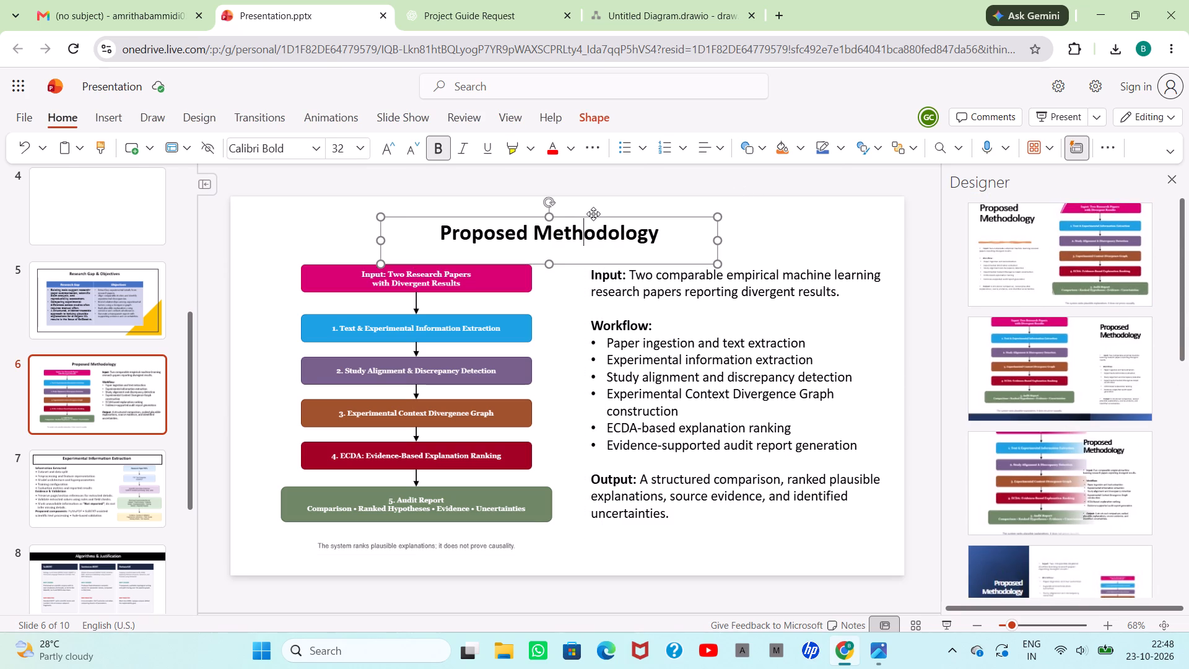
pyautogui.moveTo(594, 214); pyautogui.dragTo(762, 212)
# Enlarge the flowchart picture on all four sides, extending its top beside the title and its bottom close to the slide's lower edge.
pyautogui.click(496, 364)
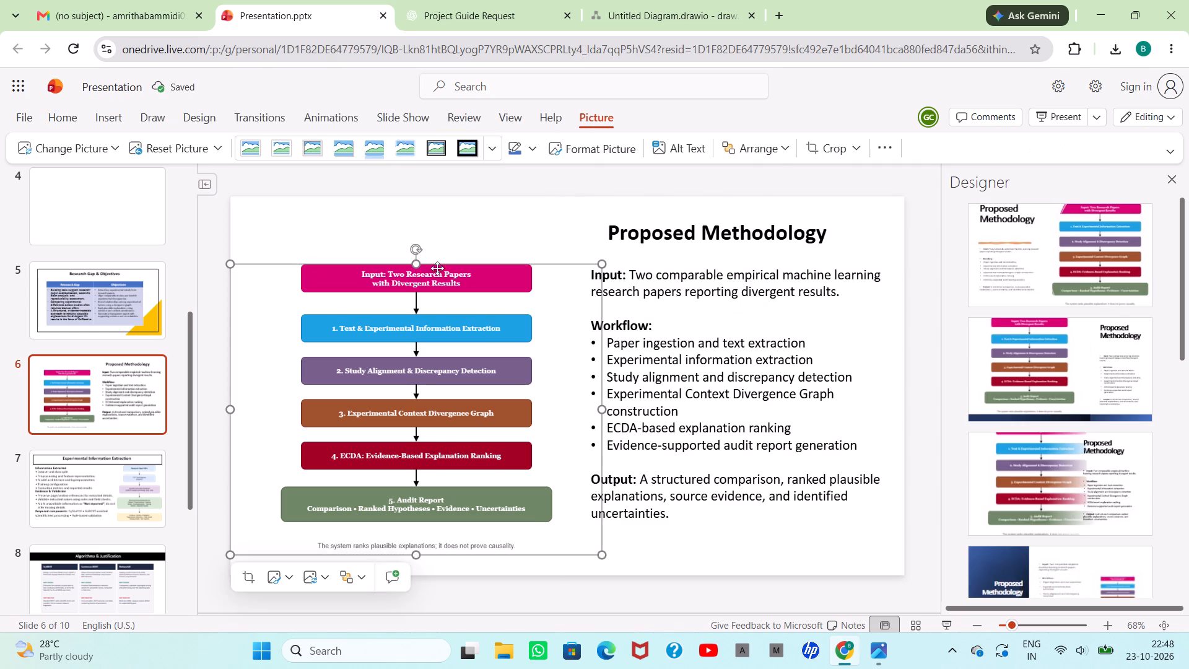
pyautogui.moveTo(416, 263); pyautogui.dragTo(409, 220)
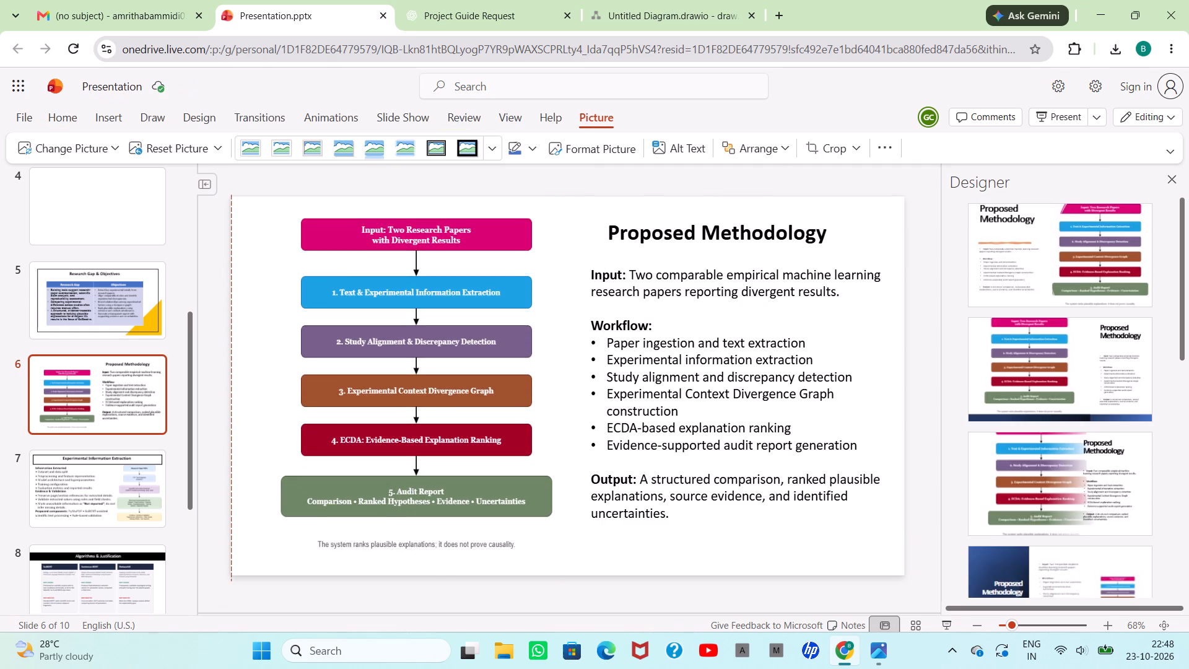
pyautogui.moveTo(409, 220); pyautogui.dragTo(408, 219)
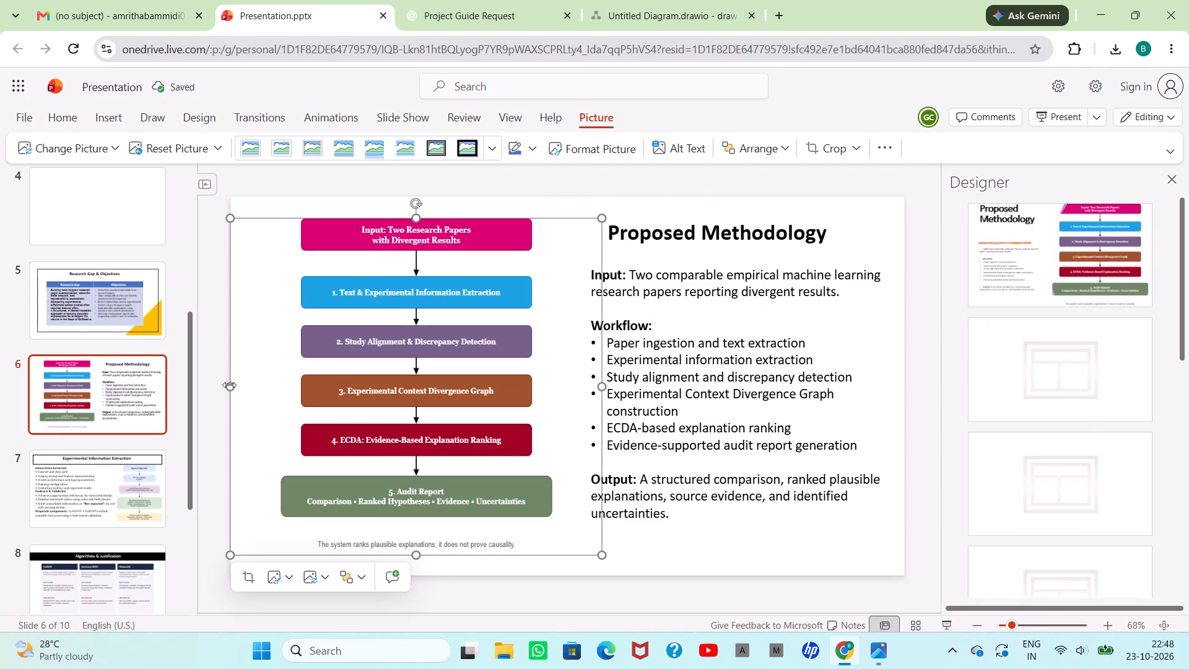
pyautogui.moveTo(229, 385); pyautogui.dragTo(206, 387)
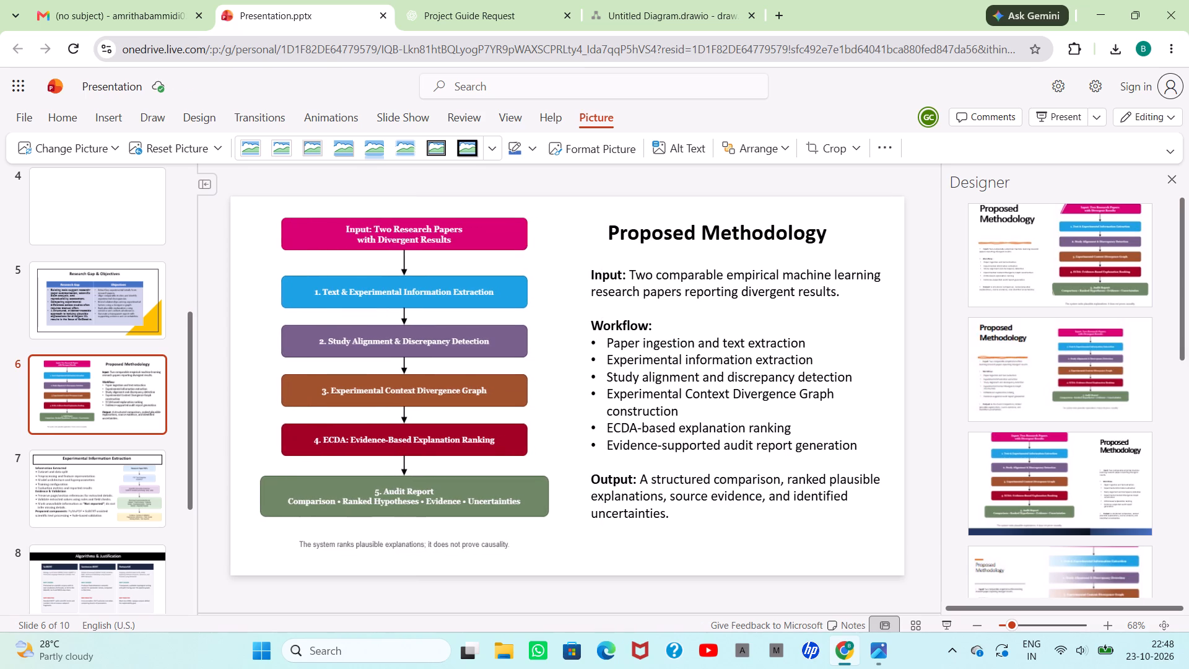
pyautogui.moveTo(206, 387); pyautogui.dragTo(204, 387)
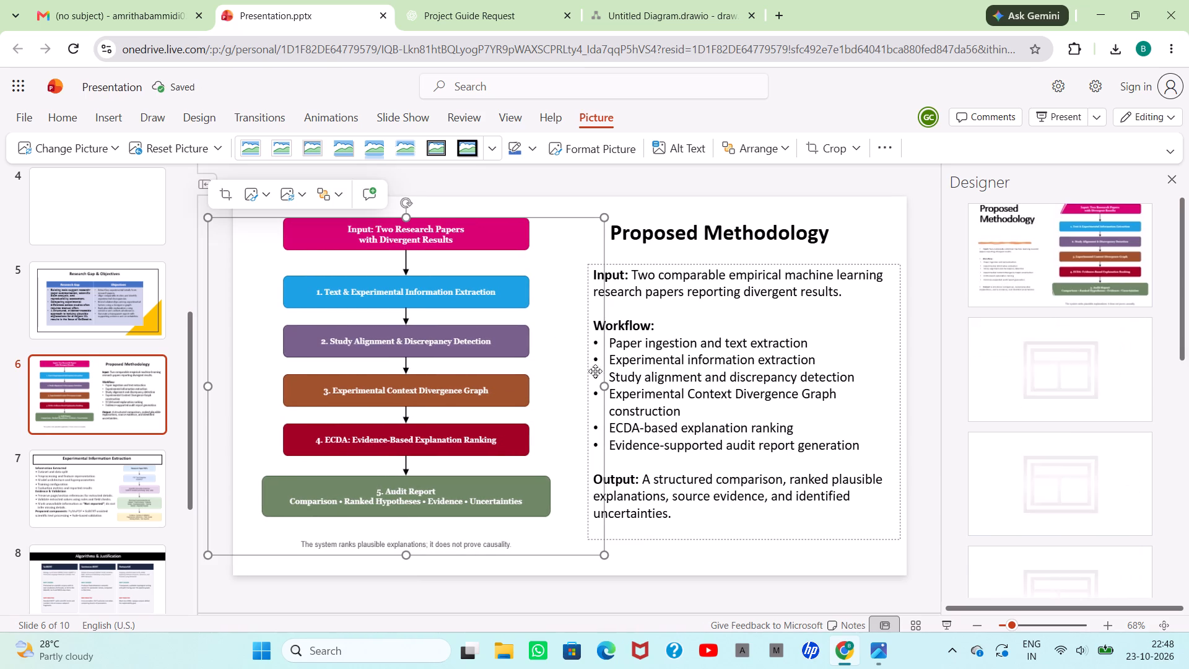
pyautogui.moveTo(604, 385); pyautogui.dragTo(625, 385)
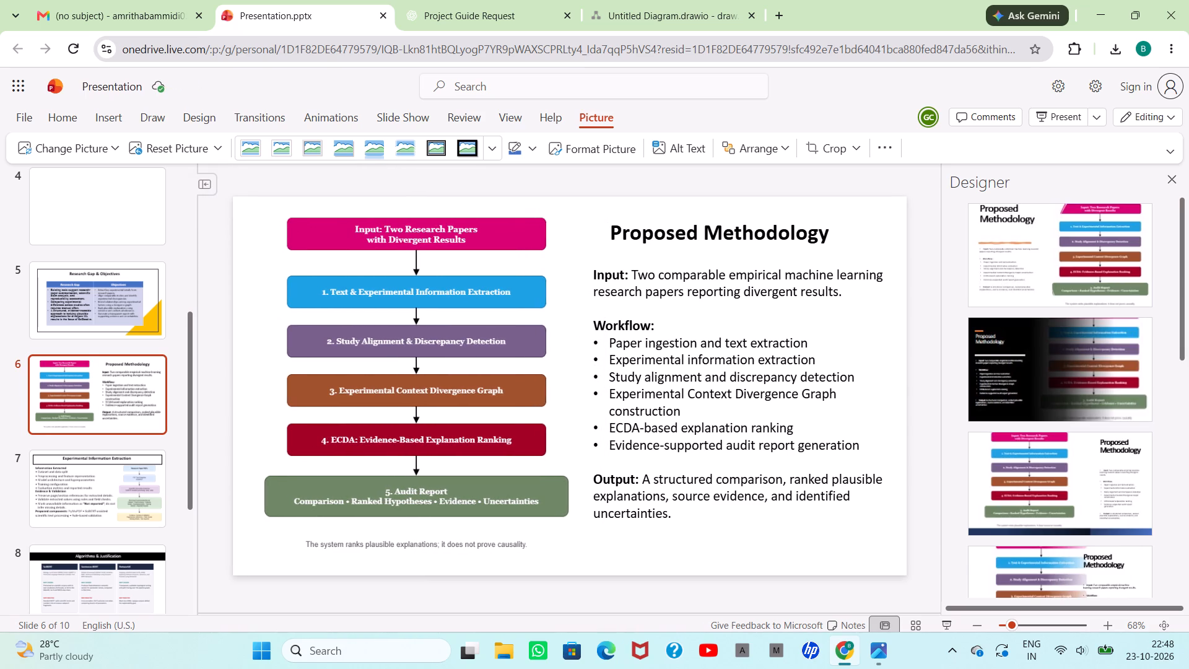
pyautogui.moveTo(625, 385); pyautogui.dragTo(624, 385)
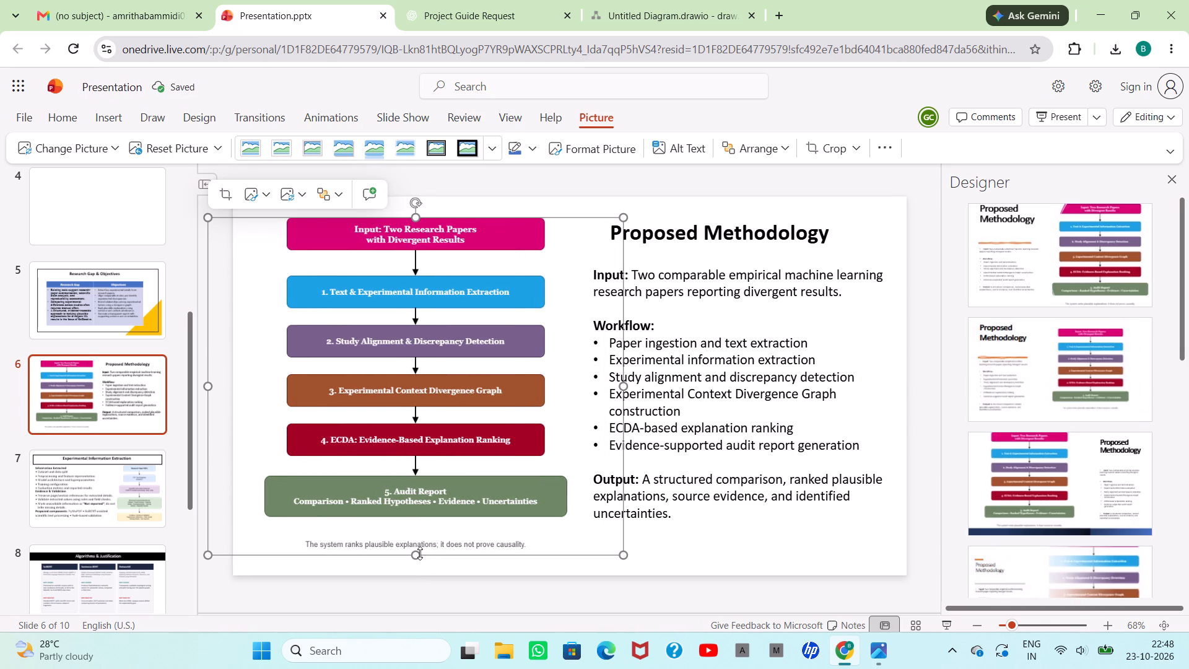
pyautogui.moveTo(418, 554); pyautogui.dragTo(419, 565)
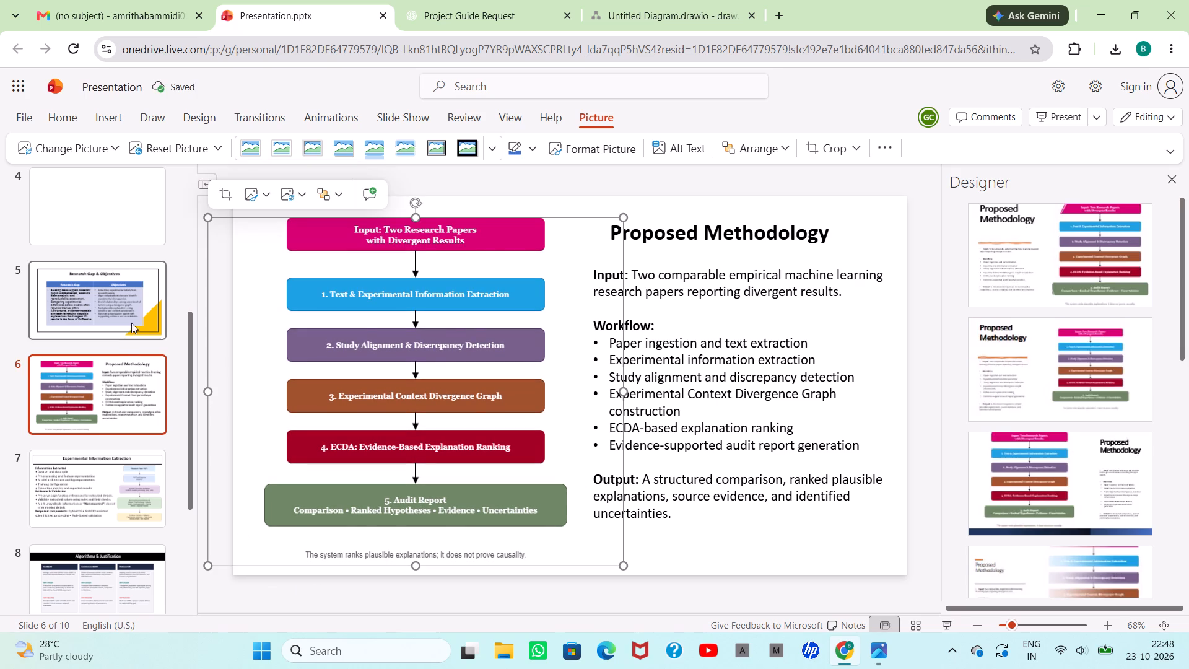
# Go to the Research Gap & Objectives slide and close the Designer suggestions.
pyautogui.click(131, 314)
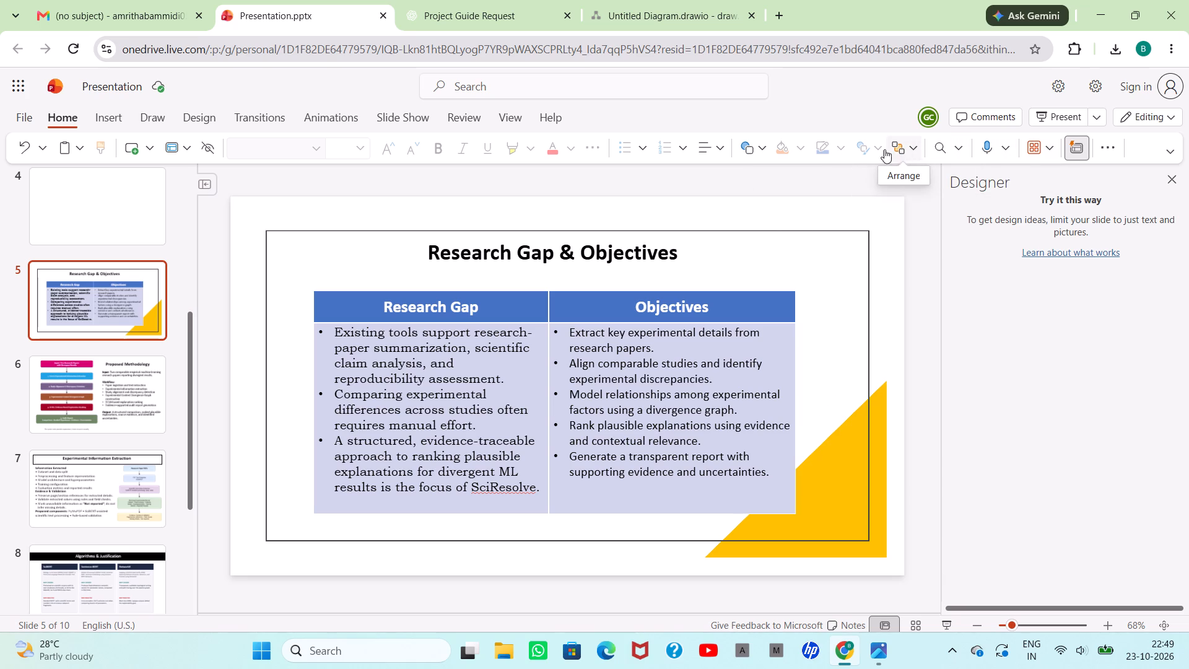
pyautogui.click(814, 323)
pyautogui.click(1060, 253)
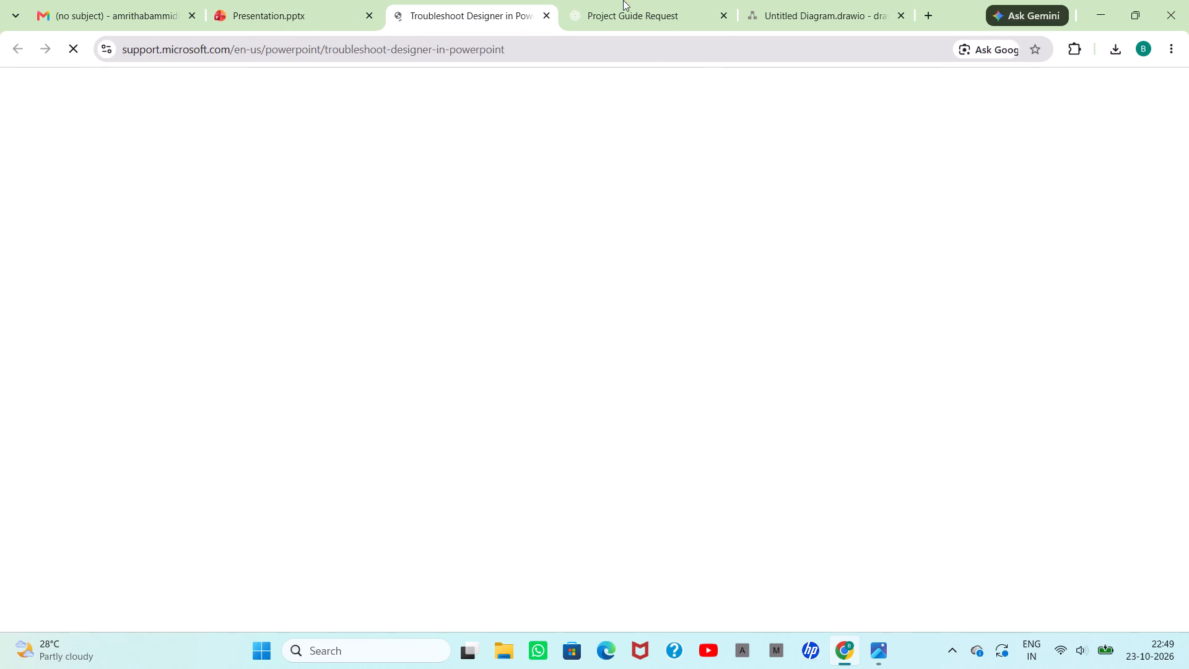
pyautogui.click(544, 17)
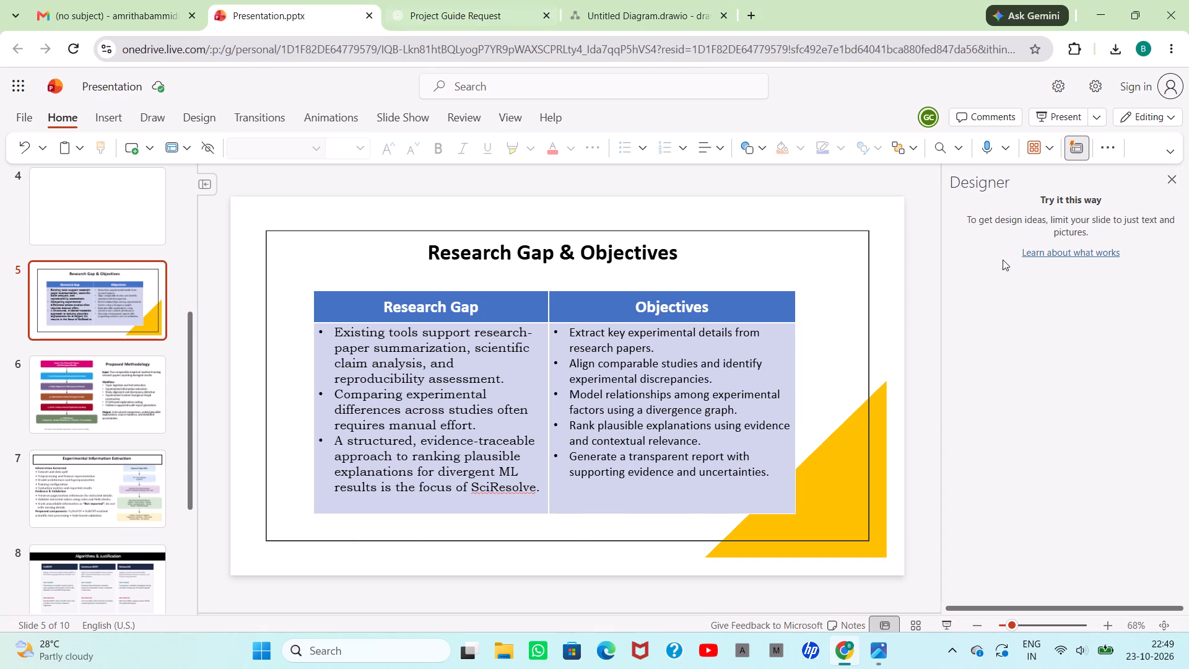
pyautogui.click(1003, 260)
pyautogui.click(1170, 178)
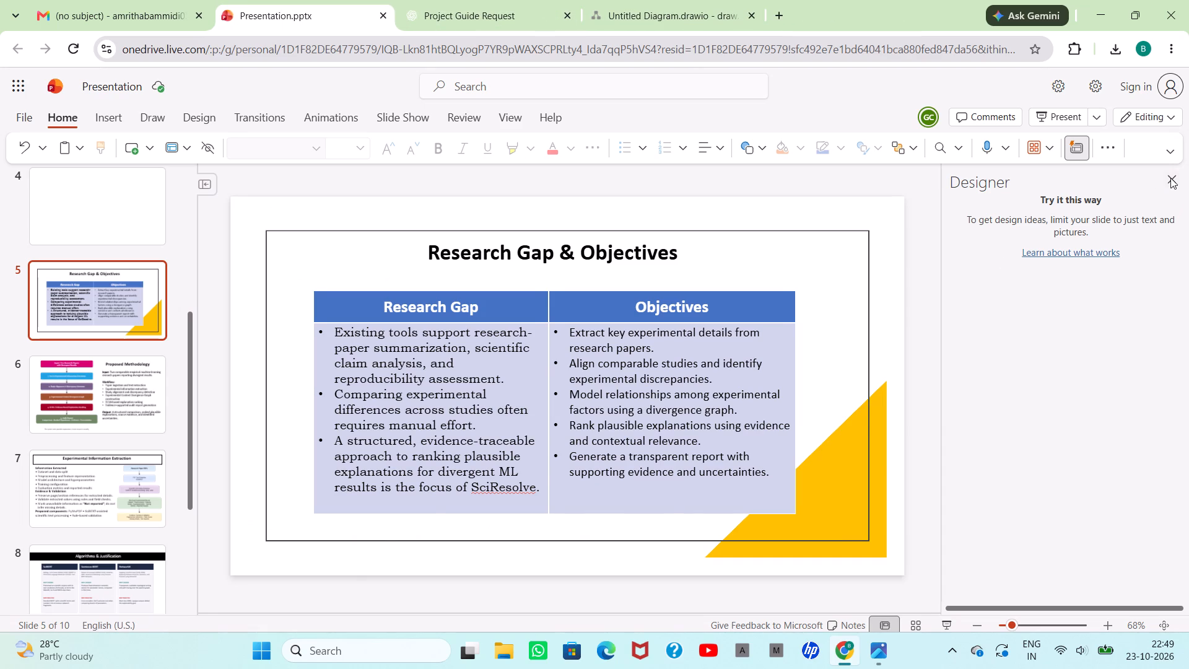
pyautogui.click(1080, 150)
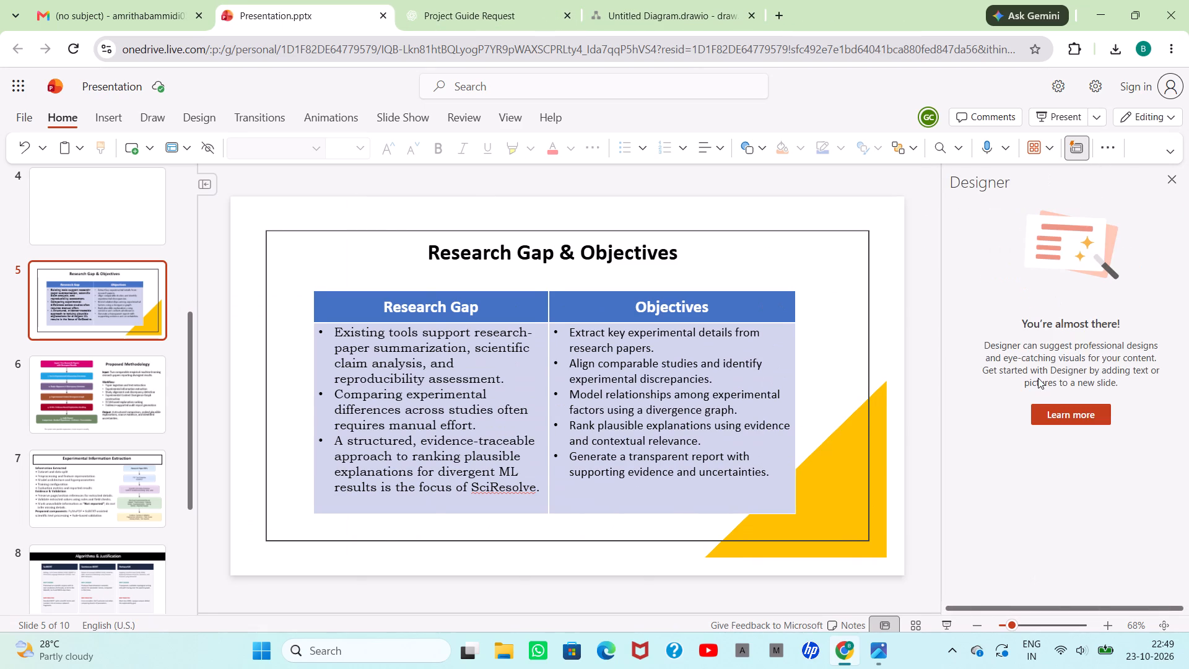
pyautogui.click(1171, 178)
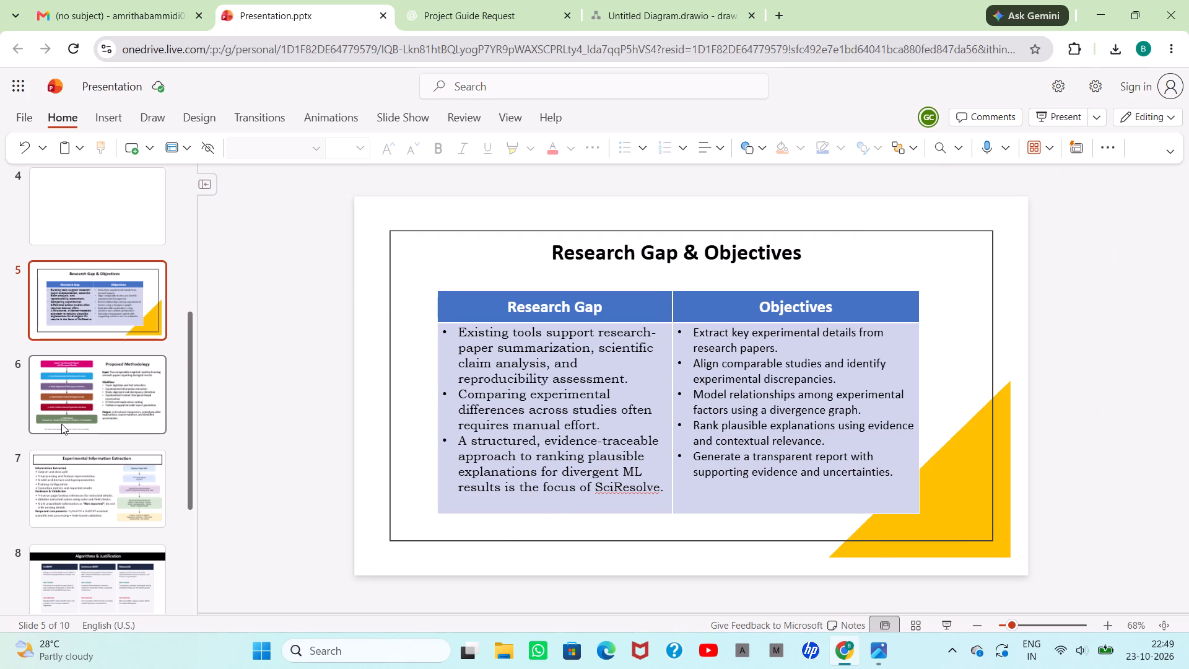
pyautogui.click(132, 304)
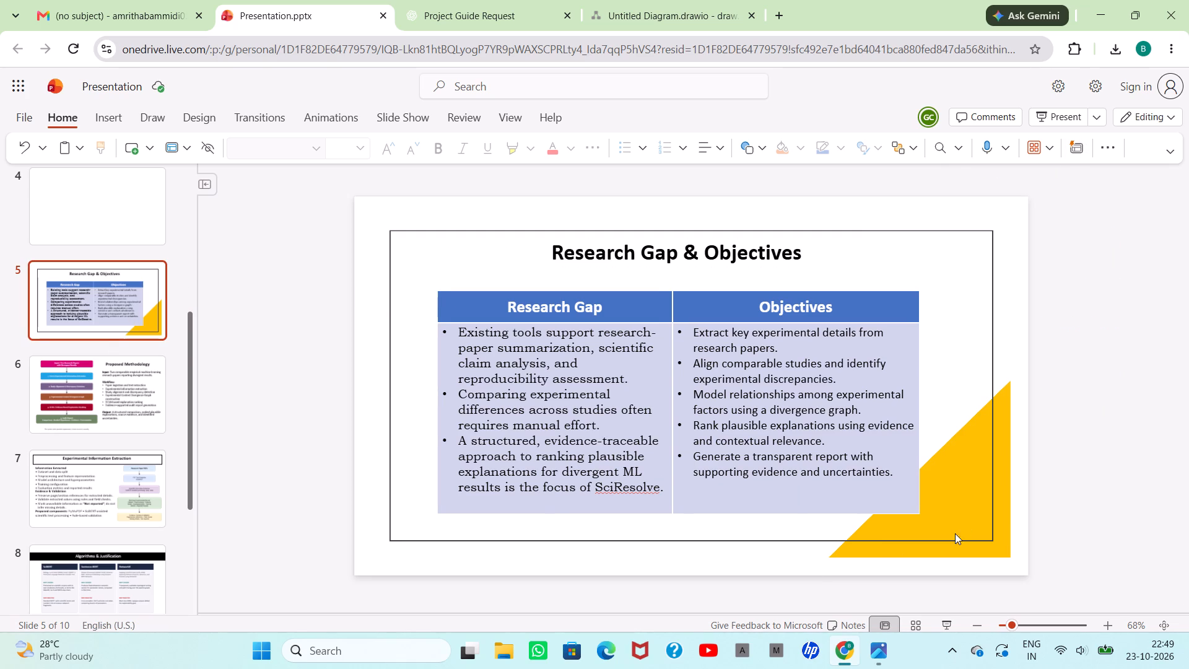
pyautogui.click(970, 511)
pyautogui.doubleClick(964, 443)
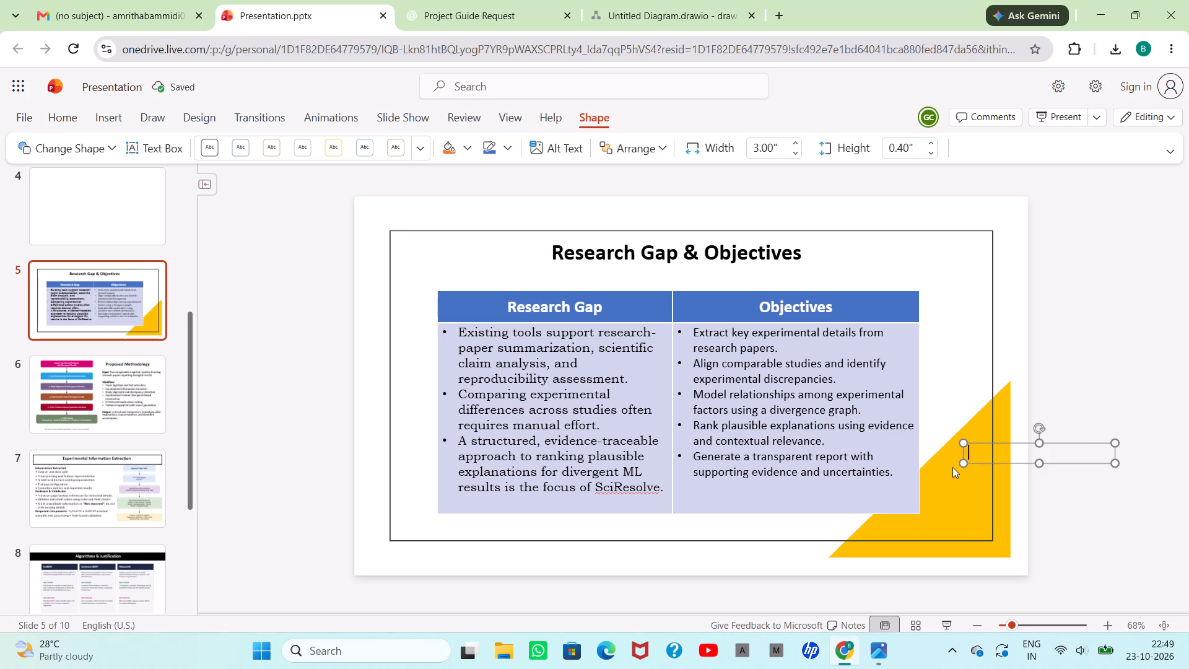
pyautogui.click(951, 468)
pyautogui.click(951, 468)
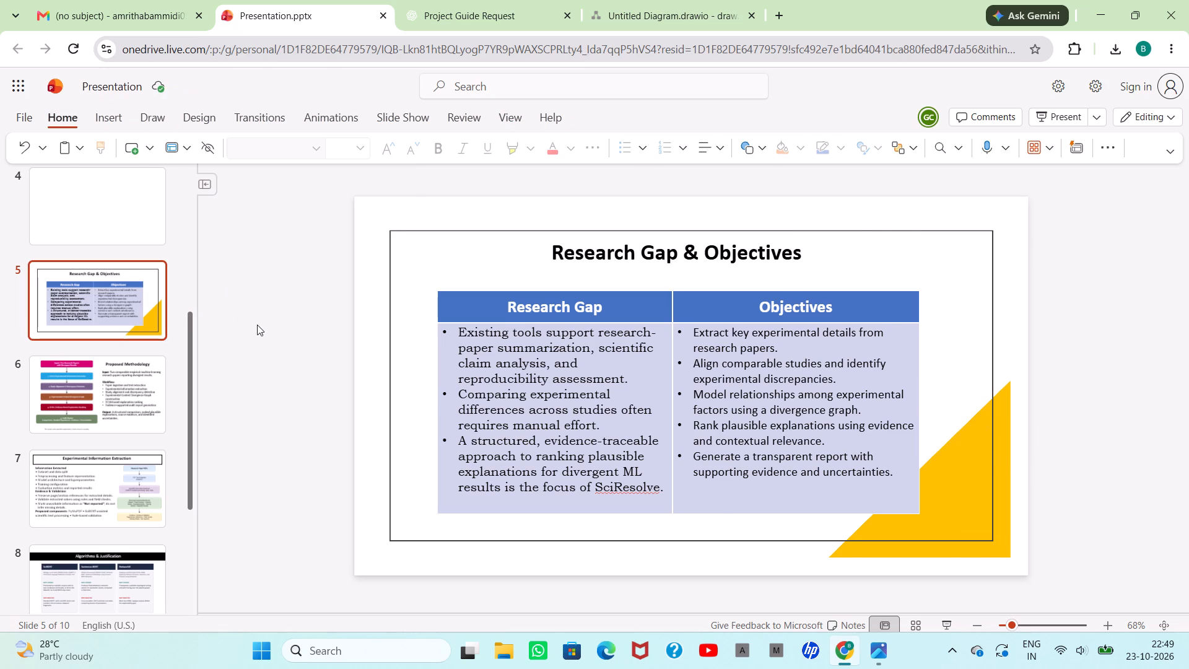
# Review the slides from Research Gap & Objectives through ECDA Attribution Ranking Formulation, and return to the SciResolve title slide.
pyautogui.press('Down')
pyautogui.press('Down')
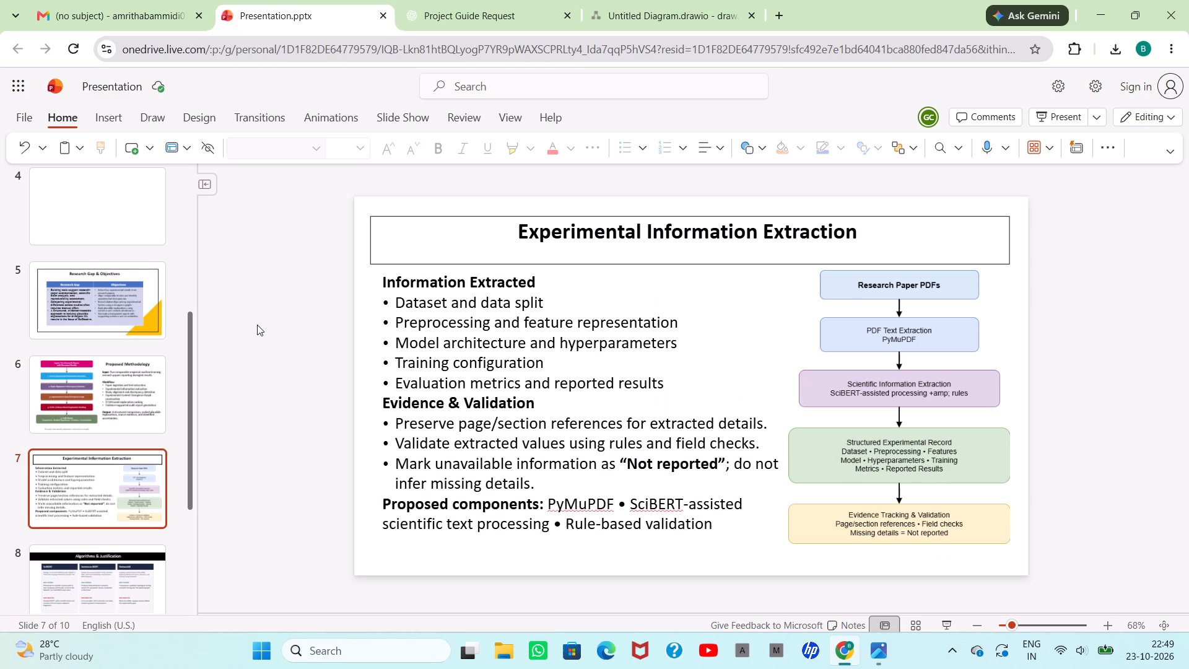
pyautogui.press('Down')
pyautogui.press('Down')
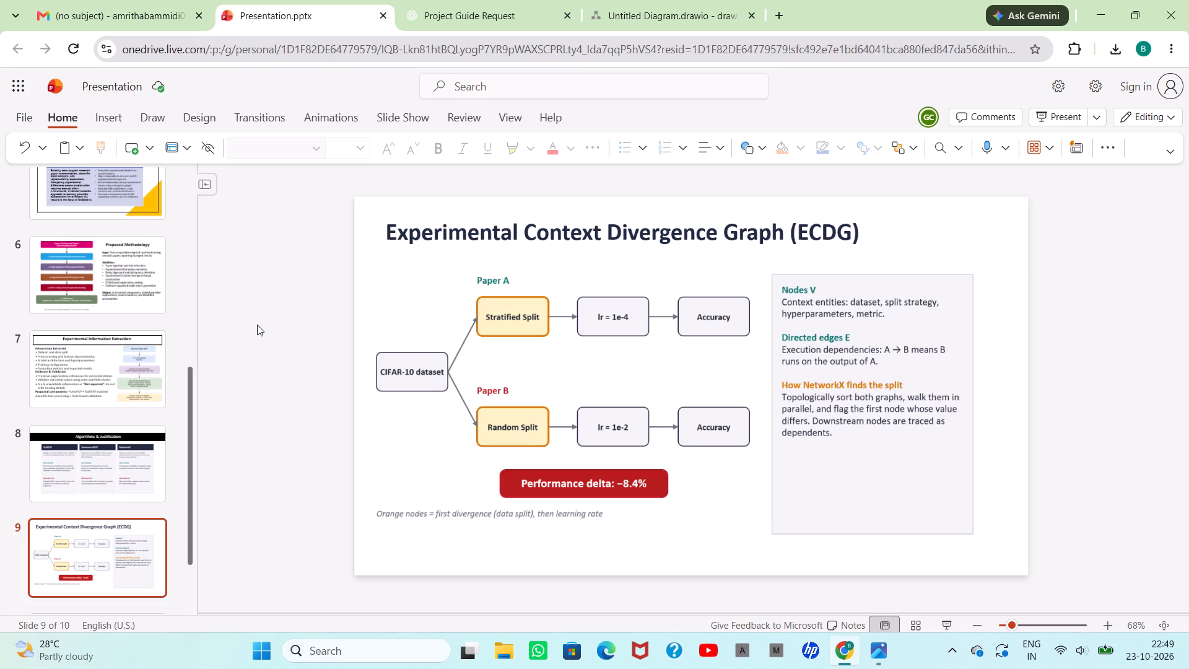
pyautogui.press('Down')
pyautogui.press('Down')
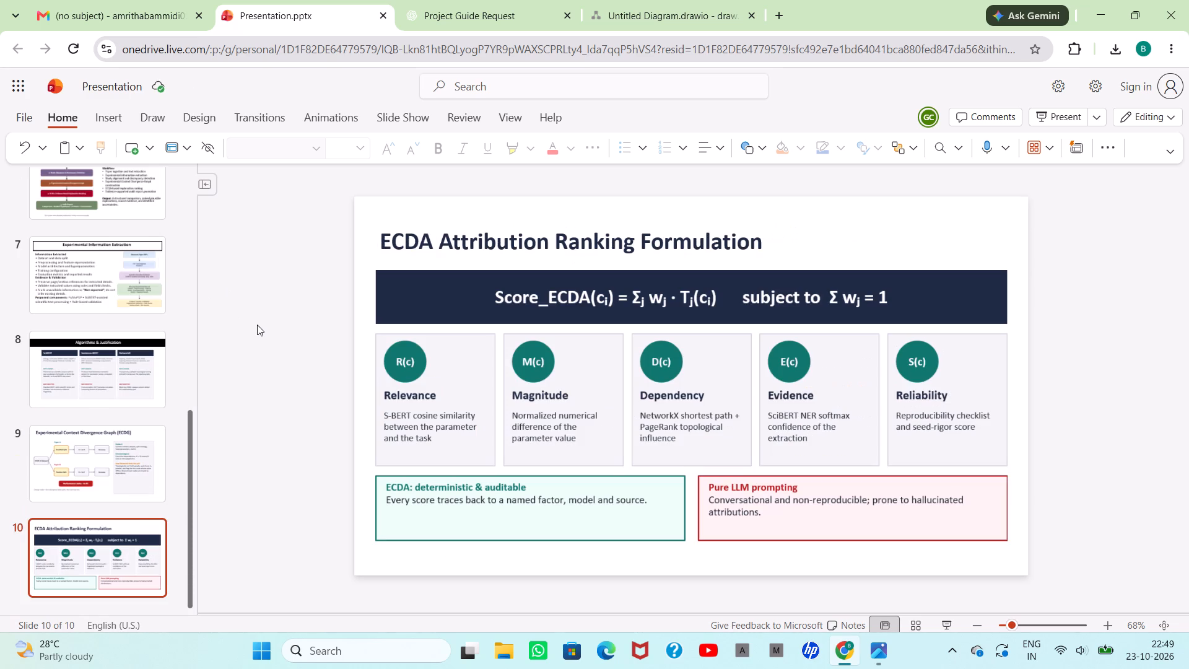
pyautogui.press('Up')
pyautogui.press('Up')
pyautogui.press('Up')
pyautogui.press('Up')
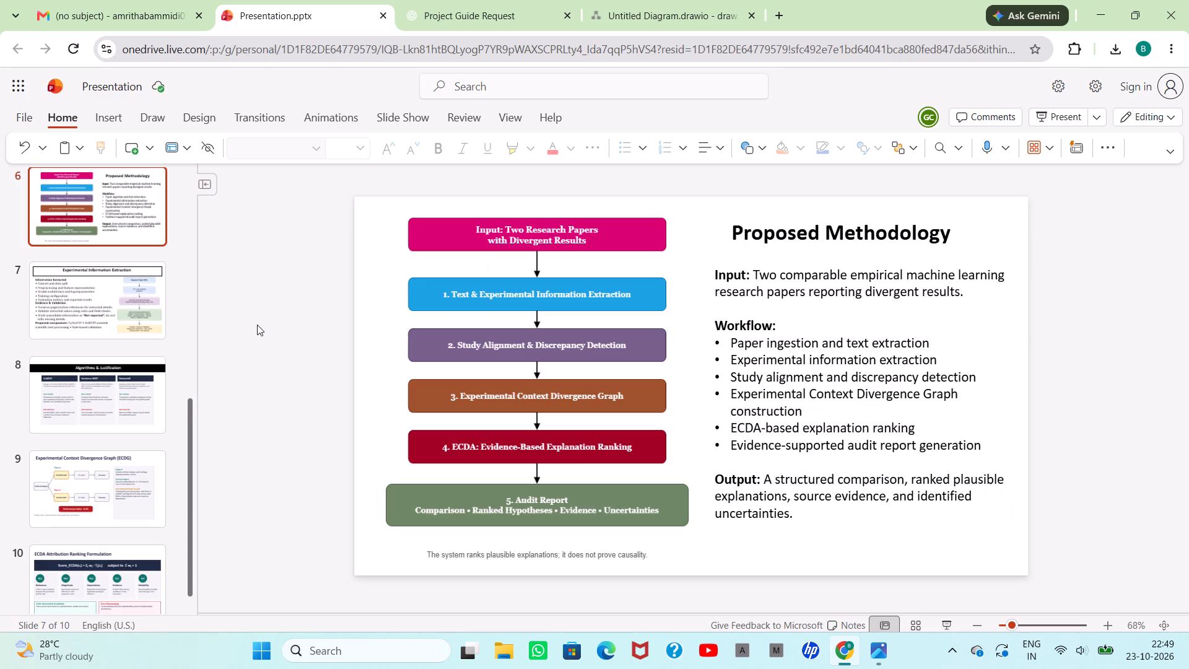
pyautogui.press('Up')
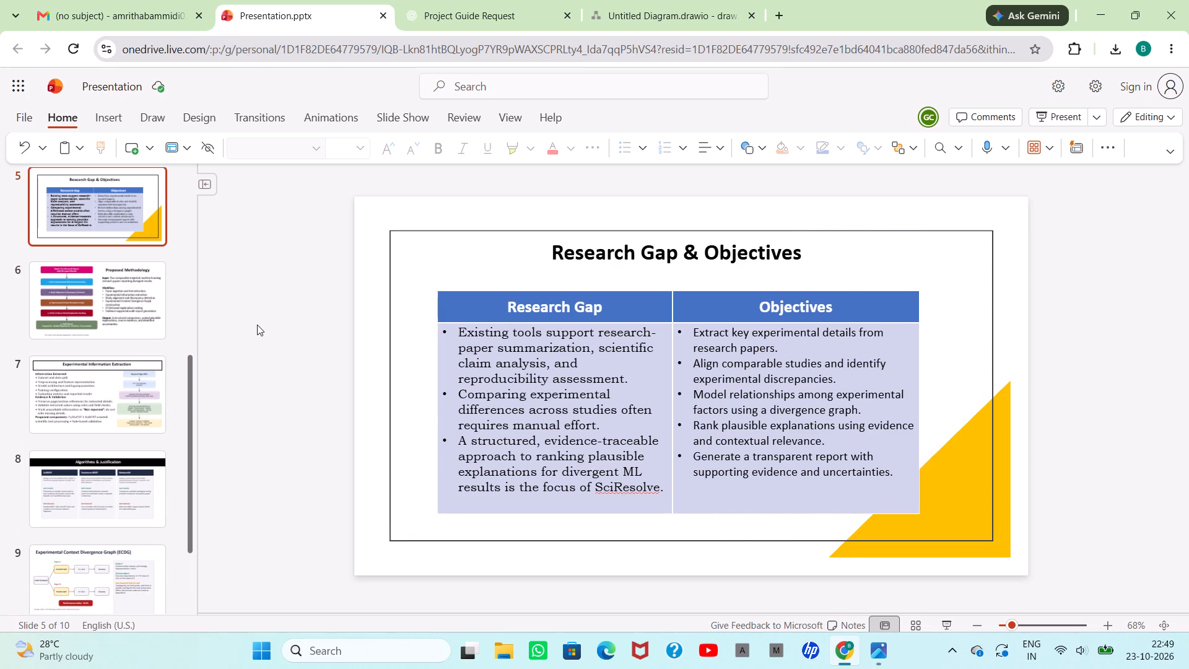
pyautogui.press('Down')
pyautogui.press('Down')
pyautogui.press('Down')
pyautogui.press('Down')
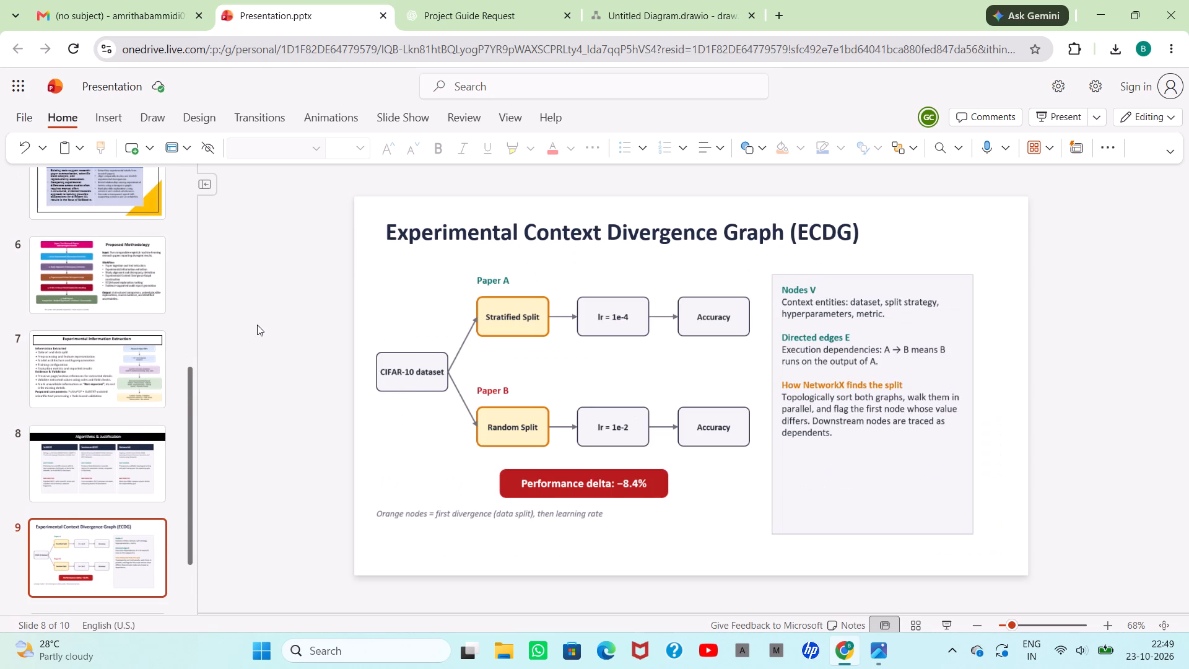
pyautogui.press('Down')
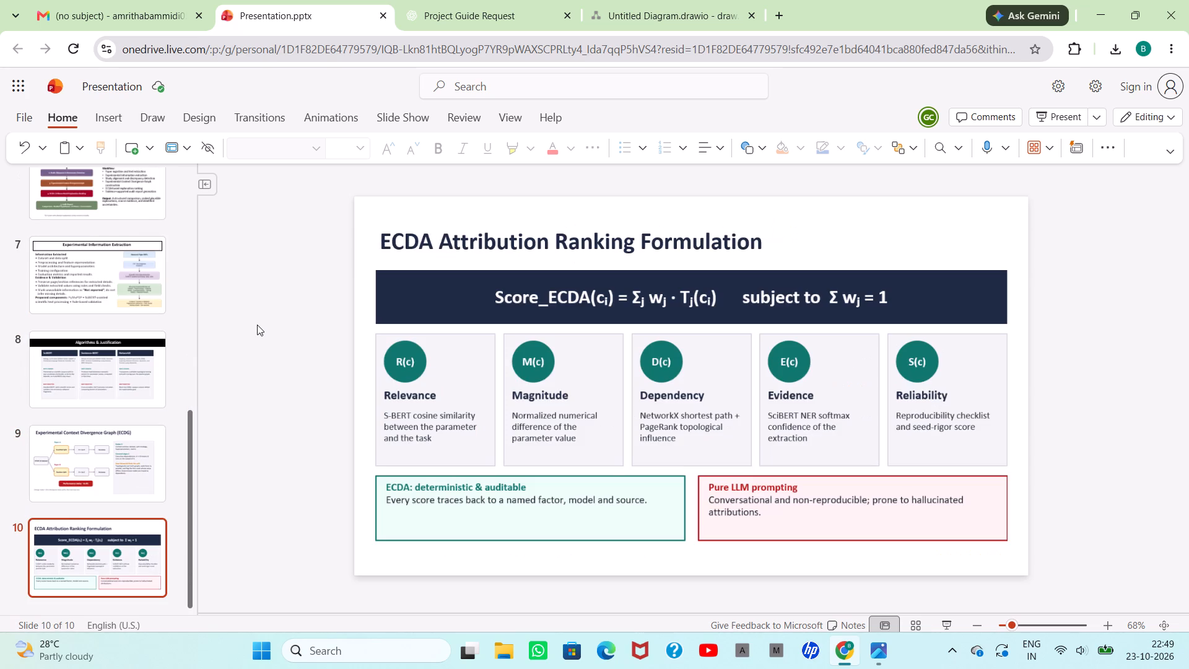
pyautogui.press('Up')
pyautogui.press('Up')
pyautogui.press('Up')
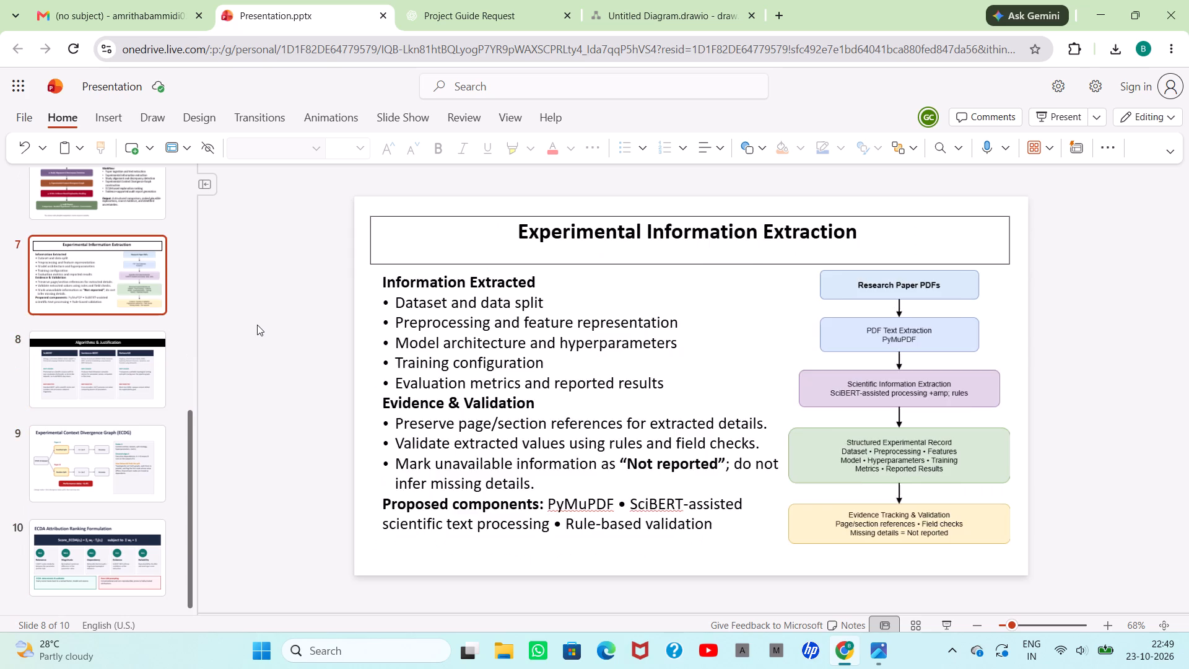
pyautogui.press('Up')
pyautogui.press('Up')
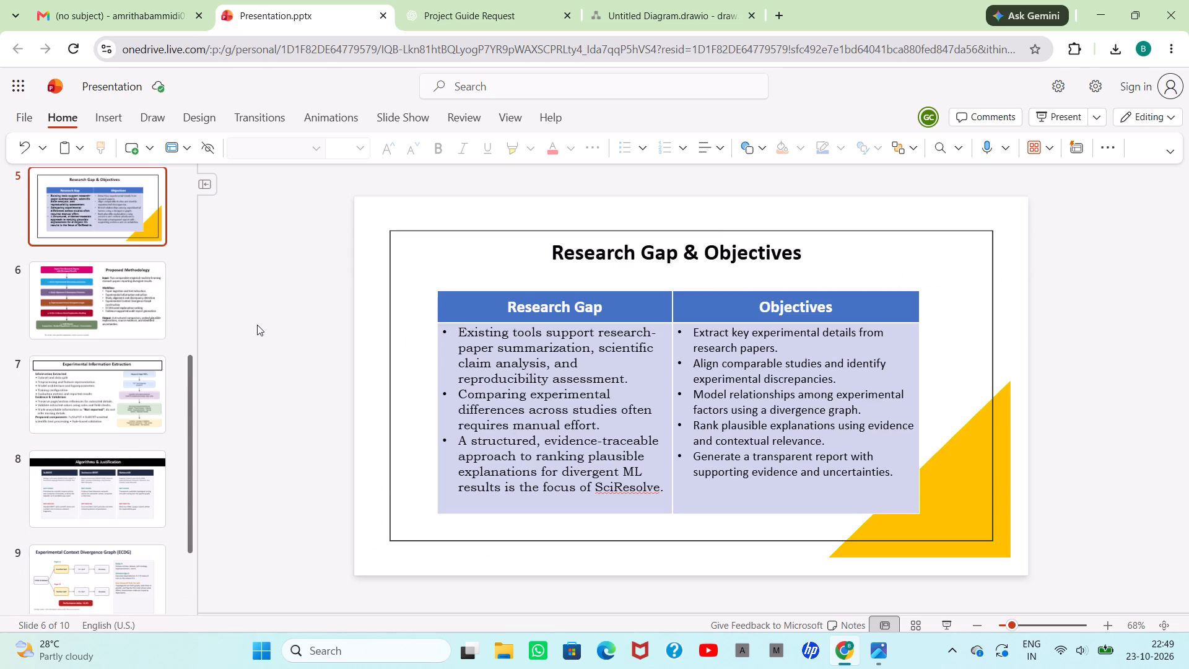
pyautogui.press('Up')
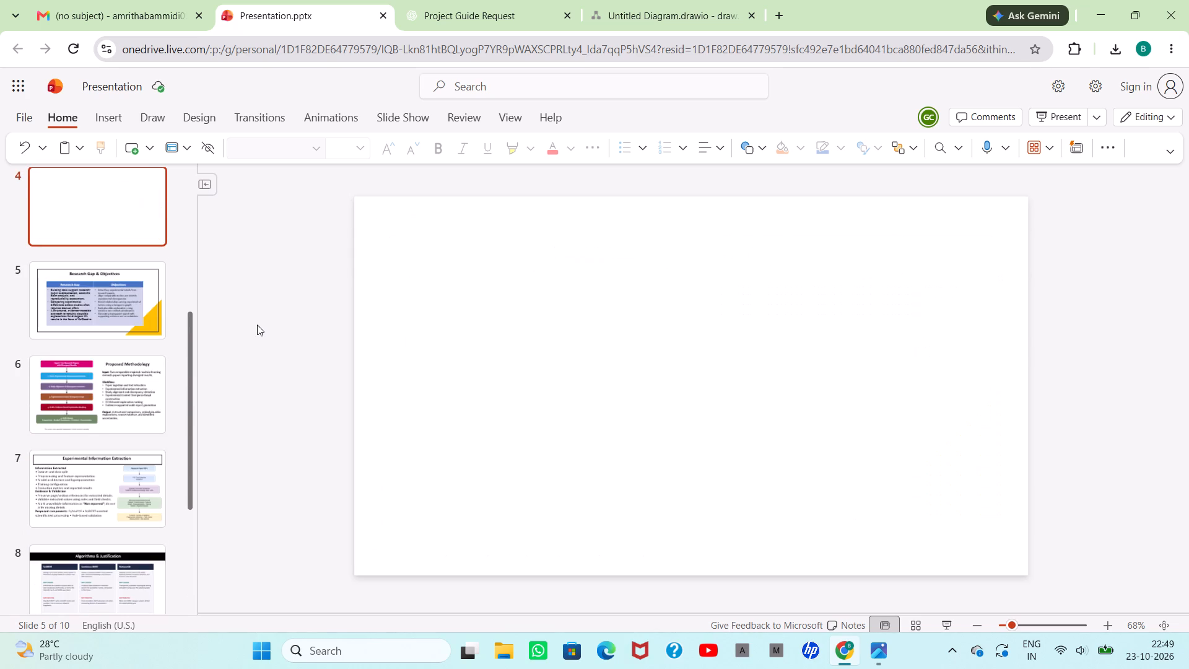
pyautogui.press('Up')
pyautogui.press('Up')
pyautogui.press('Up')
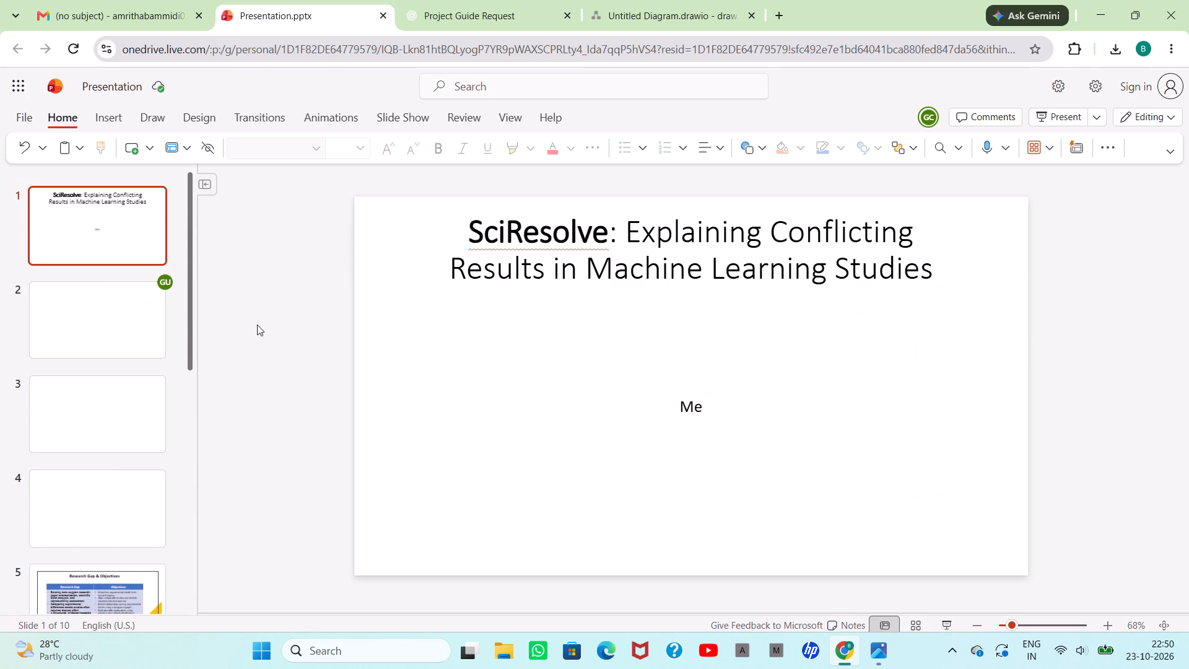